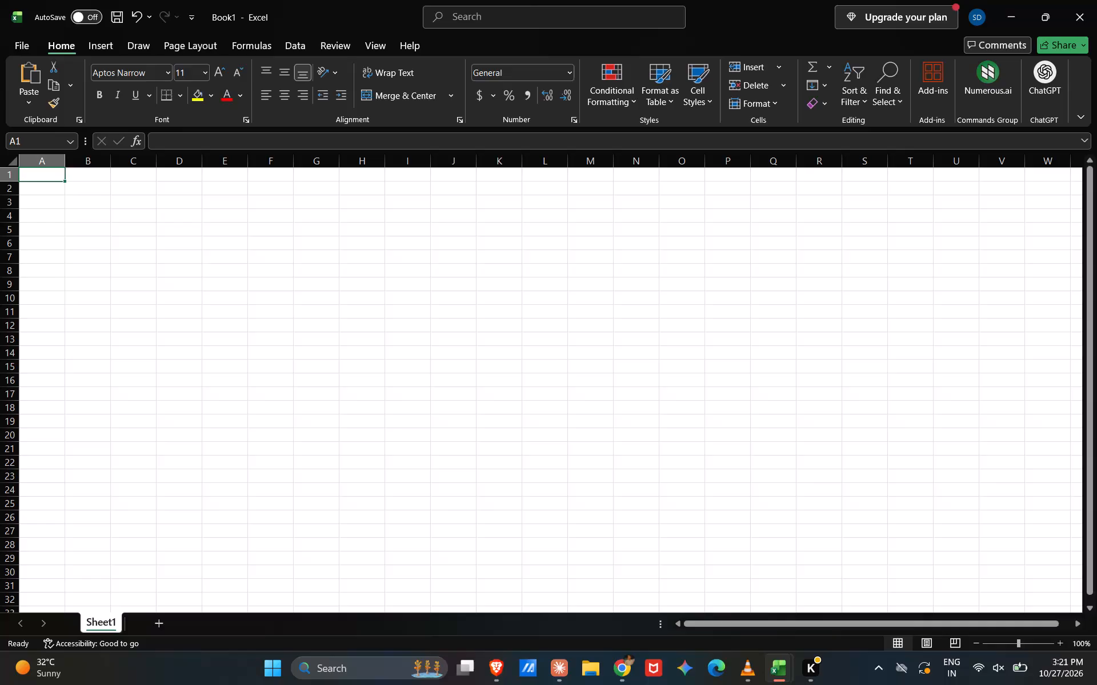
Enter the loan inputs: the label loan in C4, with 200000, 20yr and 7.40% going down D4 to D6.
{"action": "left_click", "coordinate": [119, 213]}
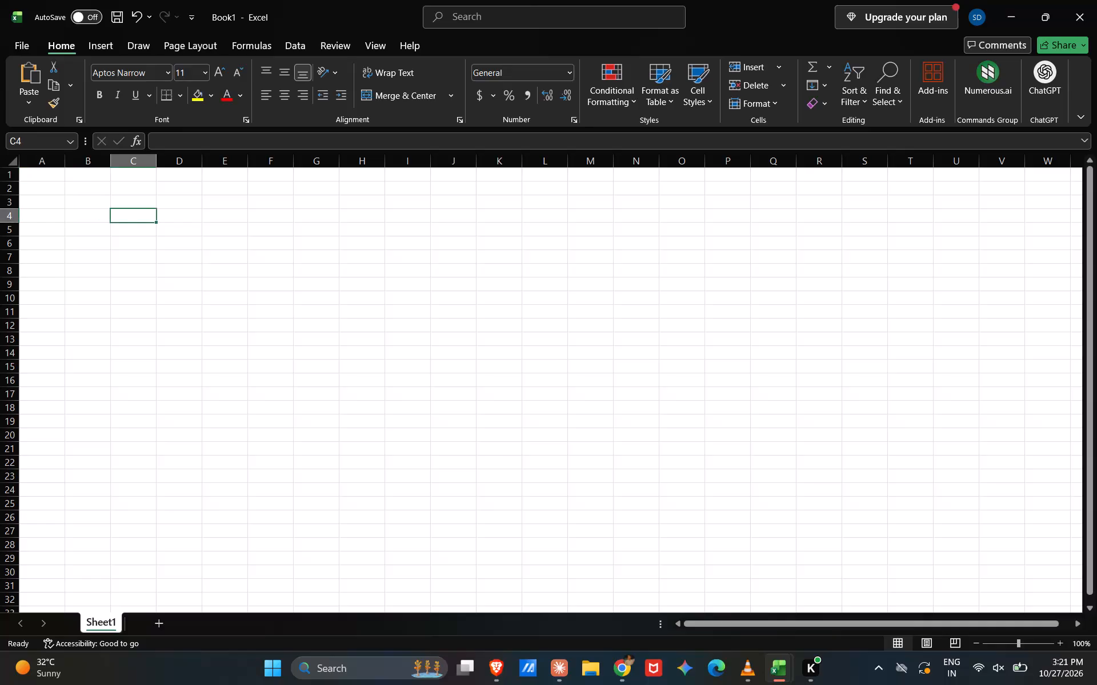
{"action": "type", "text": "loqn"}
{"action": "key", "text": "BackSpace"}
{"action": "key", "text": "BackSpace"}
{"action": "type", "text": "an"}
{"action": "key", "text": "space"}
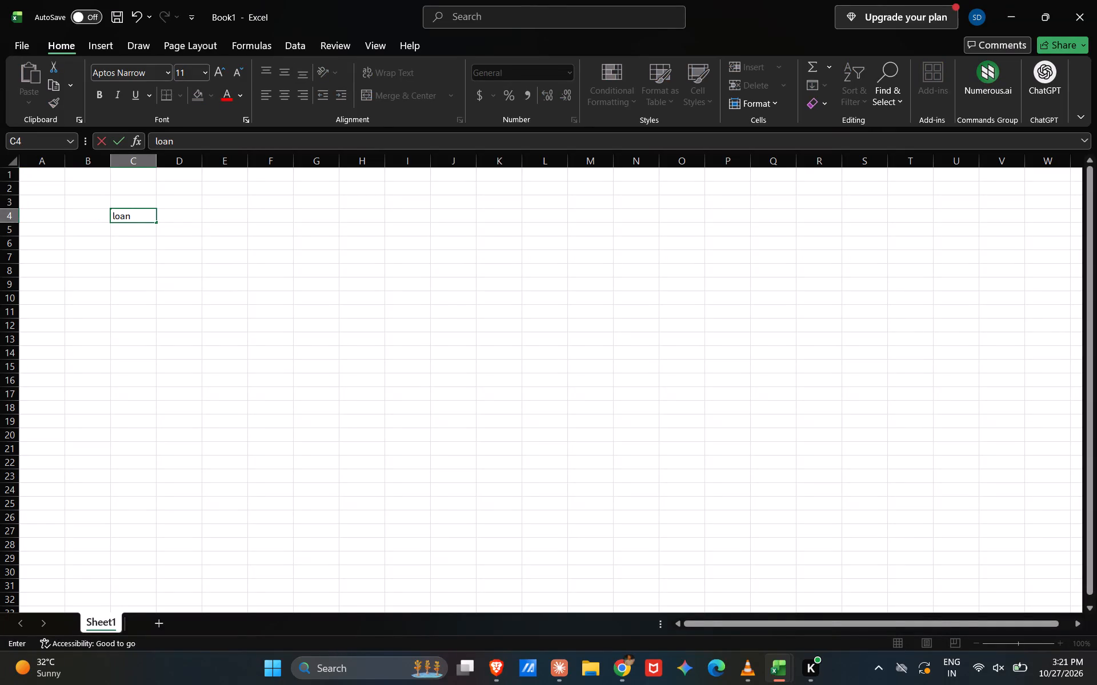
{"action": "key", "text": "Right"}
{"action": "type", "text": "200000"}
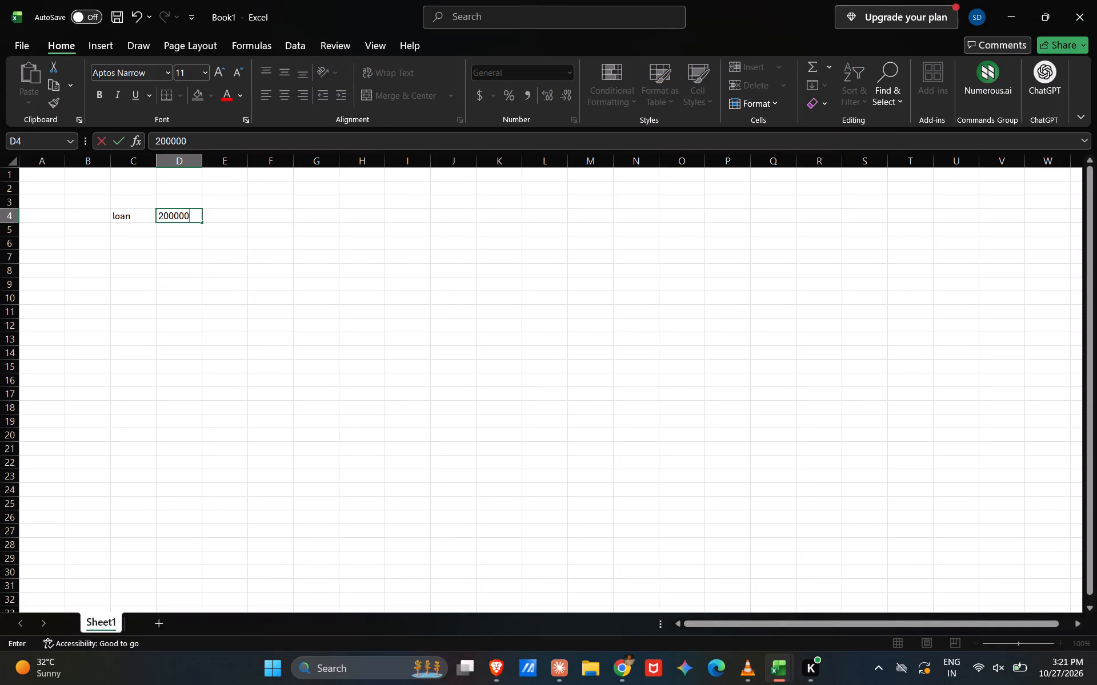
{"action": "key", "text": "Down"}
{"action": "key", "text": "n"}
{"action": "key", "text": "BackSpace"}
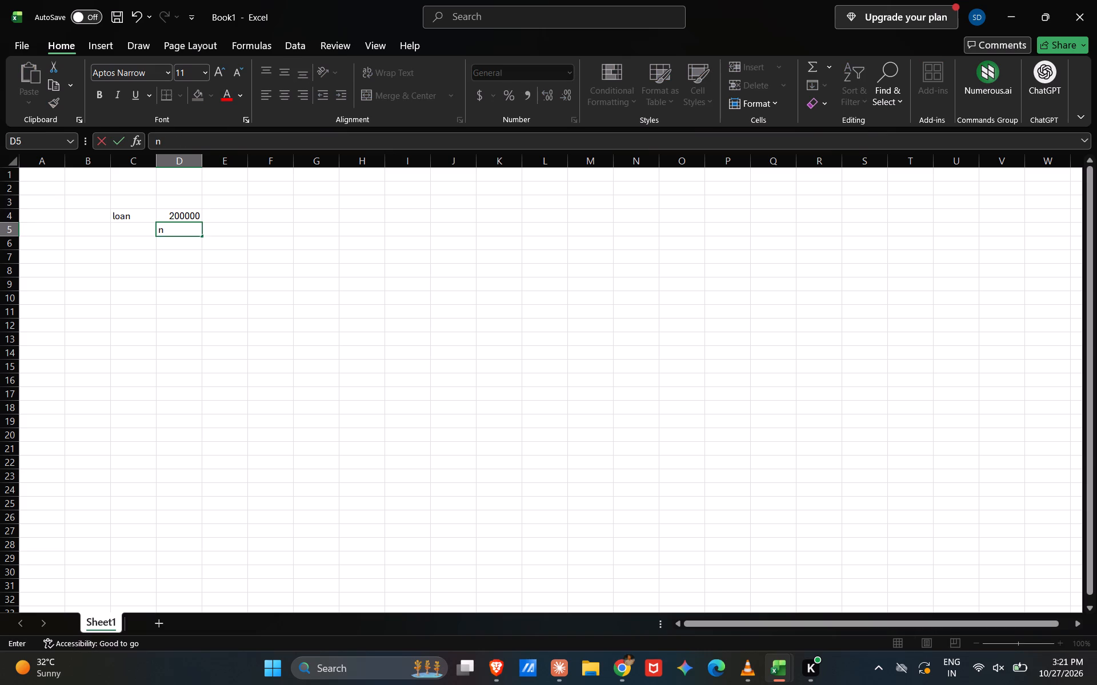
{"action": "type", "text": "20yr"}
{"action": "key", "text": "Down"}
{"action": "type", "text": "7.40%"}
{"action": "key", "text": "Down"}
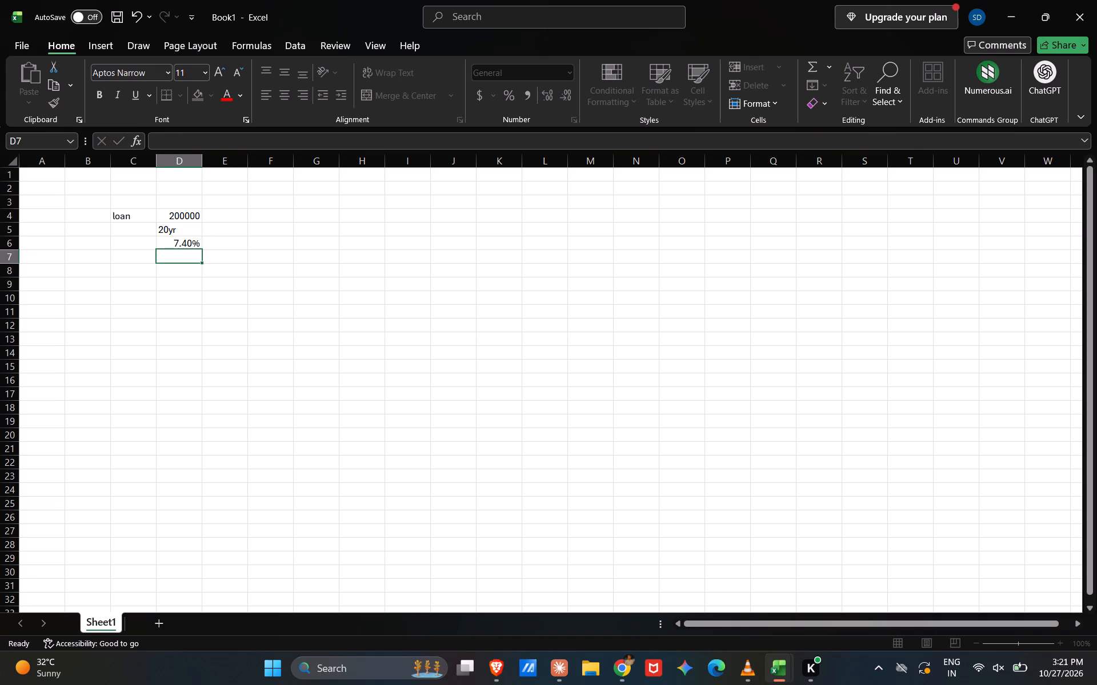
Label cell C7 as "m =" and enter emi beside it in D7.
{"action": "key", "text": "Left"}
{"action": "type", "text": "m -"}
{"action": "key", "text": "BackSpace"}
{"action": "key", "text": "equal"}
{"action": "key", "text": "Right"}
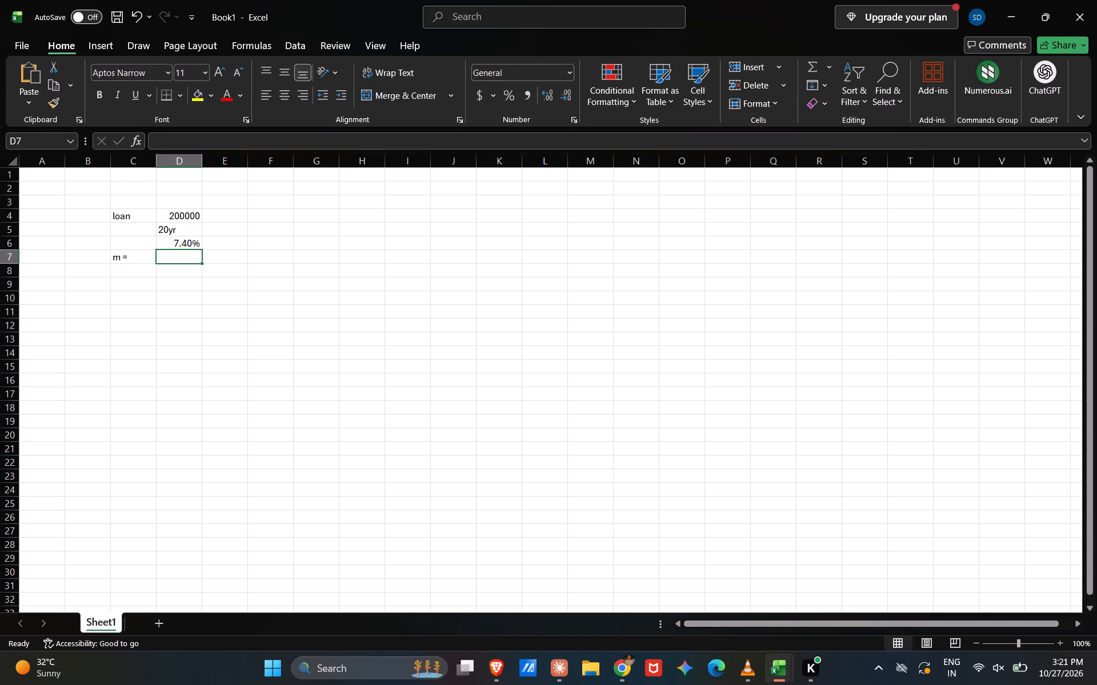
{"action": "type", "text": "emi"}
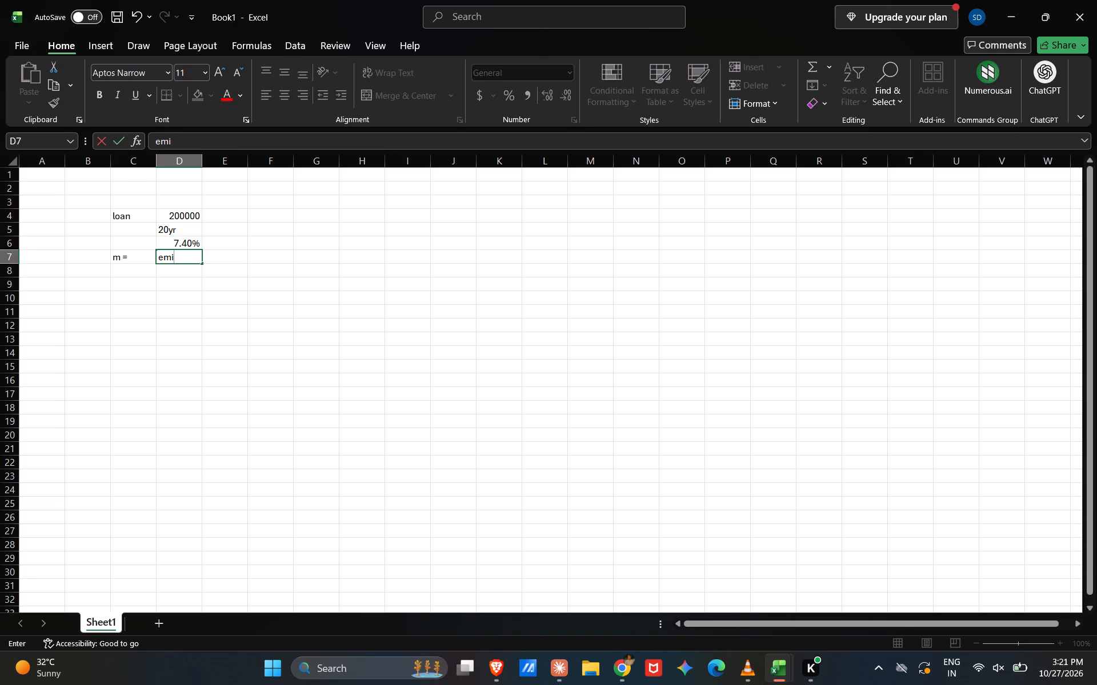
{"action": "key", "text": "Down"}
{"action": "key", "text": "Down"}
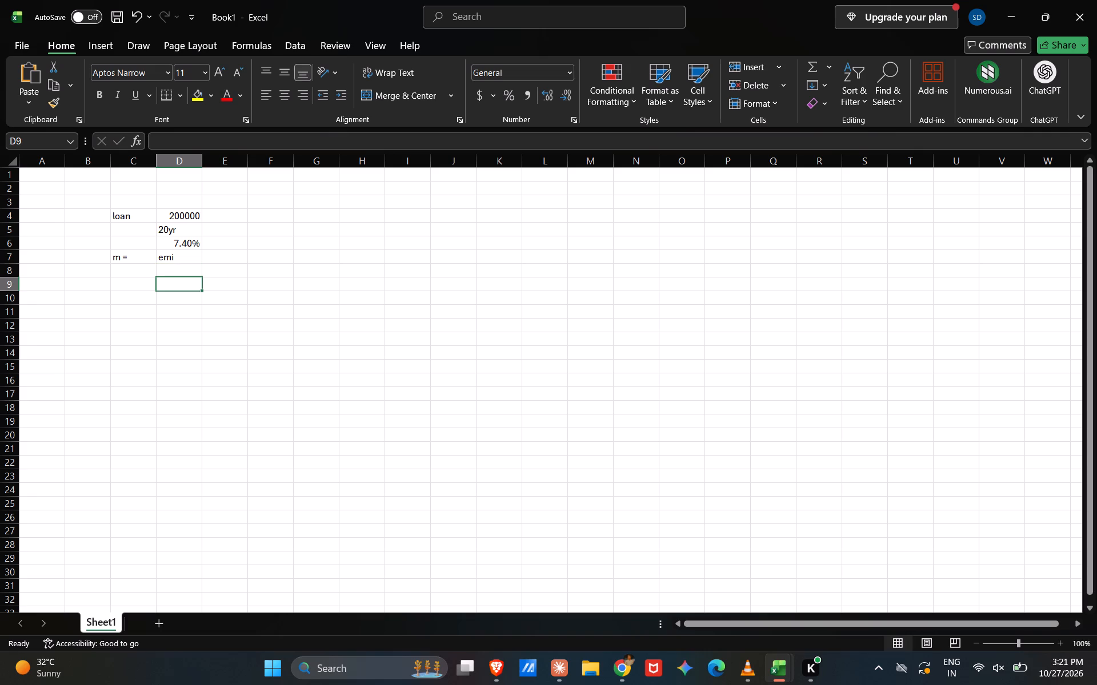
Start the discount factor expression 1/(1+ in D9 and try to reference the rate in D6.
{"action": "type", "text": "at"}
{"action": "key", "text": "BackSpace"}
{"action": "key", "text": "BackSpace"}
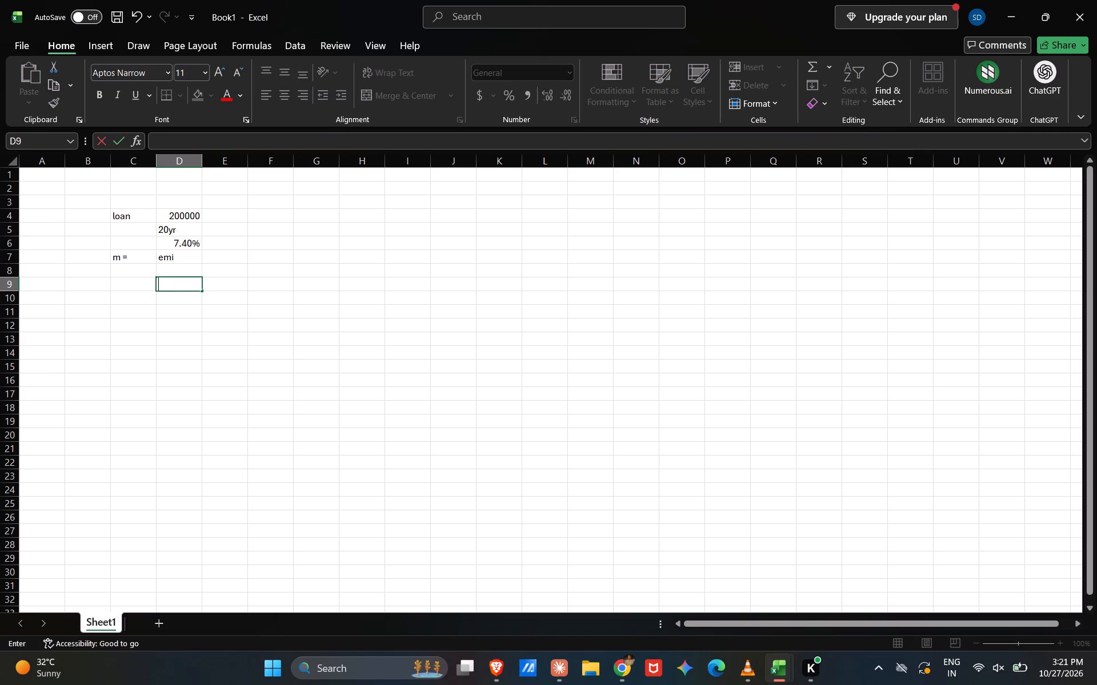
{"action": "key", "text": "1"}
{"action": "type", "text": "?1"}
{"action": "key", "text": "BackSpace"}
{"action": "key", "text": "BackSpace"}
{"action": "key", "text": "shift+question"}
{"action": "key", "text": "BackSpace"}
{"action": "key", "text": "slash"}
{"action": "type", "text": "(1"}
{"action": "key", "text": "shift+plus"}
{"action": "left_click", "coordinate": [185, 247], "text": "shift"}
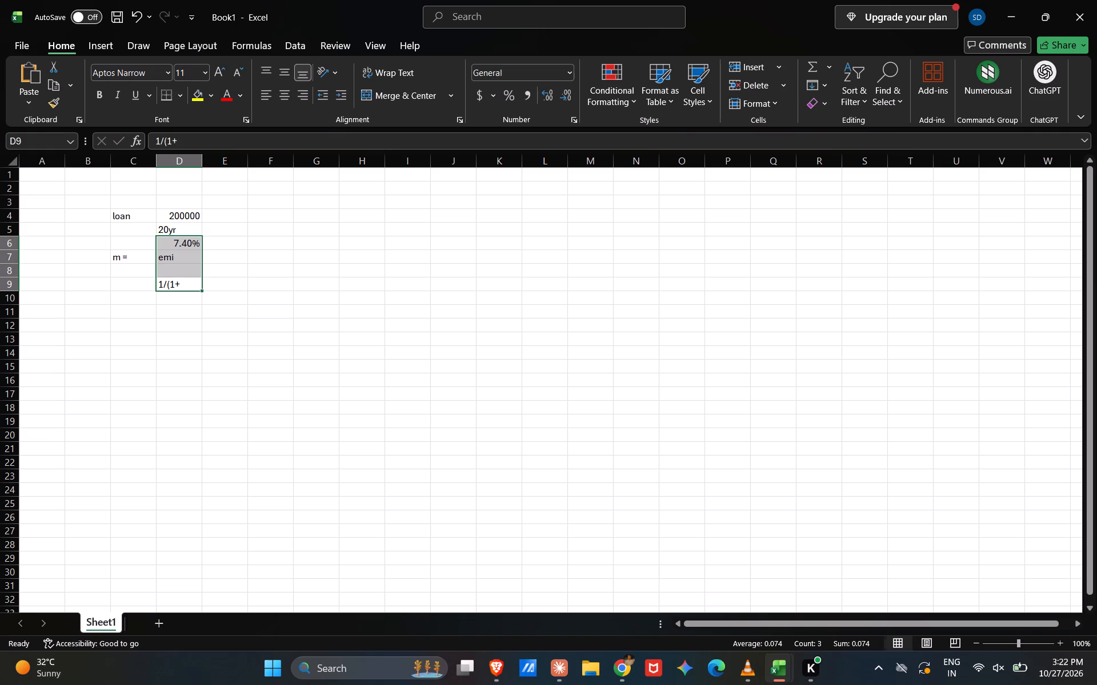
{"action": "left_click", "coordinate": [186, 280]}
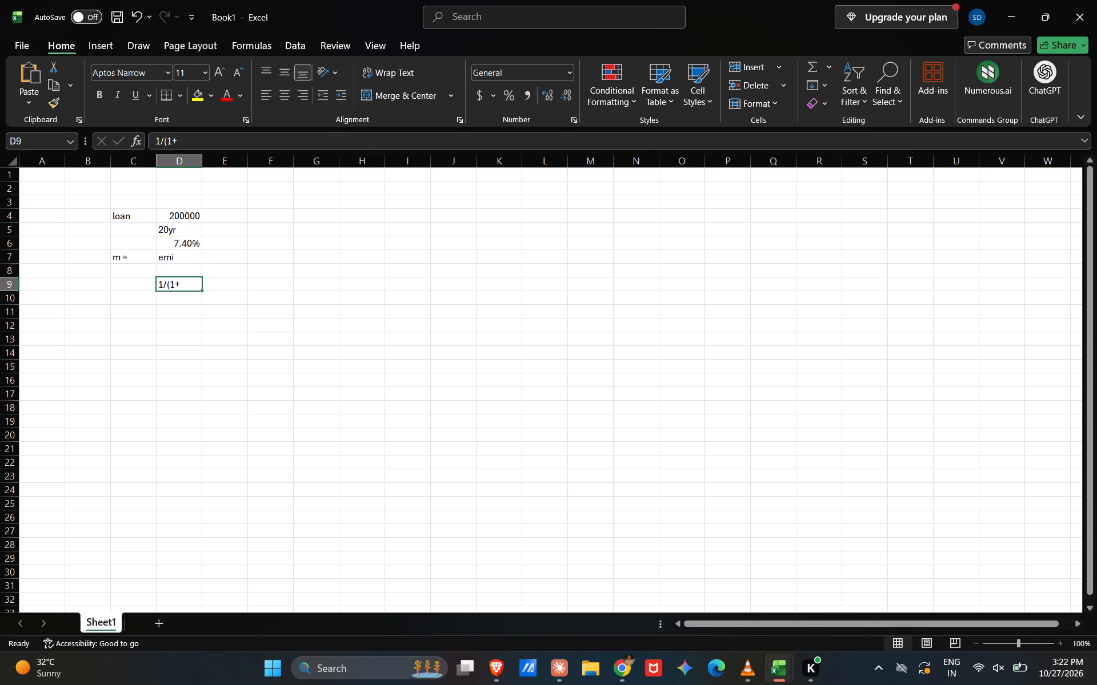
{"action": "left_click", "coordinate": [187, 285]}
{"action": "left_click", "coordinate": [187, 285]}
{"action": "left_click", "coordinate": [186, 239], "text": "shift"}
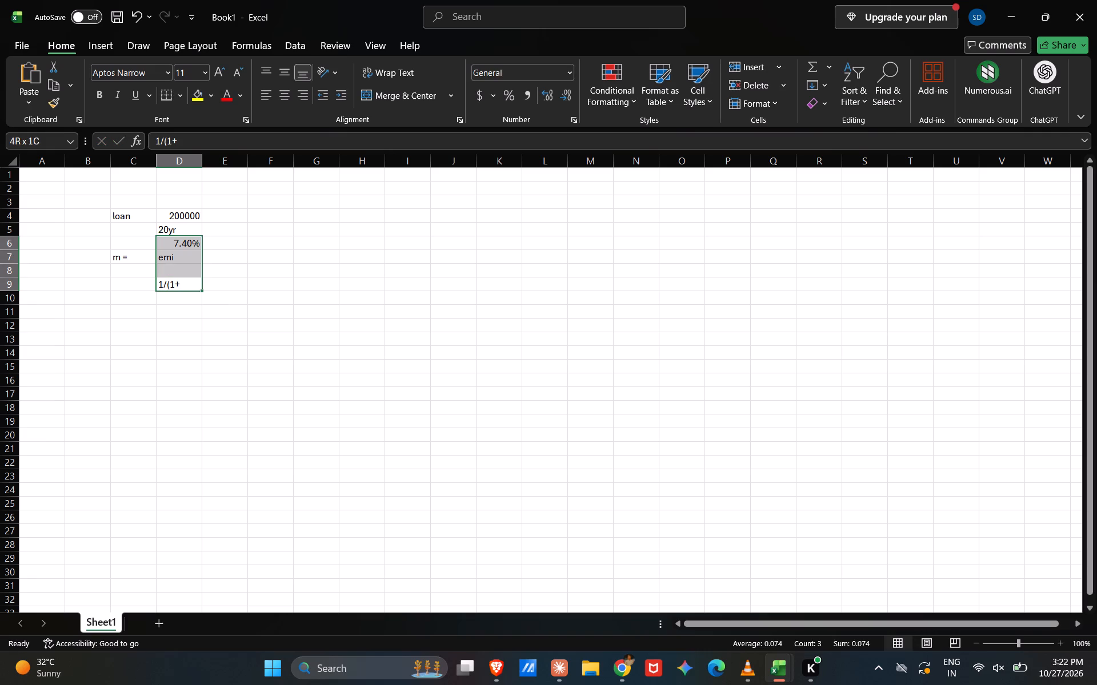
Turn the entry in D9 into the formula =1/(1+D6).
{"action": "triple_click", "coordinate": [183, 283]}
{"action": "left_click", "coordinate": [162, 283]}
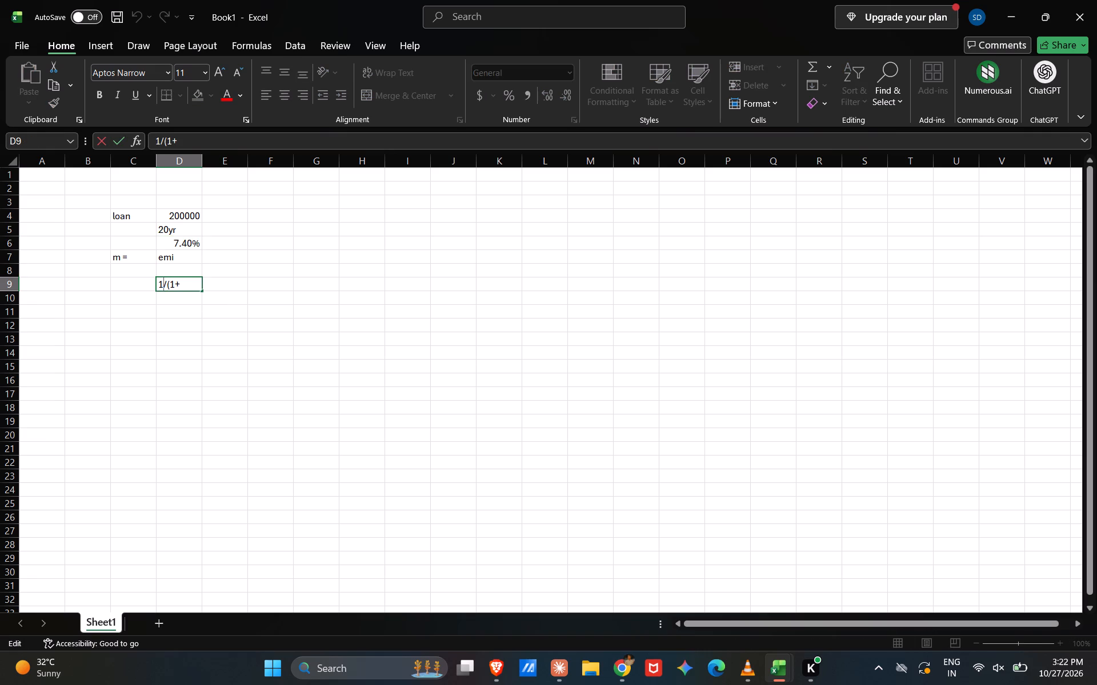
{"action": "key", "text": "Left"}
{"action": "key", "text": "equal"}
{"action": "key", "text": "Right"}
{"action": "key", "text": "Right"}
{"action": "key", "text": "Right"}
{"action": "key", "text": "Right"}
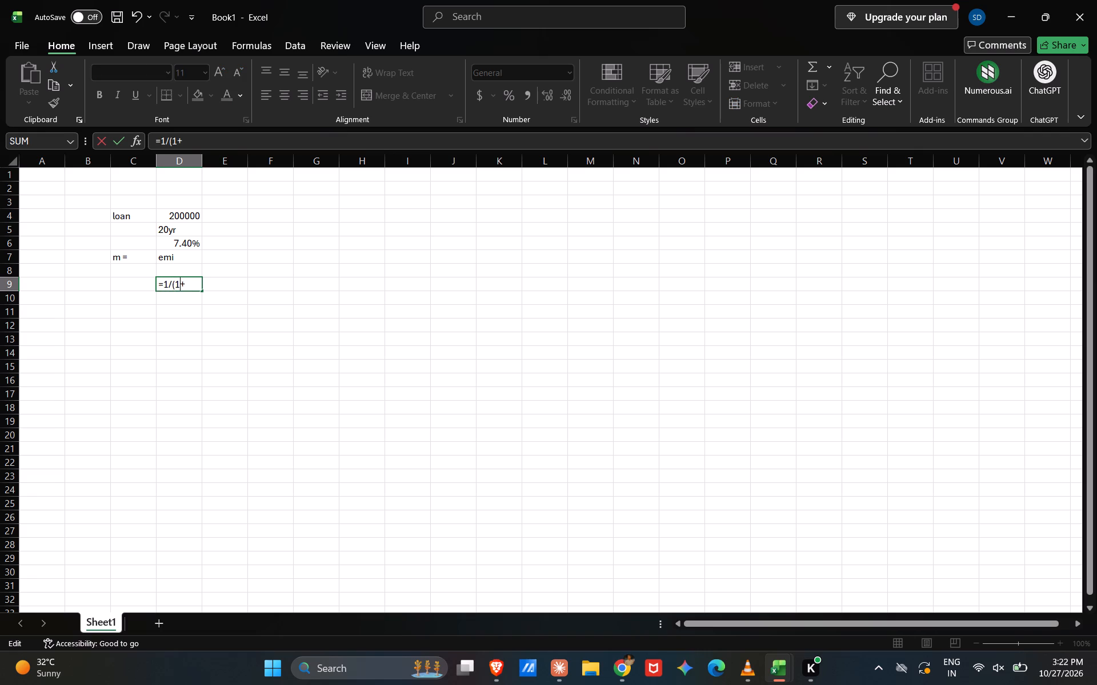
{"action": "key", "text": "Right"}
{"action": "key", "text": "Right"}
{"action": "key", "text": "Right"}
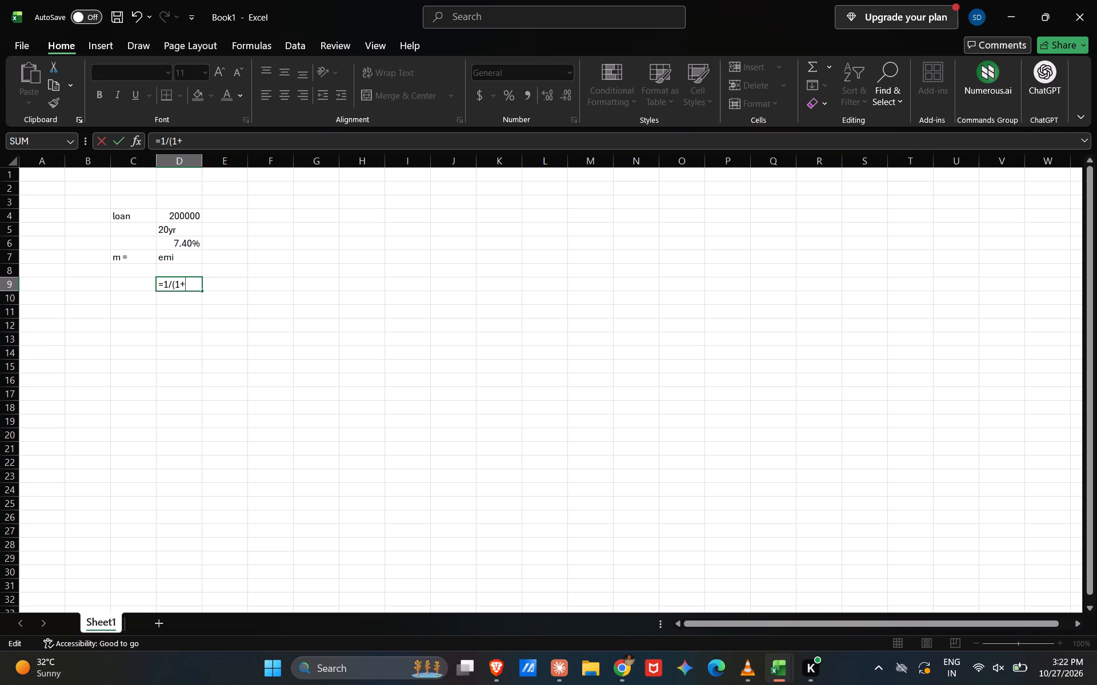
{"action": "left_click", "coordinate": [186, 245], "text": "shift"}
{"action": "key", "text": "shift+parenleft"}
{"action": "key", "text": "BackSpace"}
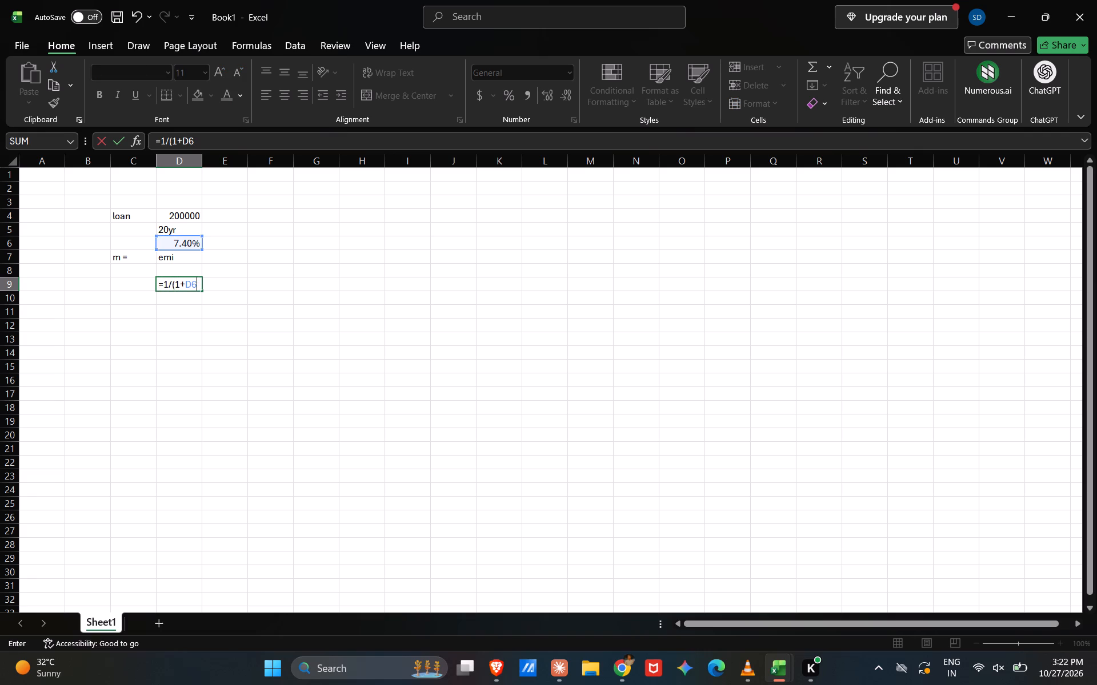
{"action": "key", "text": "shift+parenright"}
{"action": "left_click", "coordinate": [146, 260]}
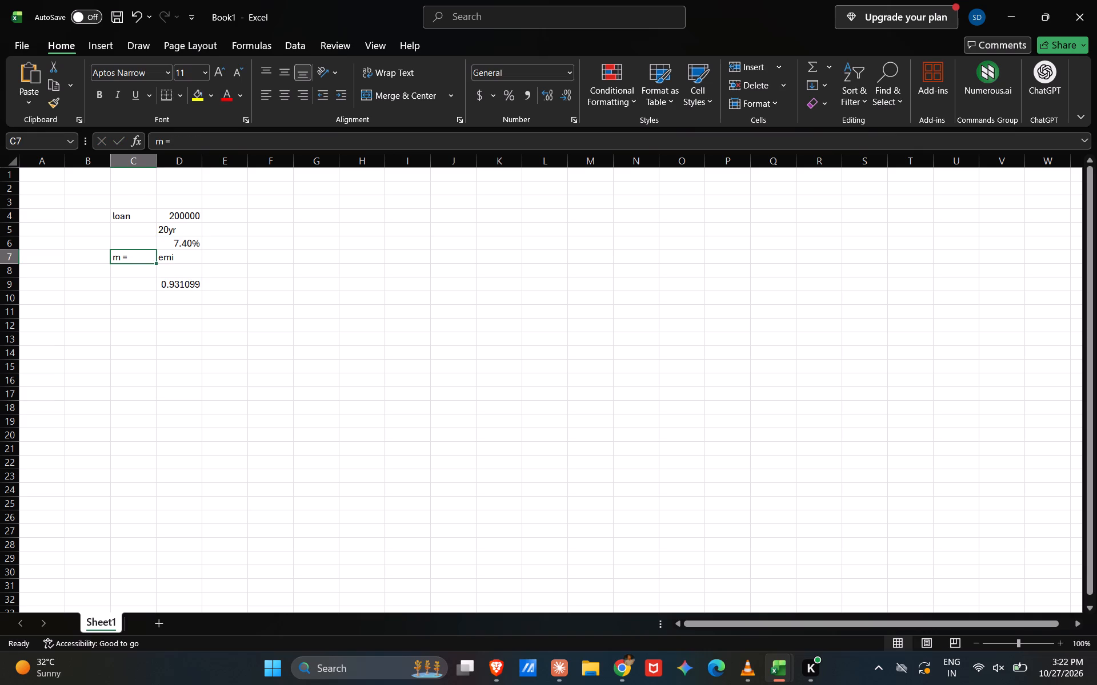
Replace the content of D7 with 12 months.
{"action": "left_click", "coordinate": [174, 258]}
{"action": "key", "text": "BackSpace"}
{"action": "type", "text": "12 months"}
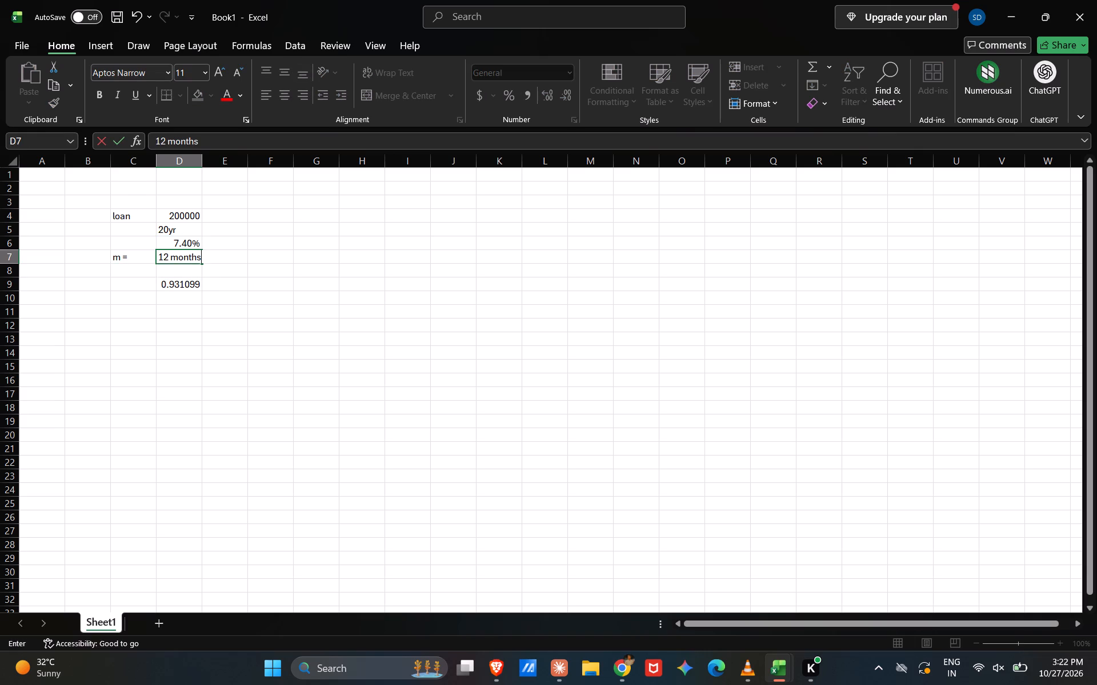
Extend the discount factor formula in D9 to the monthly version =1/(1+D6/12)^20*12.
{"action": "double_click", "coordinate": [191, 284]}
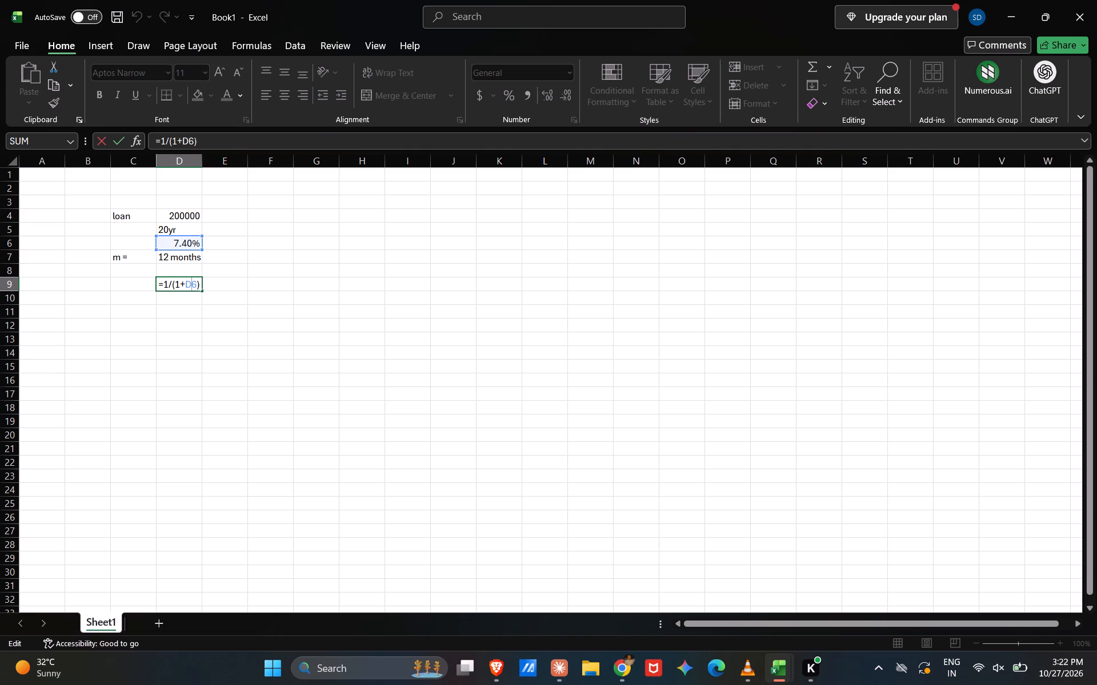
{"action": "left_click", "coordinate": [192, 138]}
{"action": "type", "text": "?m"}
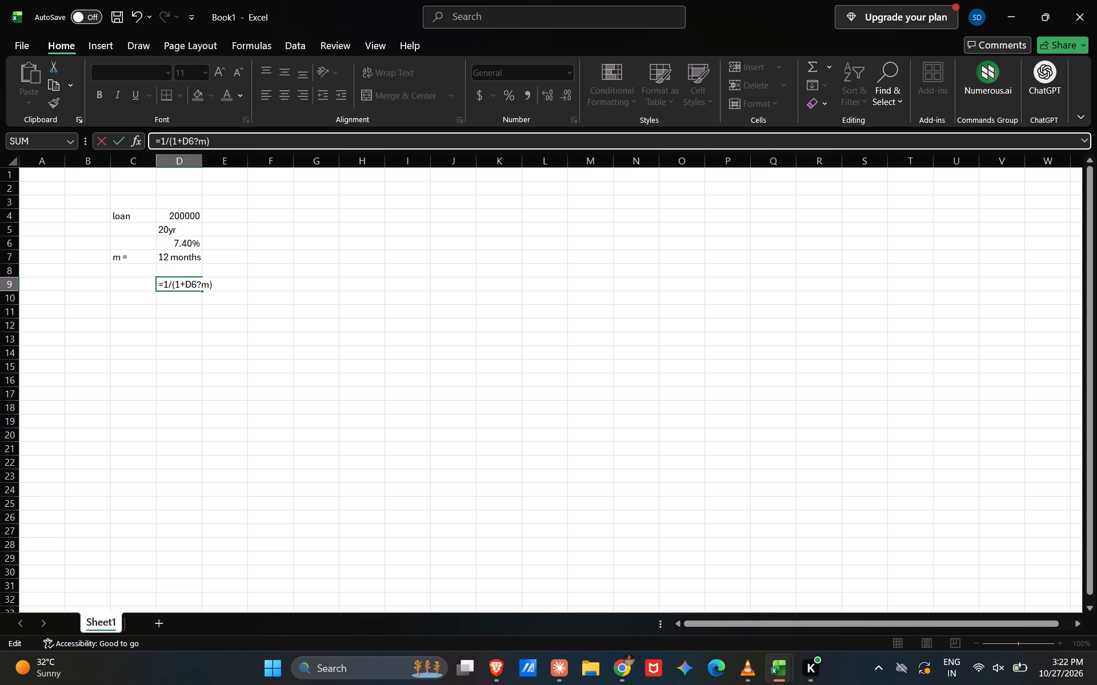
{"action": "key", "text": "BackSpace"}
{"action": "key", "text": "BackSpace"}
{"action": "type", "text": "/12"}
{"action": "key", "text": "Right"}
{"action": "key", "text": "shift+asciicircum"}
{"action": "type", "text": "20"}
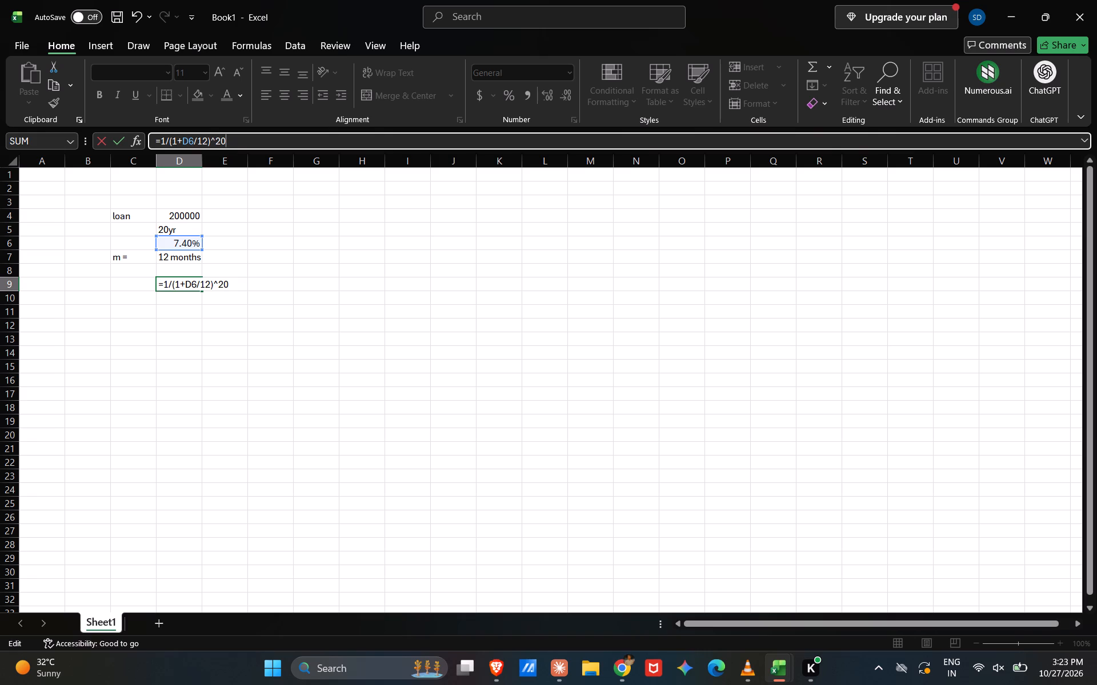
{"action": "type", "text": "*12"}
{"action": "key", "text": "Return"}
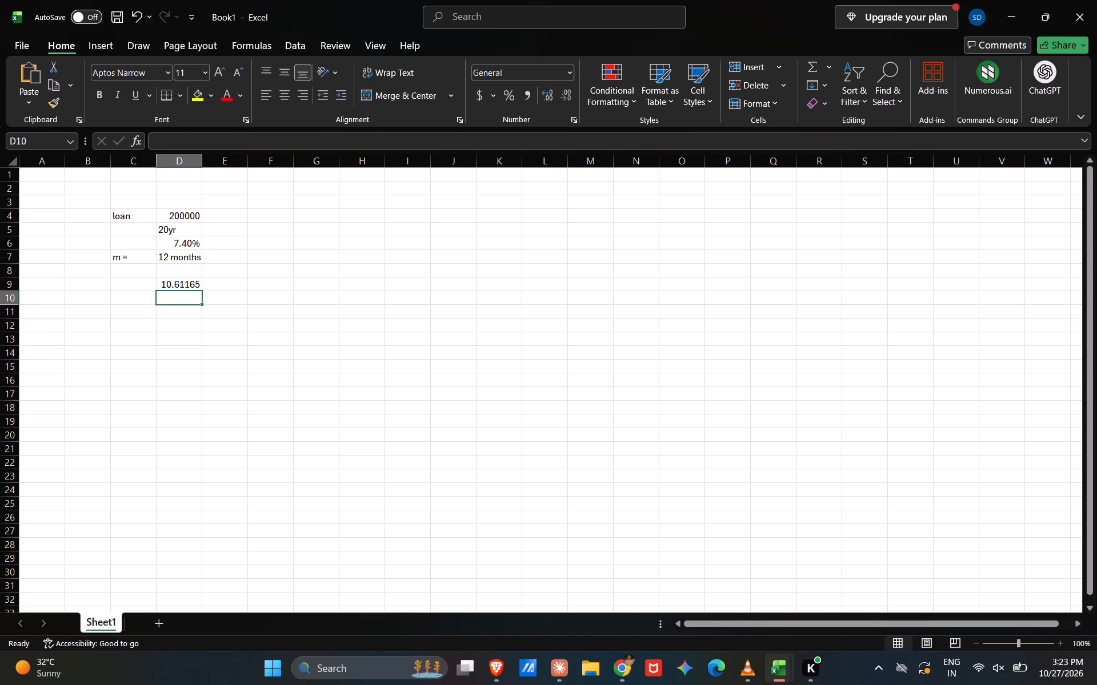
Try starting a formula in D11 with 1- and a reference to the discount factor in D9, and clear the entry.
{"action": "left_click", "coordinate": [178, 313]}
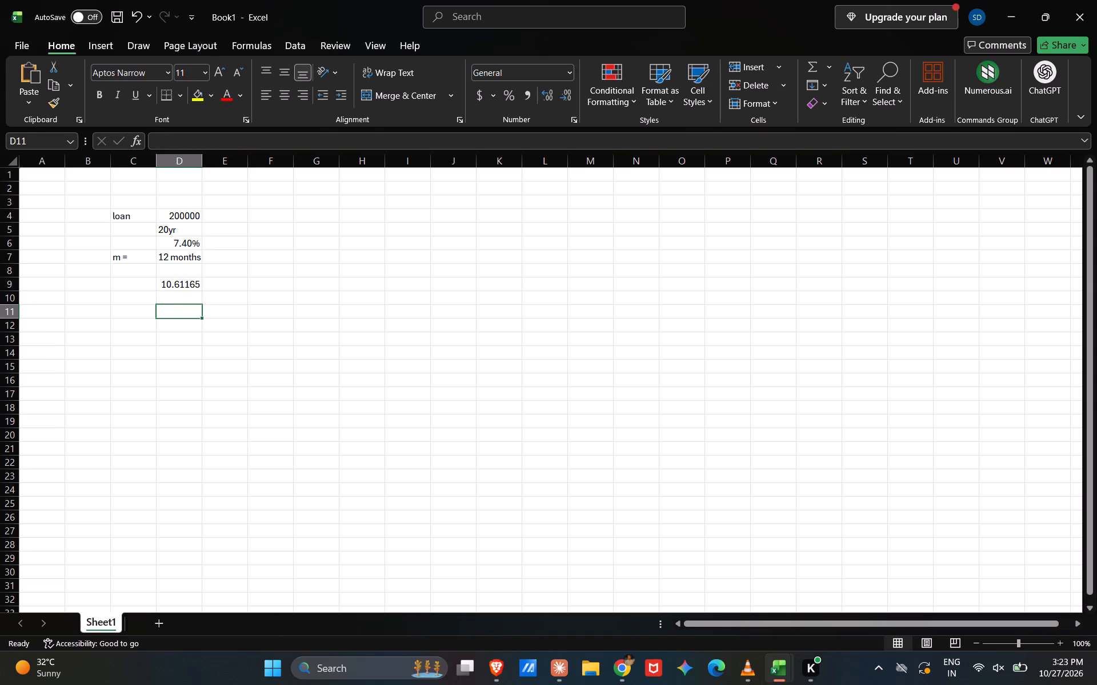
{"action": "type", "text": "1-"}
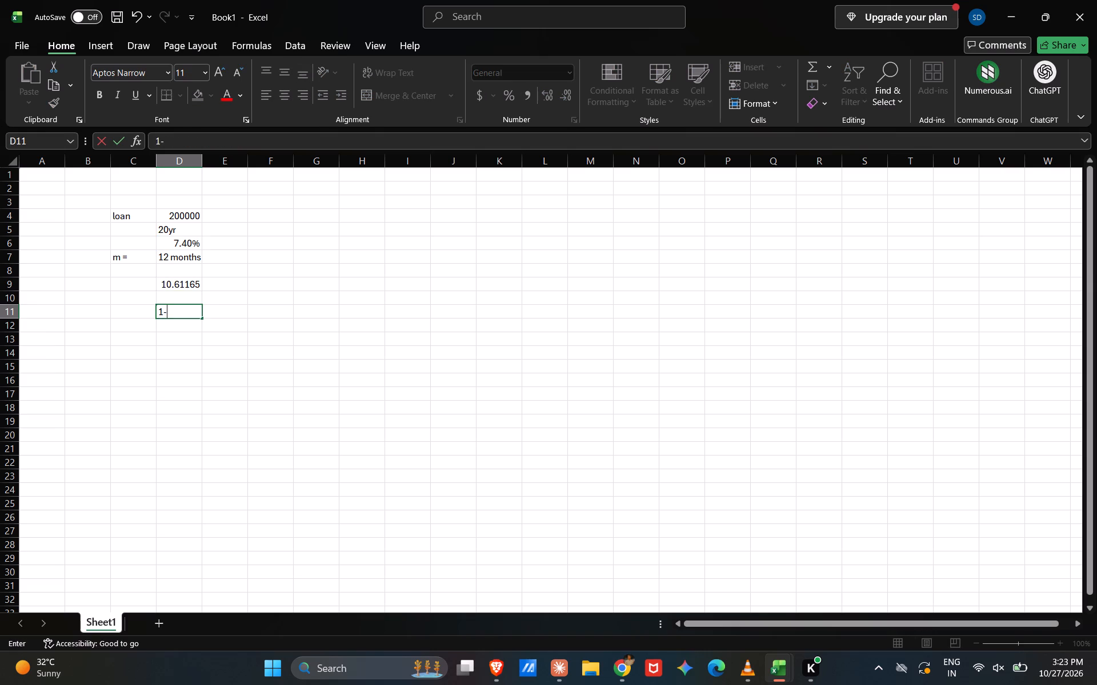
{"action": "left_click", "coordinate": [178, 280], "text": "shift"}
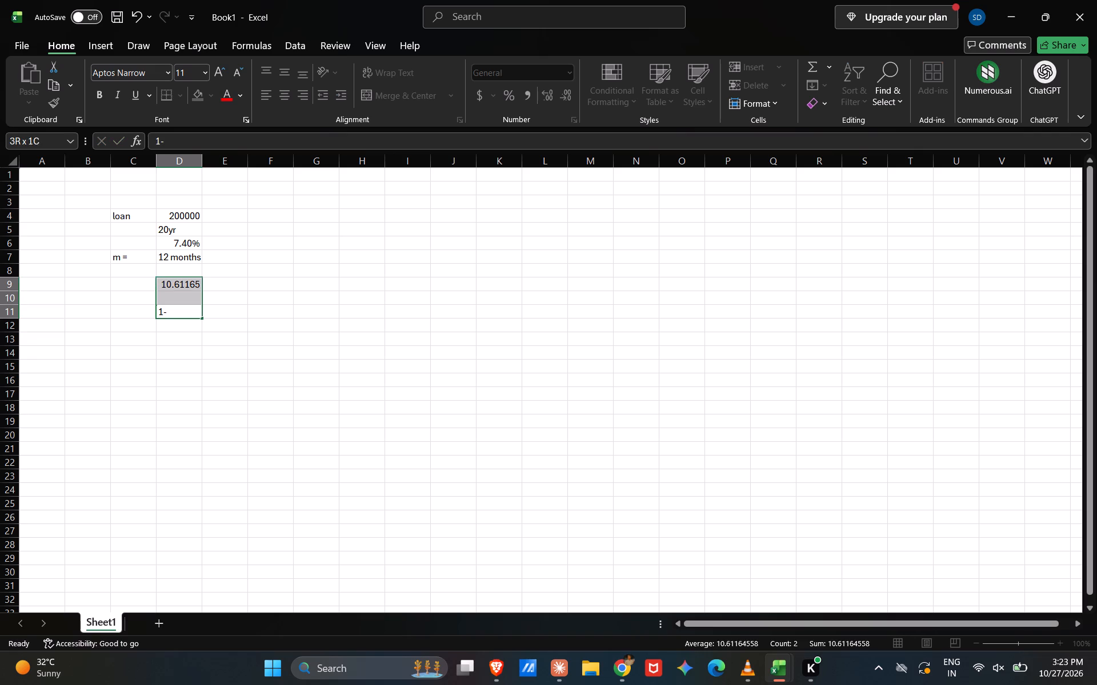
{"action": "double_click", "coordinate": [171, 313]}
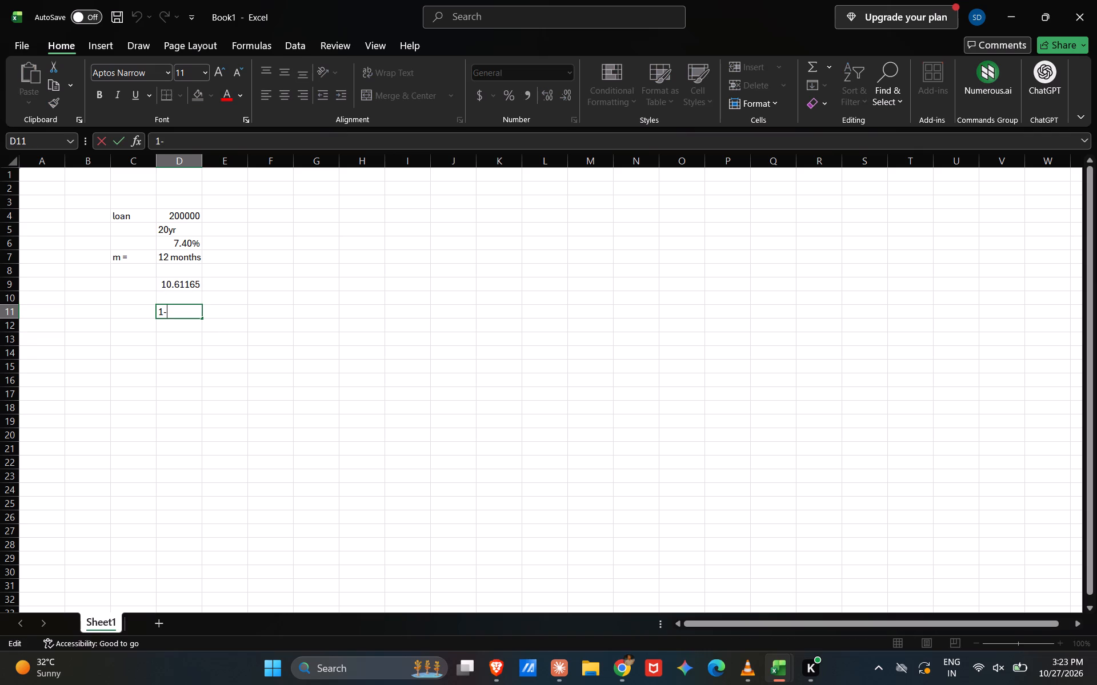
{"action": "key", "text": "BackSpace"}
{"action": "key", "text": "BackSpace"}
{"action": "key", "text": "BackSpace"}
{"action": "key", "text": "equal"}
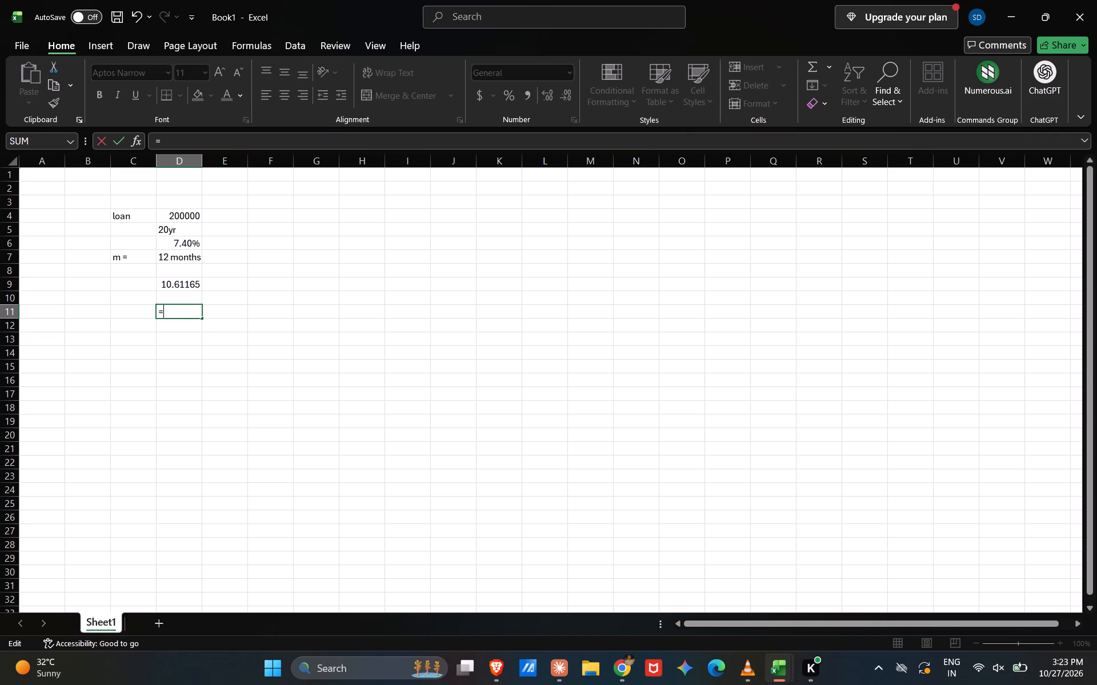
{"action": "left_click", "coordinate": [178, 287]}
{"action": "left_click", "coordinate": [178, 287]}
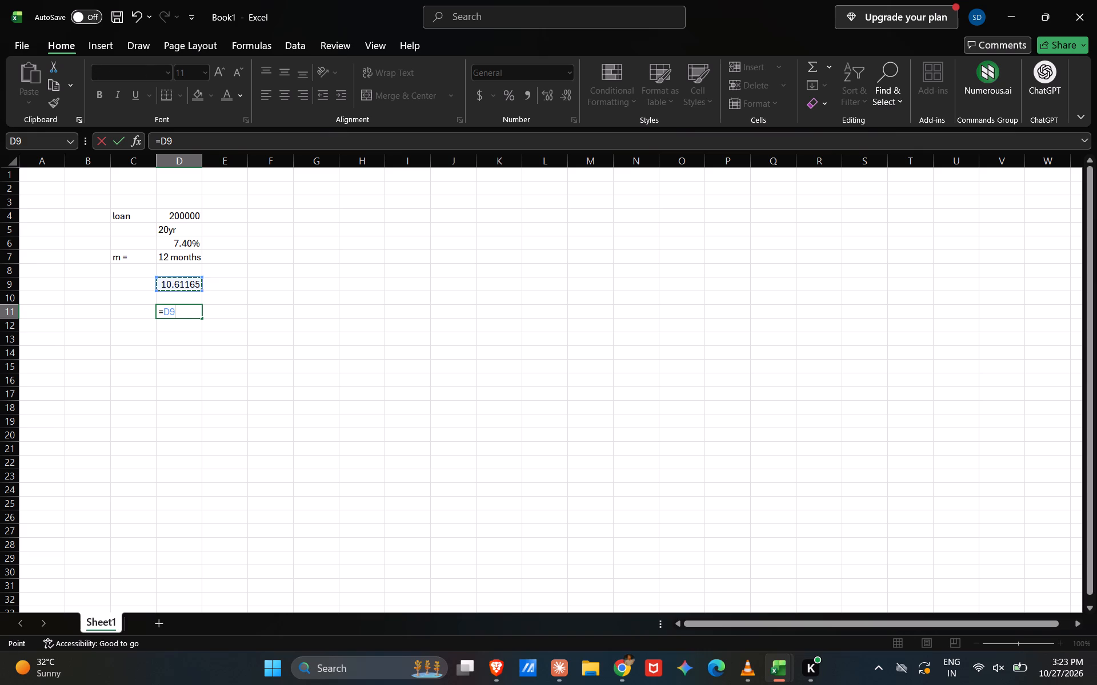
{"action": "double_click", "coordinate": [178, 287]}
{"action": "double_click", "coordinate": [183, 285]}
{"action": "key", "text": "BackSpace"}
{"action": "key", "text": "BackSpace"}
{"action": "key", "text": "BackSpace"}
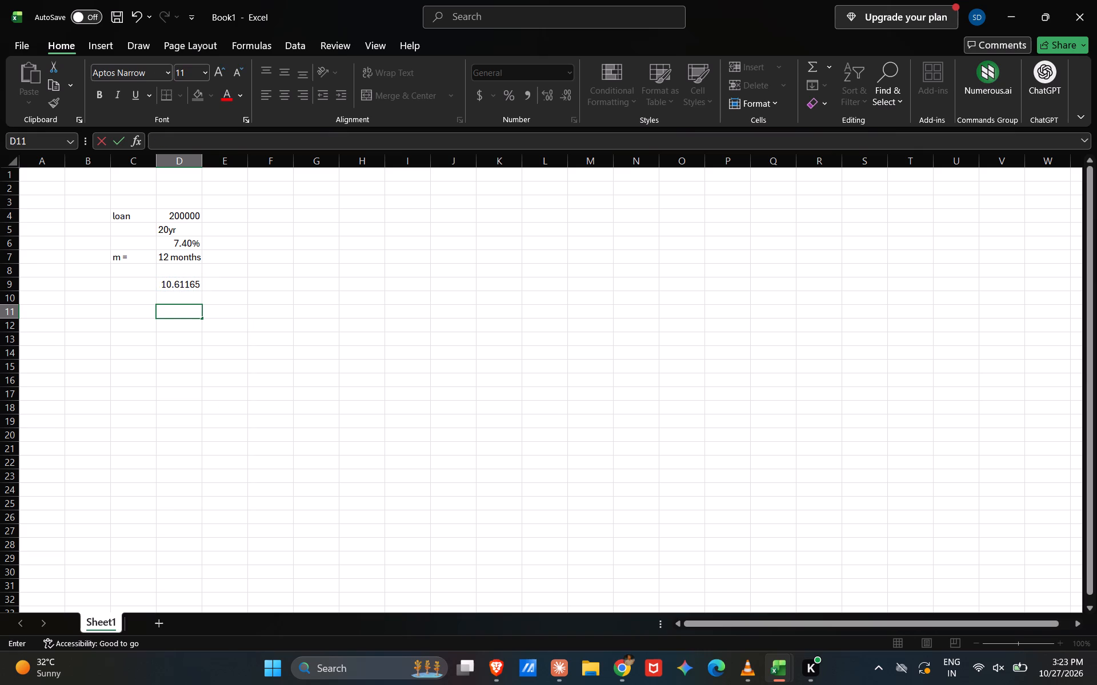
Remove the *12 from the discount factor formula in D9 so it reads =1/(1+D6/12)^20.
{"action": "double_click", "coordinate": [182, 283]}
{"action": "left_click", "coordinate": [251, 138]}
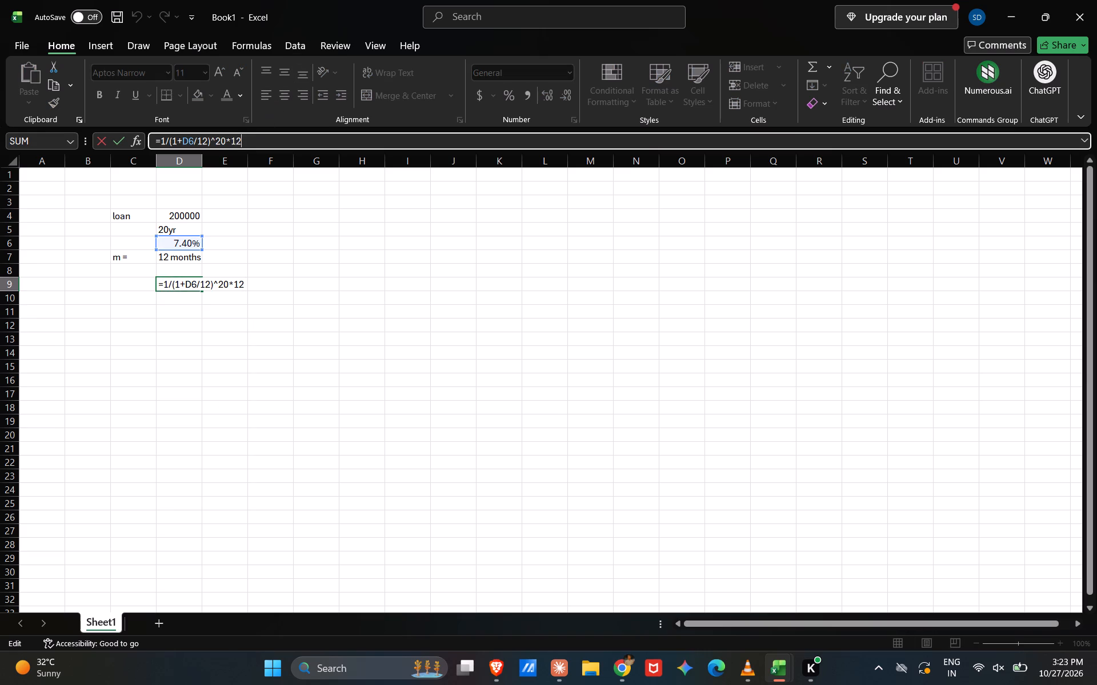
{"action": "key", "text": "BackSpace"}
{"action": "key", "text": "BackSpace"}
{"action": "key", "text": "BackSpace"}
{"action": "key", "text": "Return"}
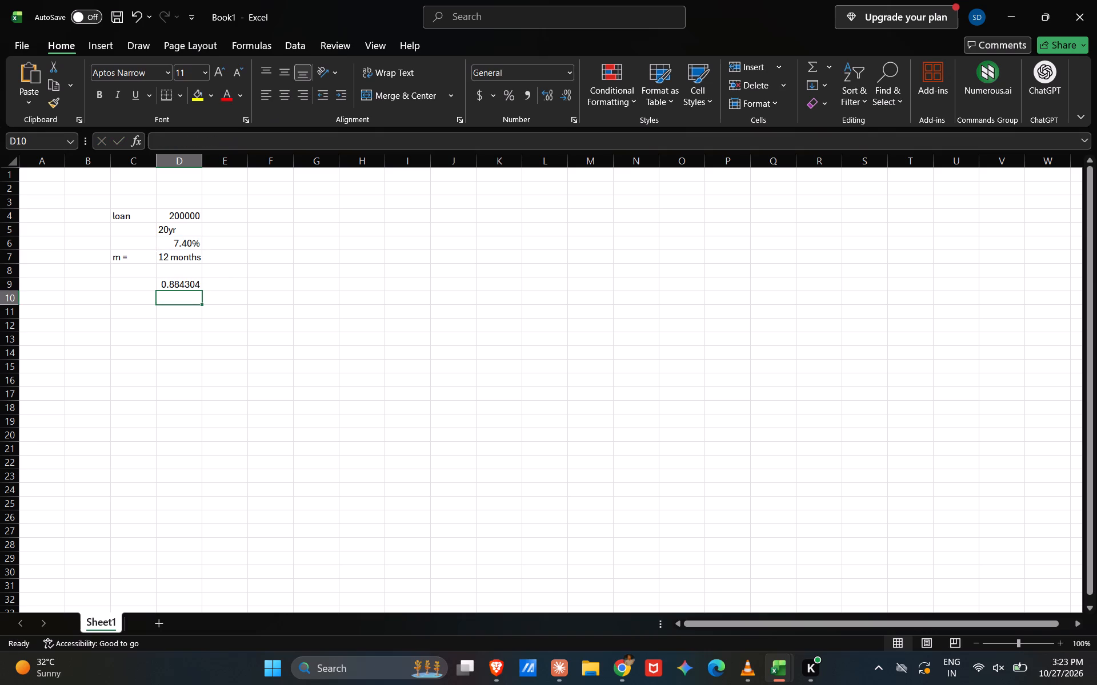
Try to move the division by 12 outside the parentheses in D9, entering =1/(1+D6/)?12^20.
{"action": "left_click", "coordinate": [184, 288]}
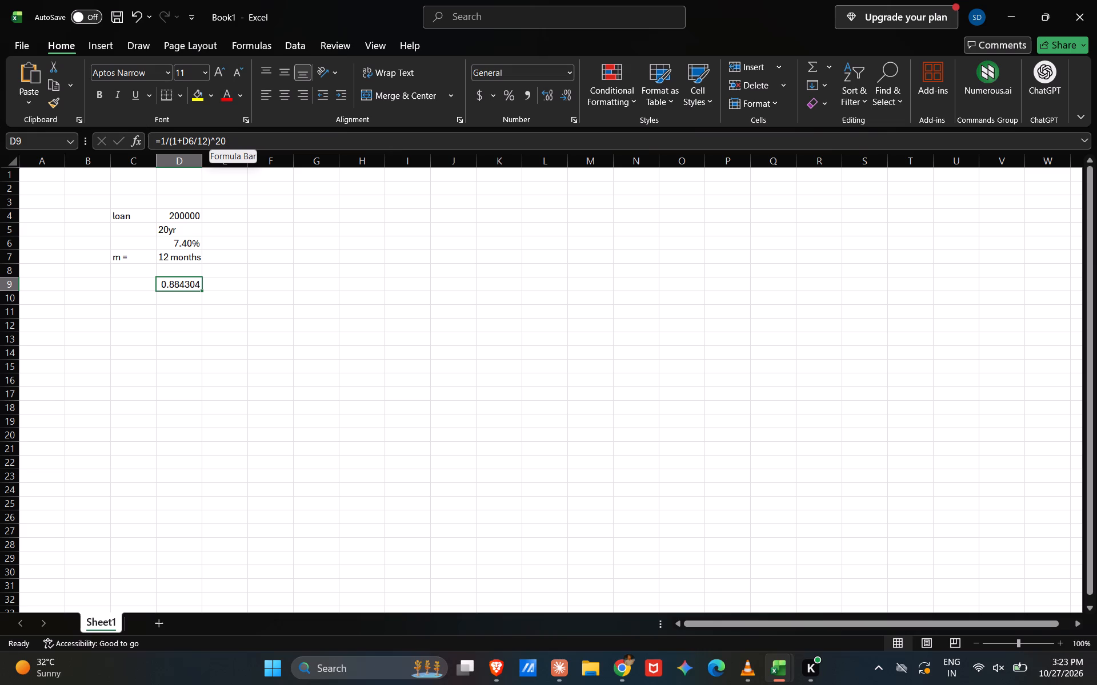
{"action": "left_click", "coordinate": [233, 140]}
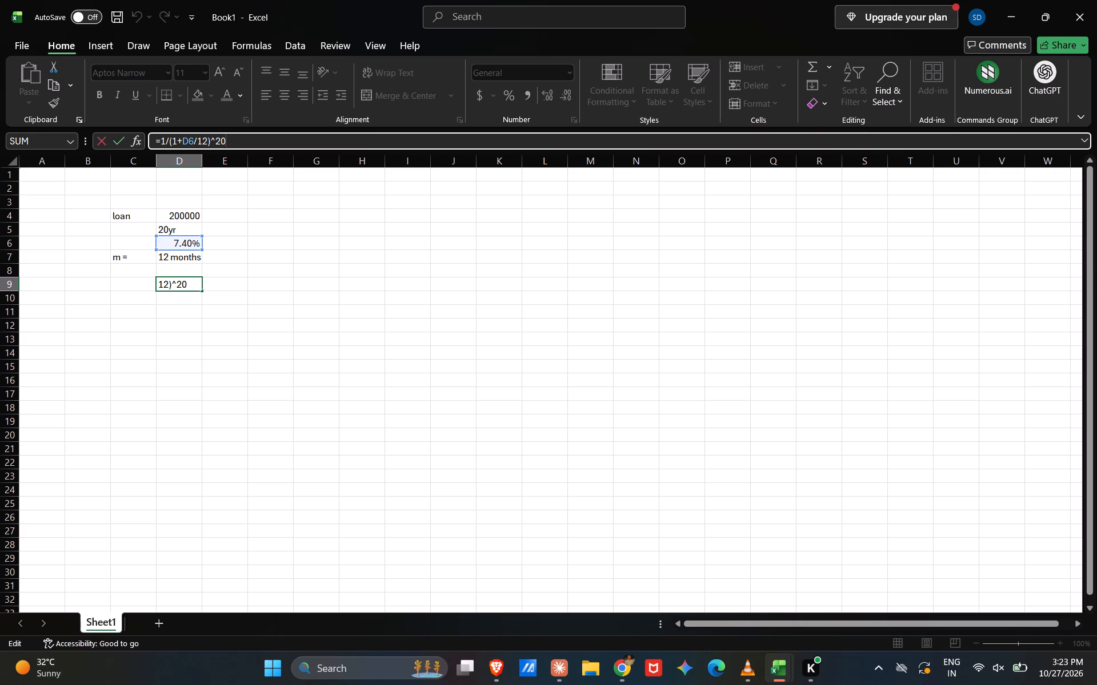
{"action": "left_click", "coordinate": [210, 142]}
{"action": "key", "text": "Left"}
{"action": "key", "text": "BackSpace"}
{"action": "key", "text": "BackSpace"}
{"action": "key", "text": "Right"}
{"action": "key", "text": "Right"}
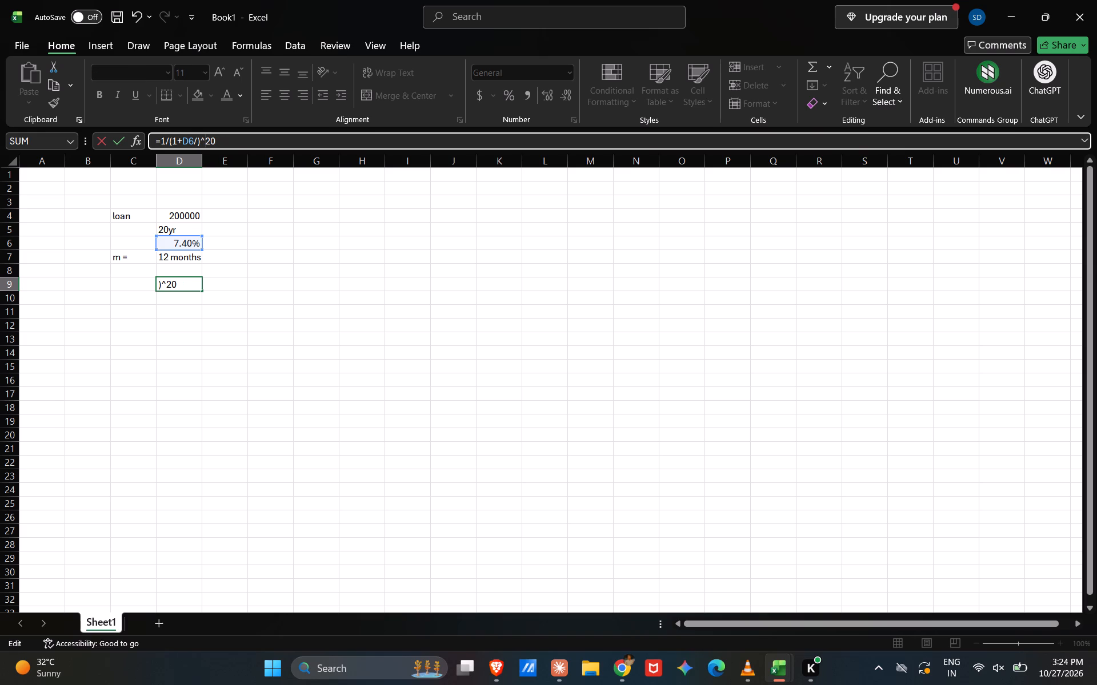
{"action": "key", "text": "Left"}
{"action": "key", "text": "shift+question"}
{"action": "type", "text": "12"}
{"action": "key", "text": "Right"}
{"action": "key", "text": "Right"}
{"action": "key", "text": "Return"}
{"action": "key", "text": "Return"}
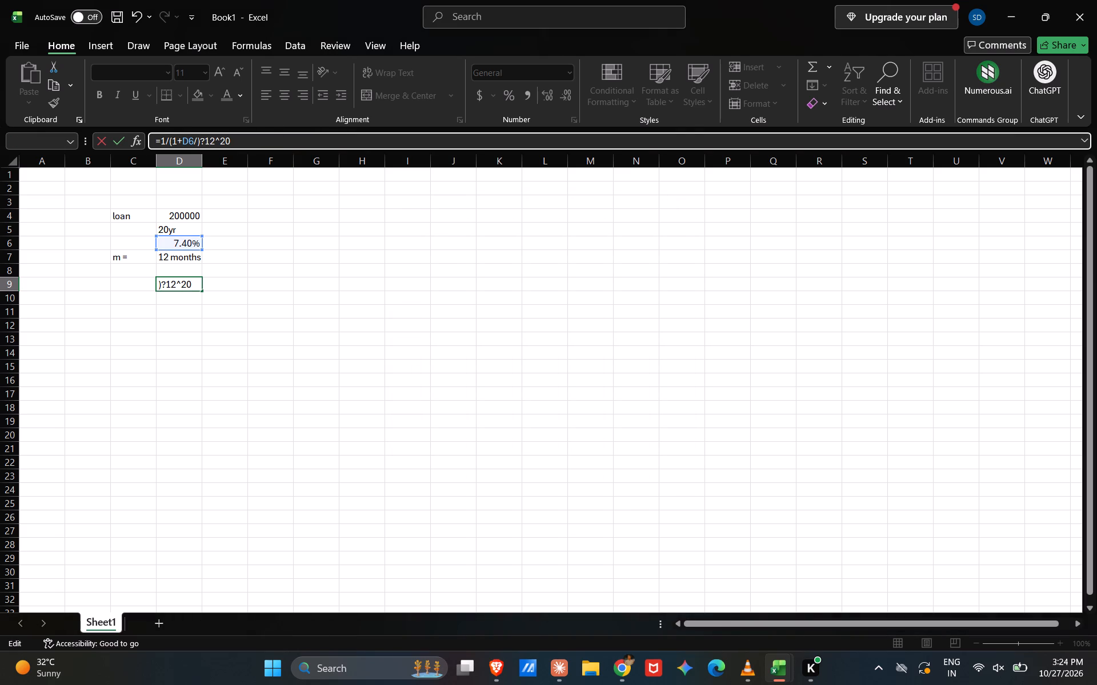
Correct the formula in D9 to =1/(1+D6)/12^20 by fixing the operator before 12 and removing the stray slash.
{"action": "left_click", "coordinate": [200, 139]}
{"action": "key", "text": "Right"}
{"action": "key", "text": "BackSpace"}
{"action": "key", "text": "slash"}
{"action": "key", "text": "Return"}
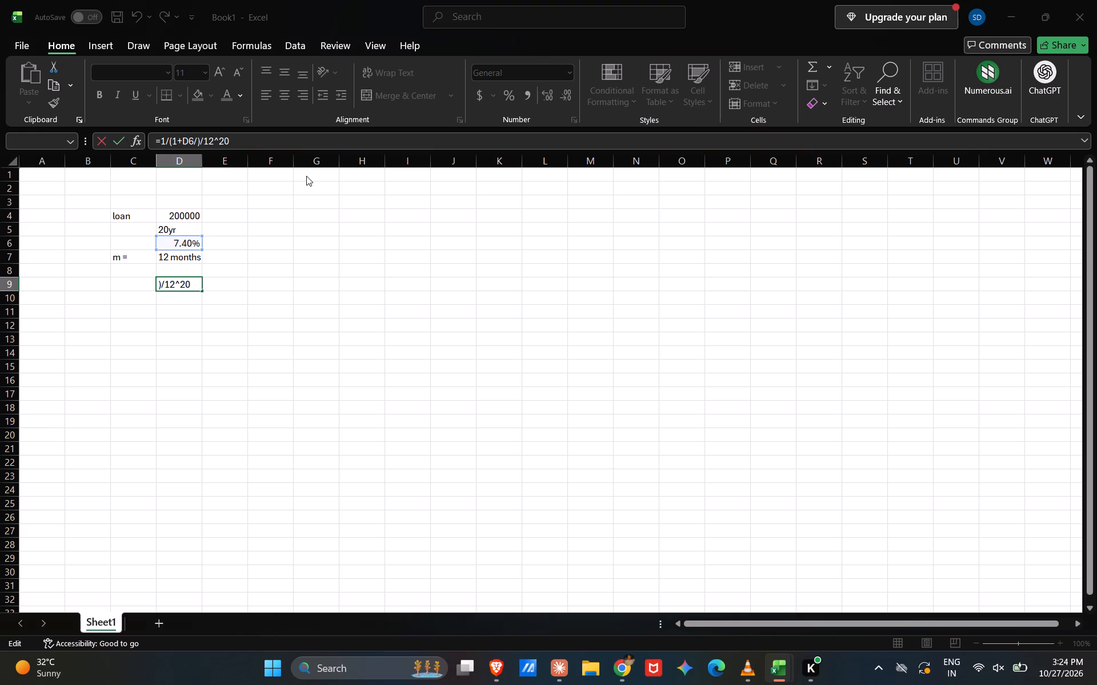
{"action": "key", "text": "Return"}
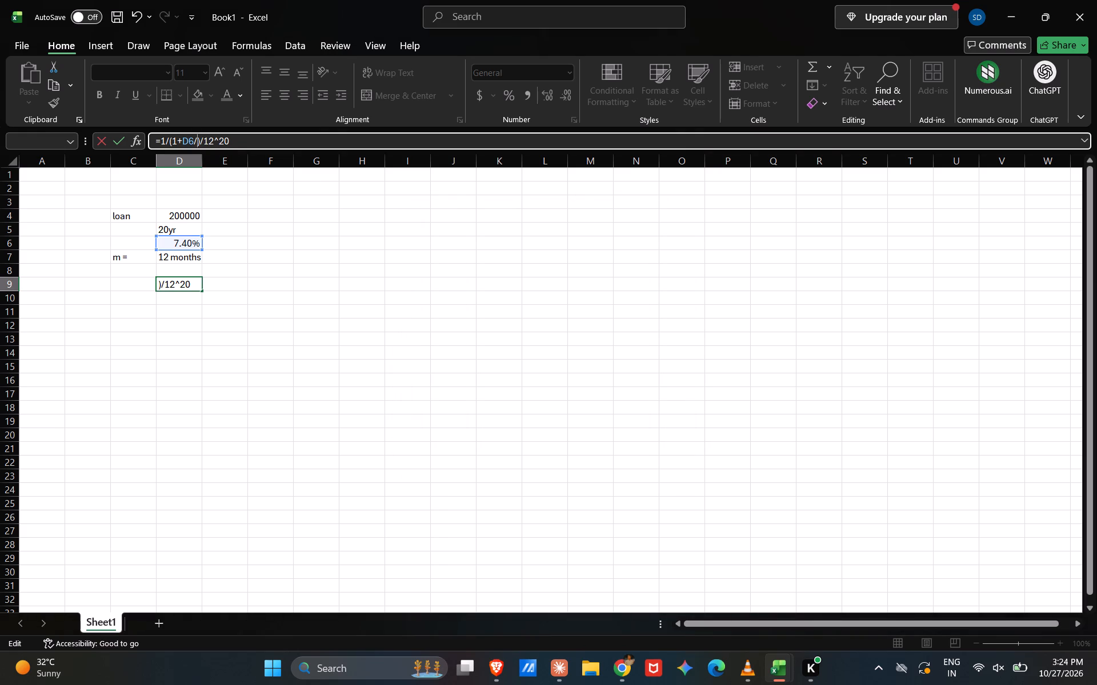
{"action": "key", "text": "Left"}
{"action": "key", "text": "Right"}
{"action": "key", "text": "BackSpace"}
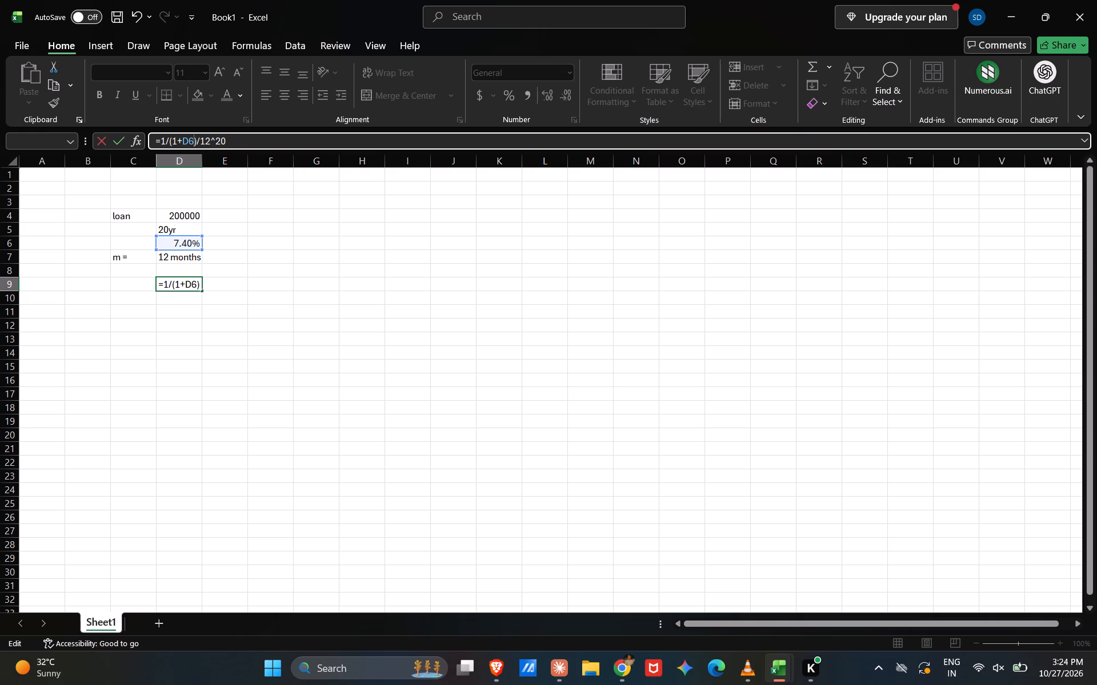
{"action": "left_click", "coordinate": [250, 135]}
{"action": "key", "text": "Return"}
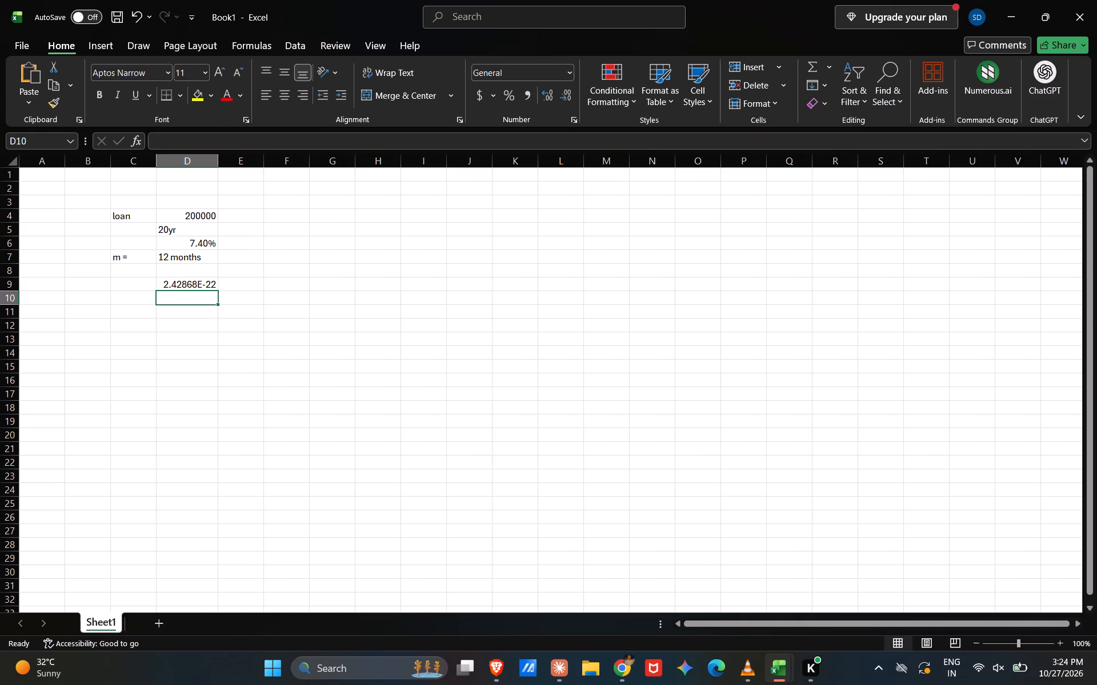
Append *12 to the formula in D9 so it reads =1/(1+D6)/12^20*12.
{"action": "left_click", "coordinate": [185, 288]}
{"action": "left_click", "coordinate": [245, 142]}
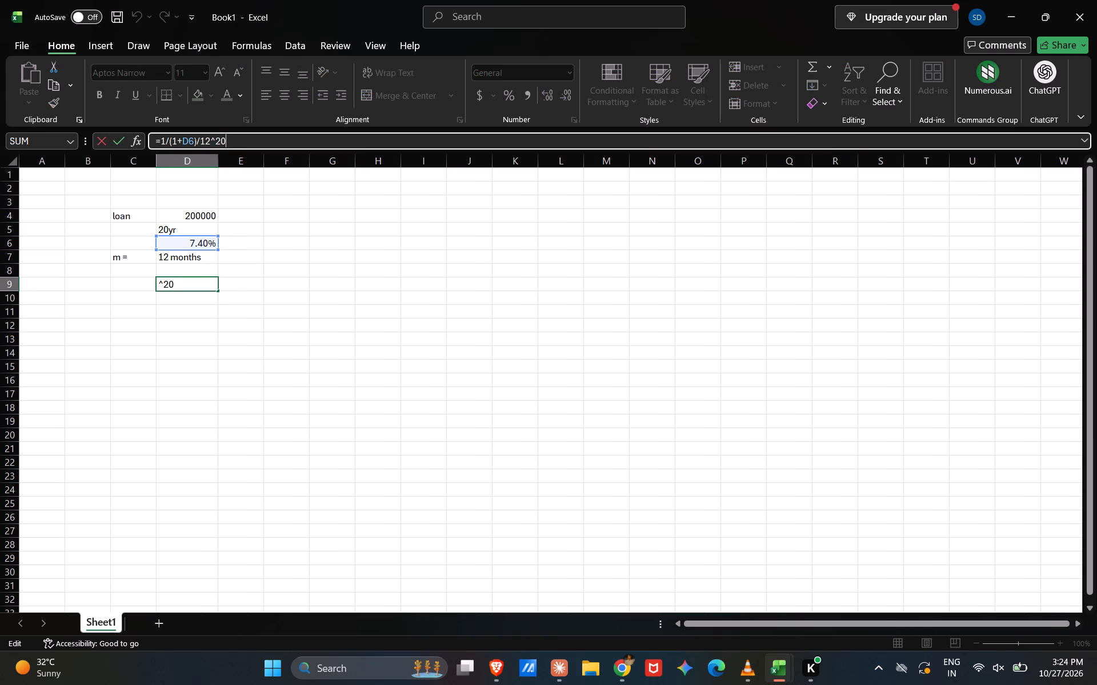
{"action": "type", "text": "*12"}
{"action": "key", "text": "Return"}
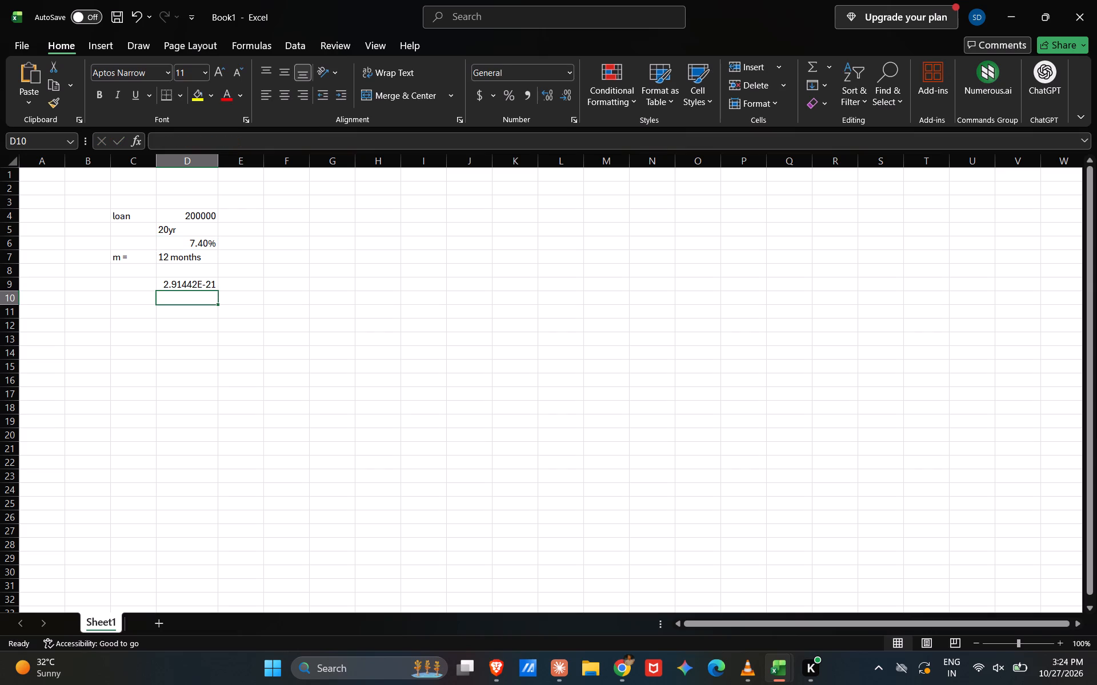
Move the division by 12 back inside the parentheses in D9, making the formula =1/(1+D6/12)^20*12.
{"action": "left_click", "coordinate": [193, 283]}
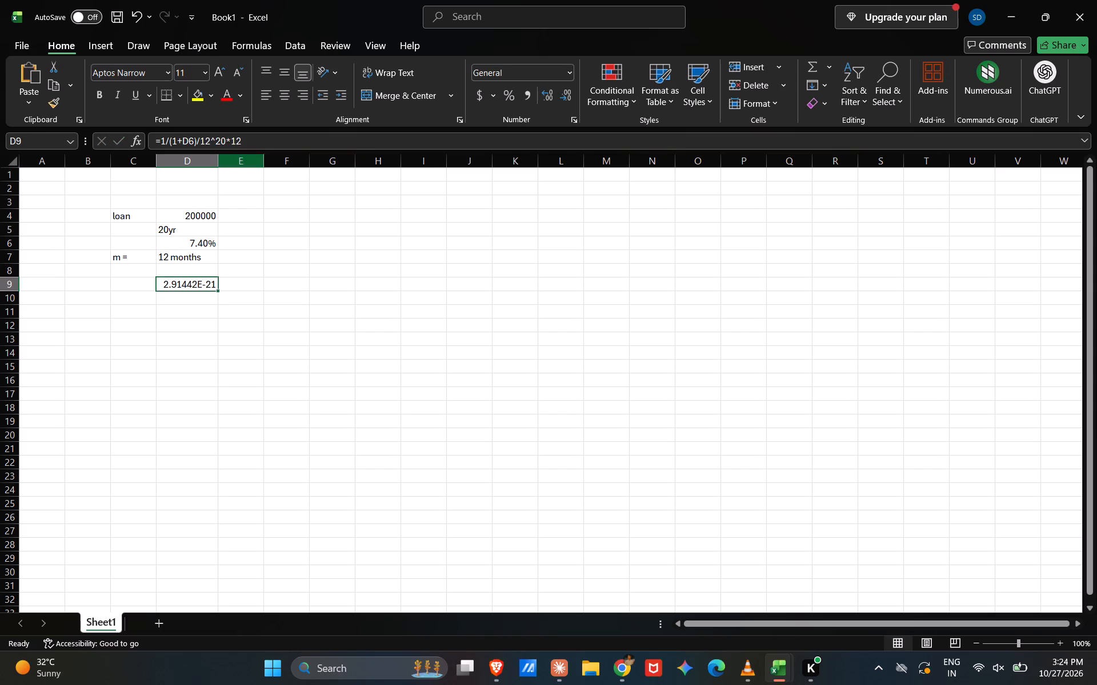
{"action": "left_click", "coordinate": [216, 140]}
{"action": "key", "text": "Left"}
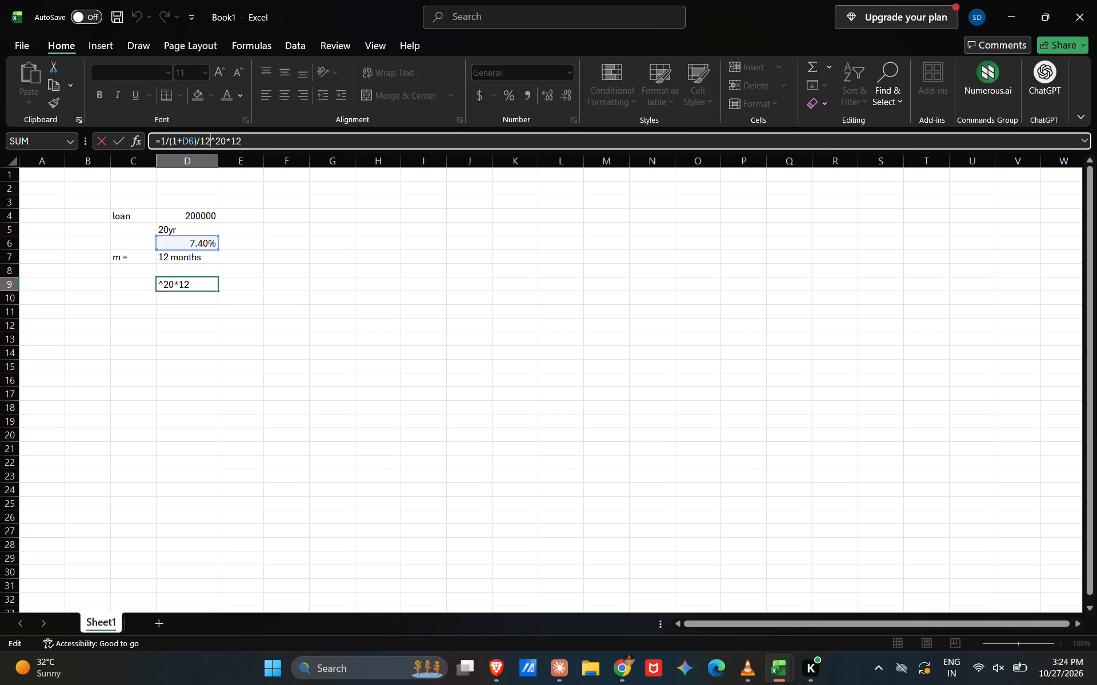
{"action": "key", "text": "BackSpace"}
{"action": "key", "text": "BackSpace"}
{"action": "key", "text": "BackSpace"}
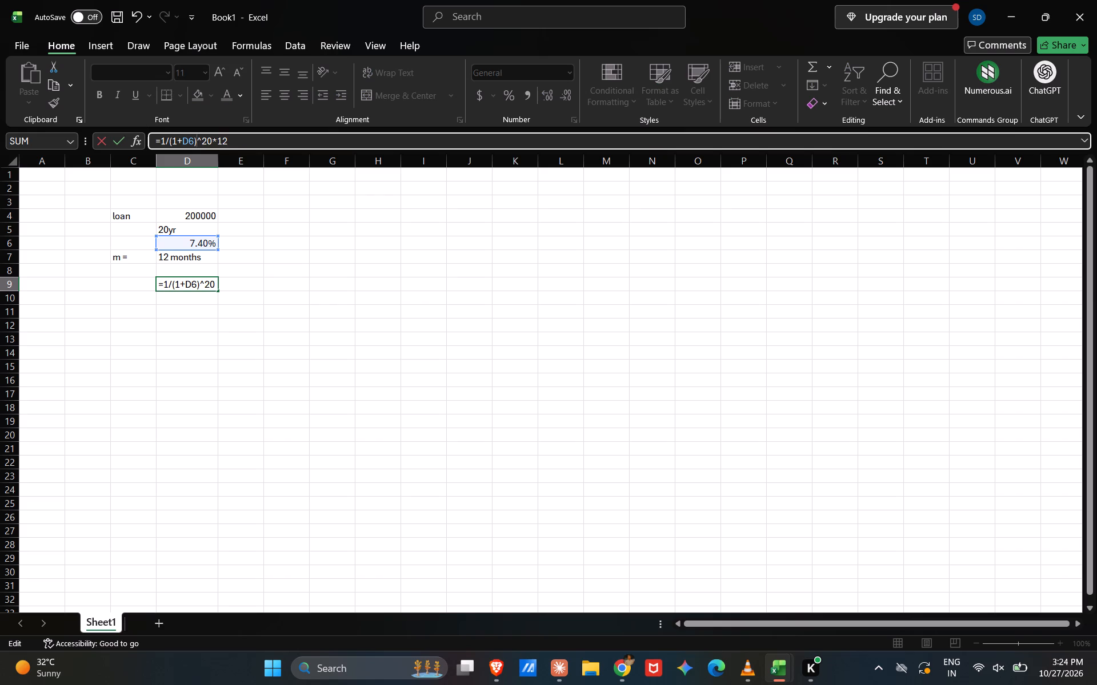
{"action": "key", "text": "Left"}
{"action": "type", "text": "/12"}
{"action": "key", "text": "Return"}
Recheck the discount factor formula in D9.
{"action": "double_click", "coordinate": [183, 284]}
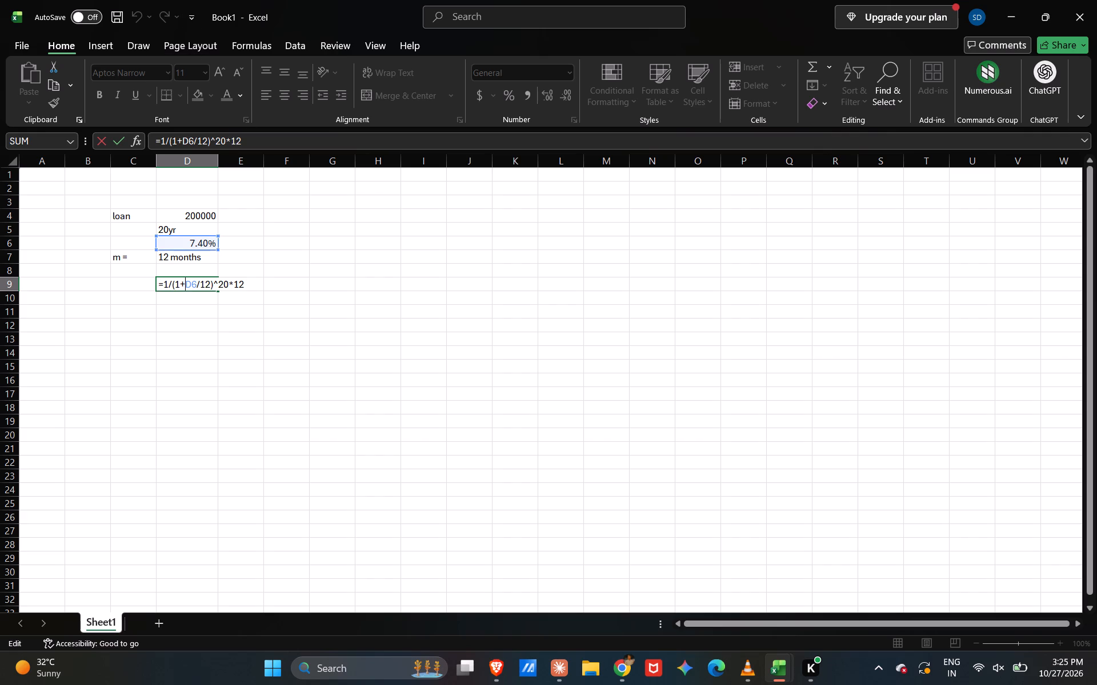
{"action": "left_click", "coordinate": [255, 145]}
{"action": "key", "text": "Return"}
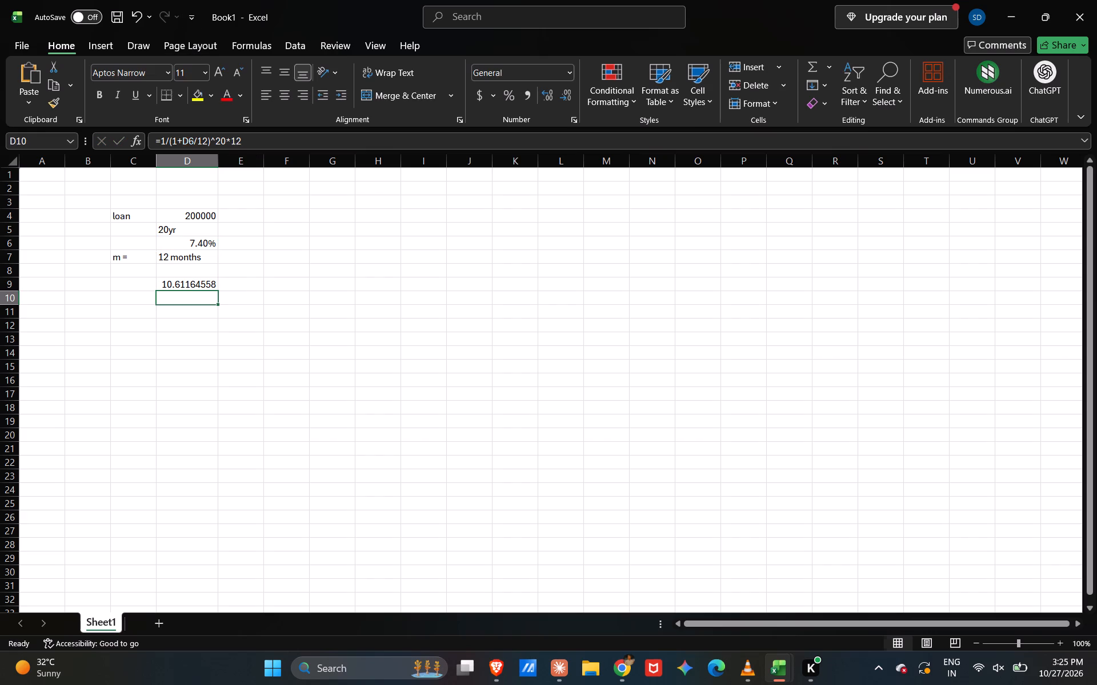
Remove the percent sign from the interest rate in D6, leaving 7.4.
{"action": "double_click", "coordinate": [211, 243]}
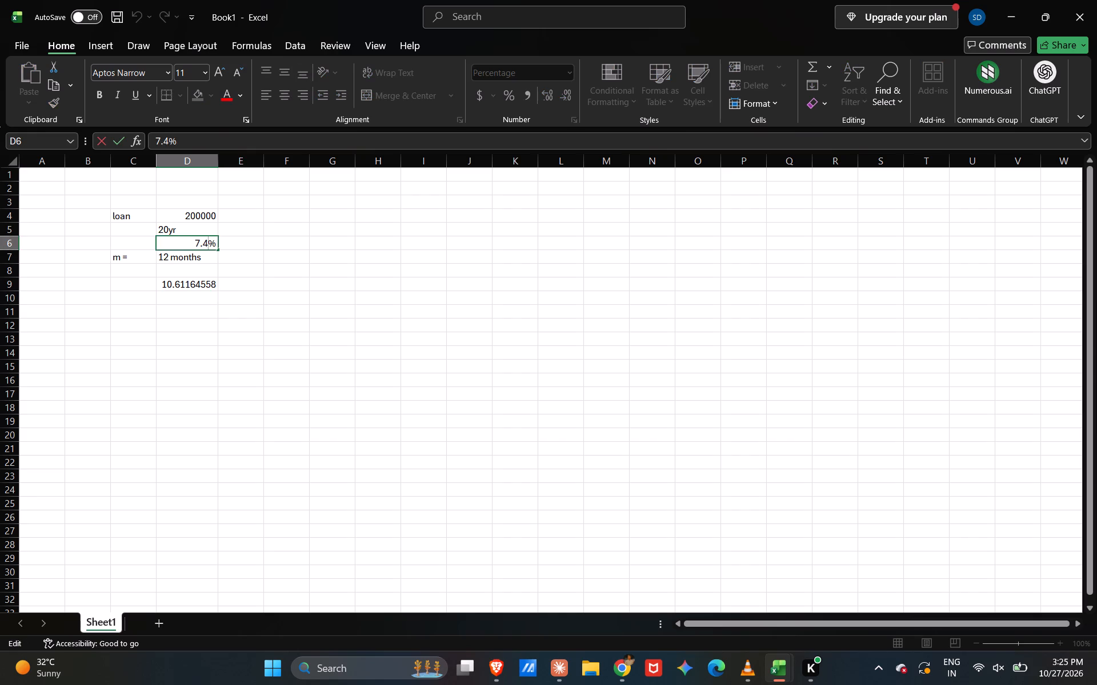
{"action": "key", "text": "Right"}
{"action": "key", "text": "BackSpace"}
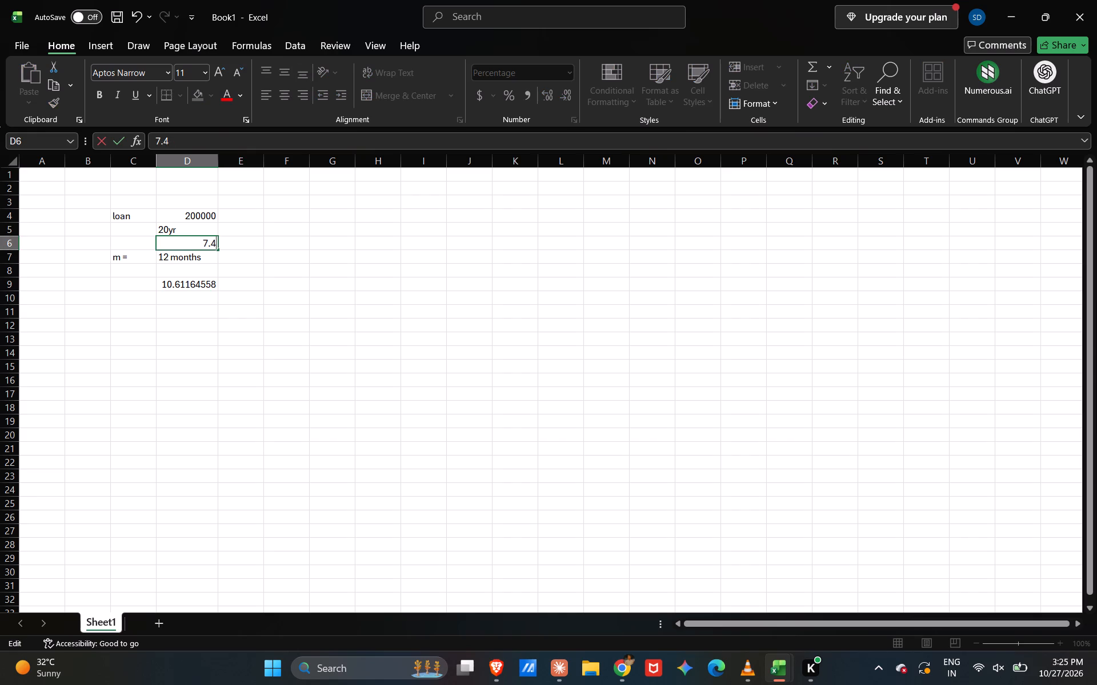
{"action": "left_click", "coordinate": [207, 288]}
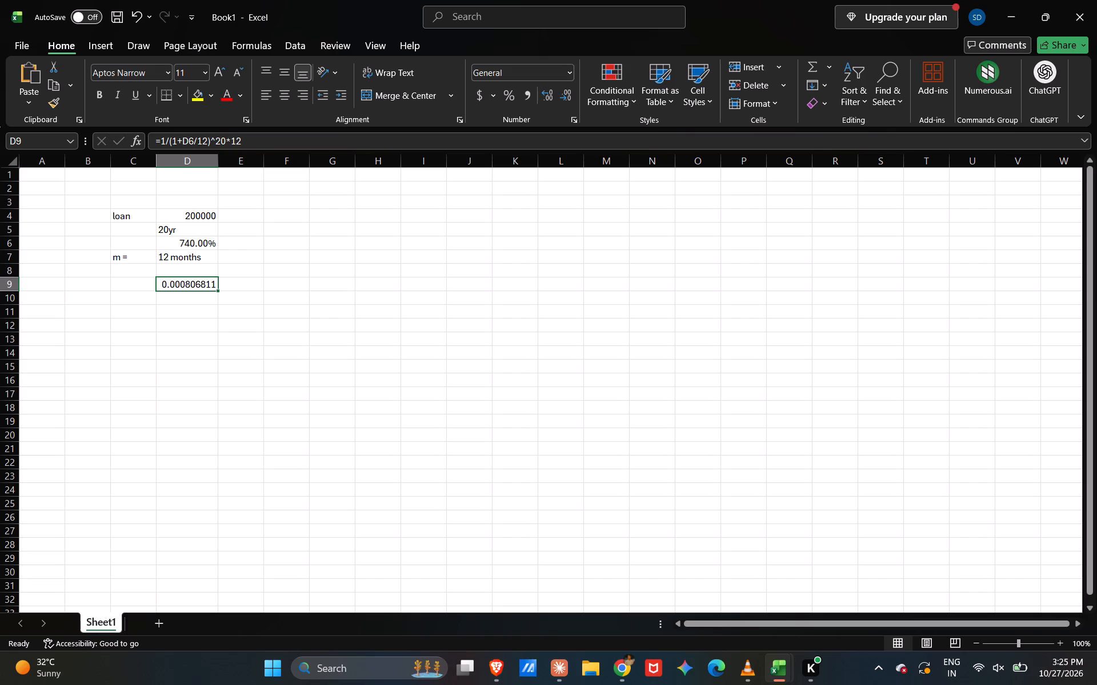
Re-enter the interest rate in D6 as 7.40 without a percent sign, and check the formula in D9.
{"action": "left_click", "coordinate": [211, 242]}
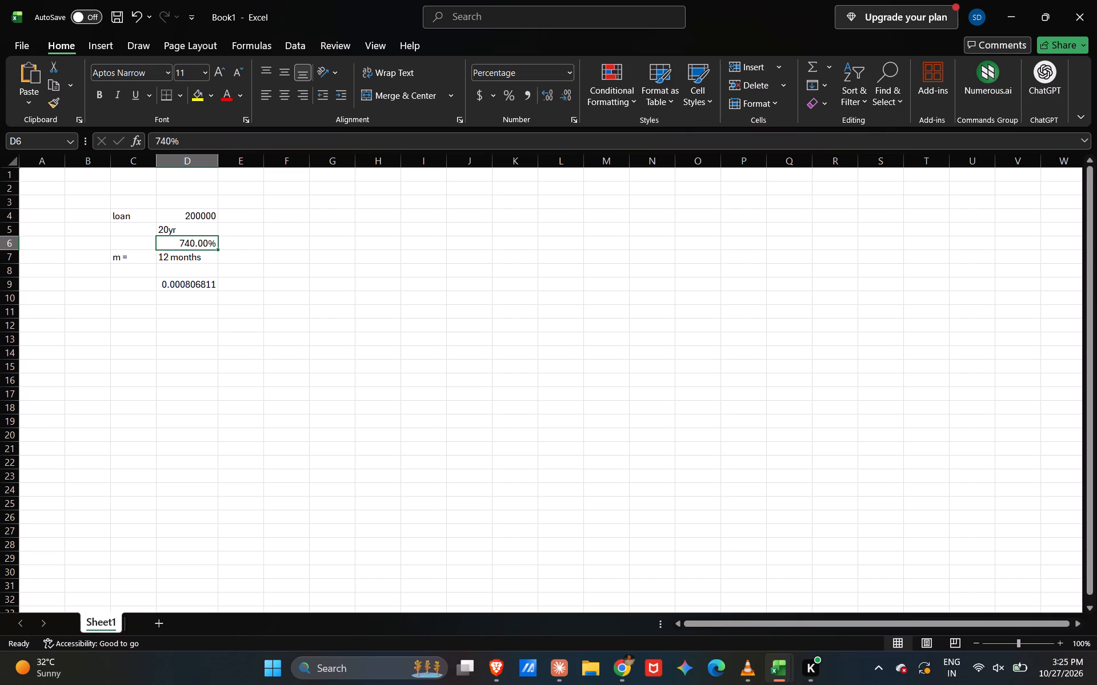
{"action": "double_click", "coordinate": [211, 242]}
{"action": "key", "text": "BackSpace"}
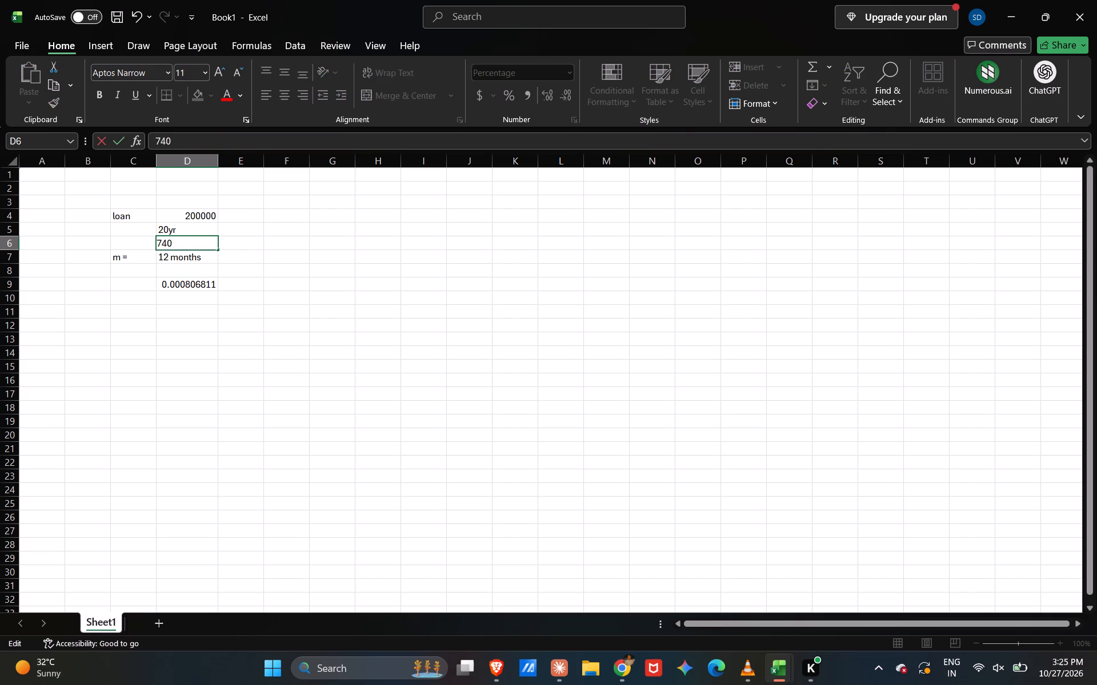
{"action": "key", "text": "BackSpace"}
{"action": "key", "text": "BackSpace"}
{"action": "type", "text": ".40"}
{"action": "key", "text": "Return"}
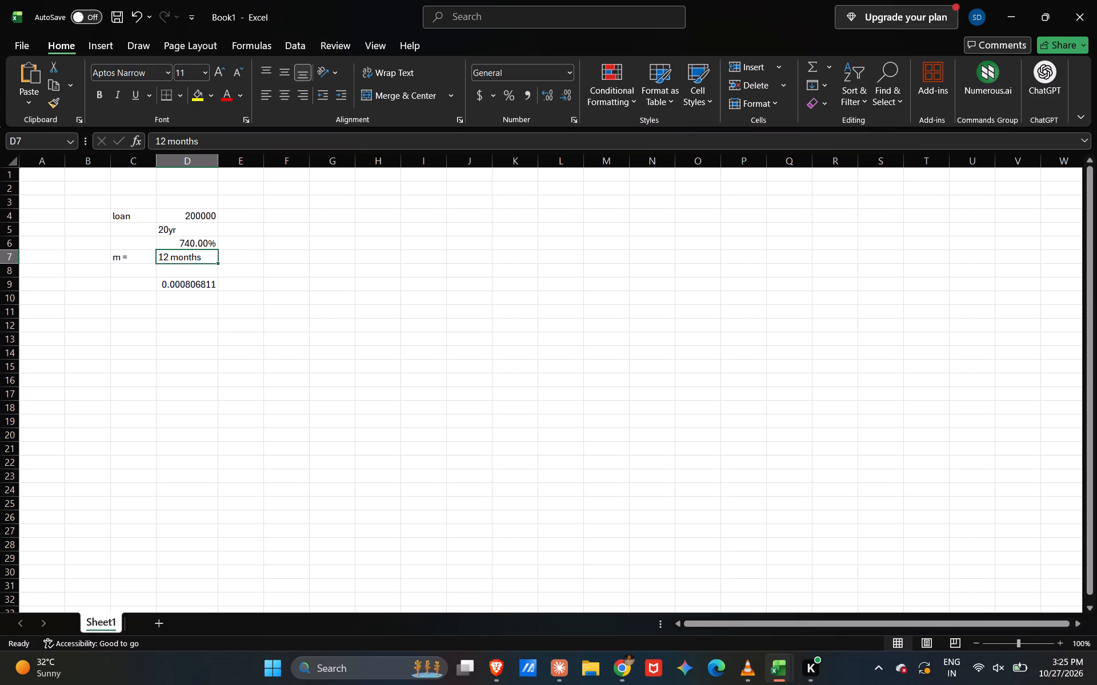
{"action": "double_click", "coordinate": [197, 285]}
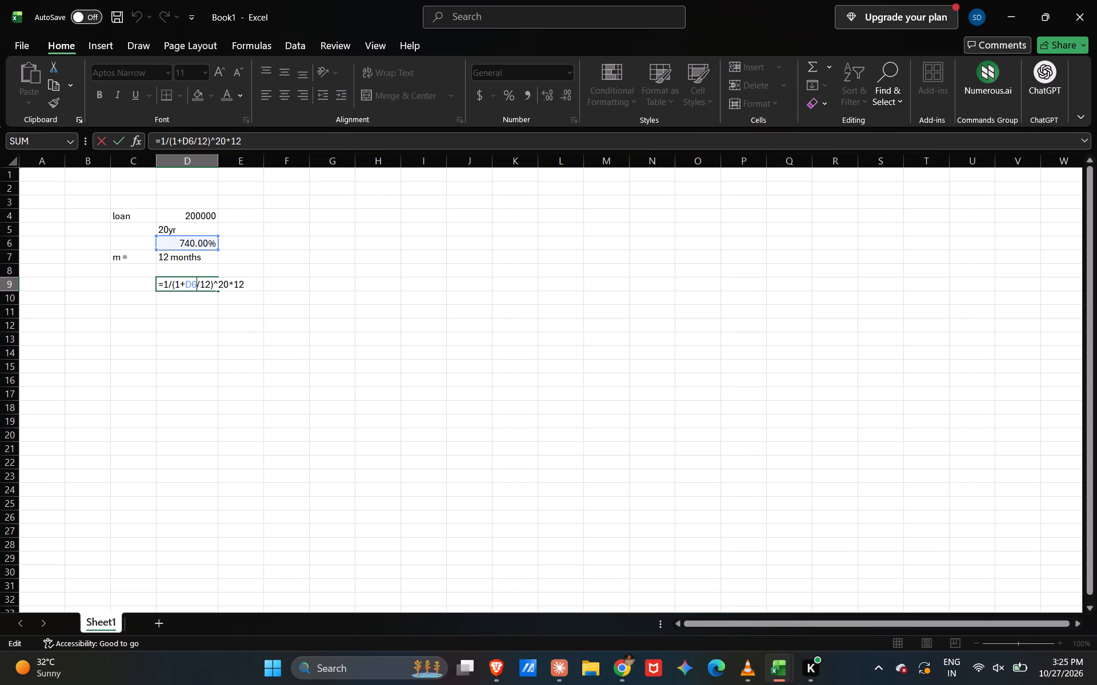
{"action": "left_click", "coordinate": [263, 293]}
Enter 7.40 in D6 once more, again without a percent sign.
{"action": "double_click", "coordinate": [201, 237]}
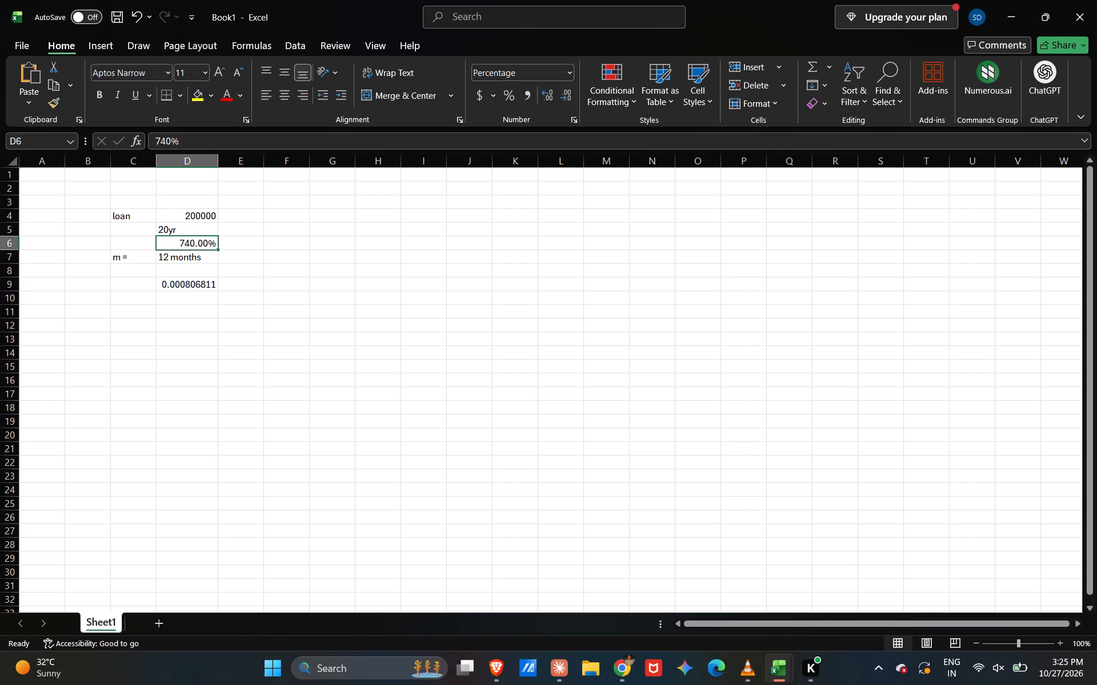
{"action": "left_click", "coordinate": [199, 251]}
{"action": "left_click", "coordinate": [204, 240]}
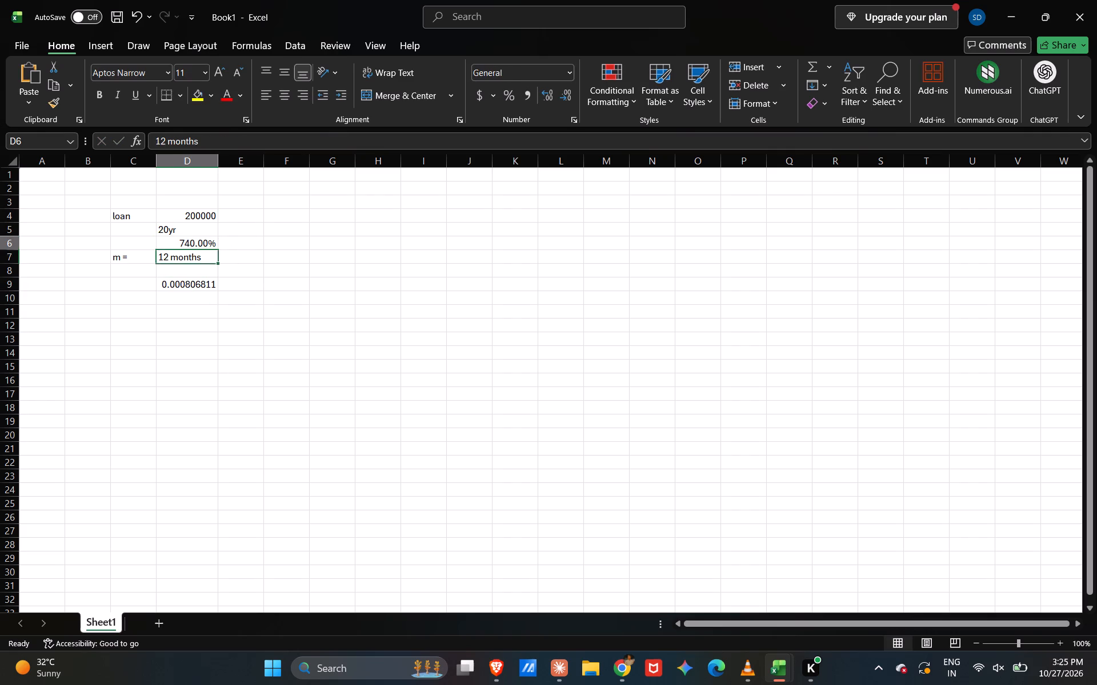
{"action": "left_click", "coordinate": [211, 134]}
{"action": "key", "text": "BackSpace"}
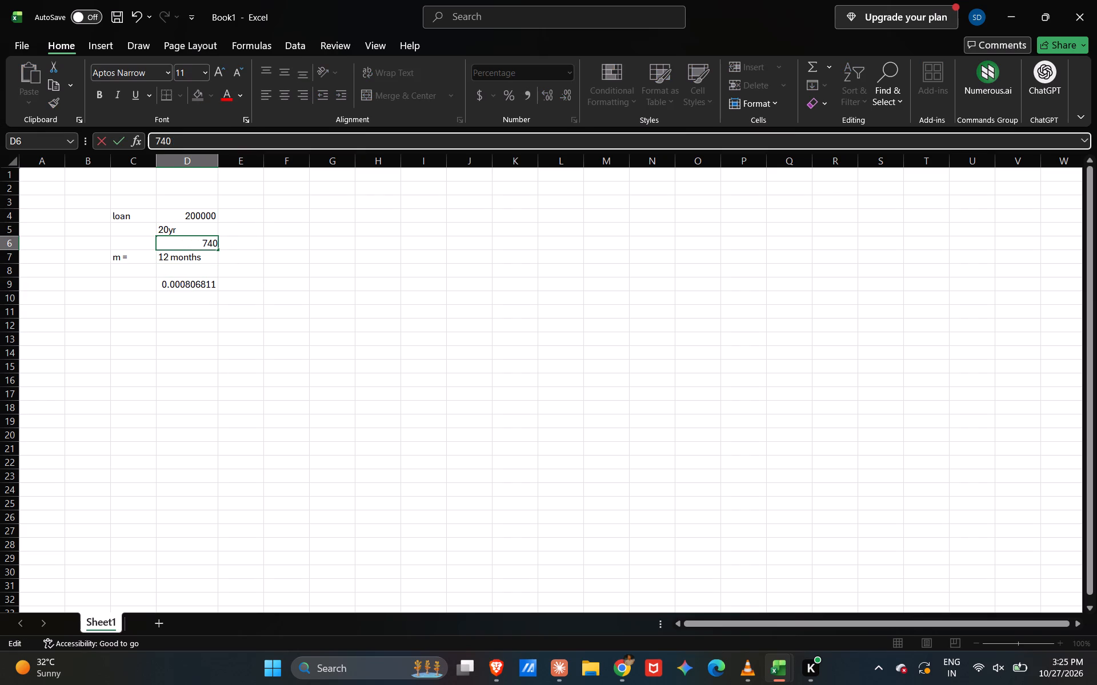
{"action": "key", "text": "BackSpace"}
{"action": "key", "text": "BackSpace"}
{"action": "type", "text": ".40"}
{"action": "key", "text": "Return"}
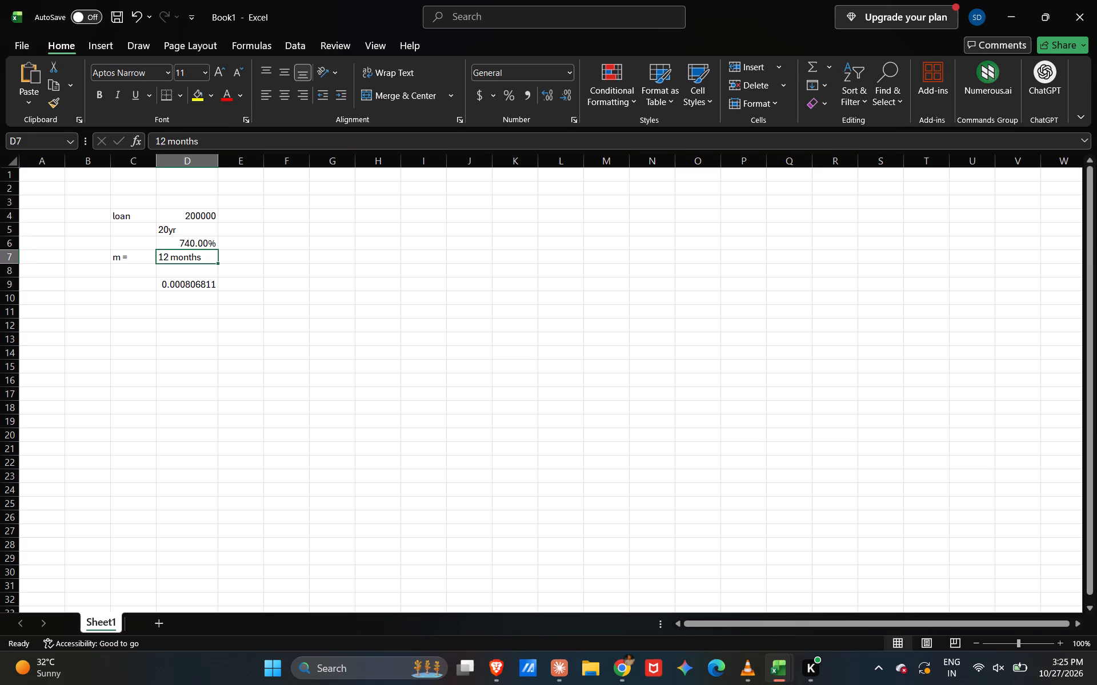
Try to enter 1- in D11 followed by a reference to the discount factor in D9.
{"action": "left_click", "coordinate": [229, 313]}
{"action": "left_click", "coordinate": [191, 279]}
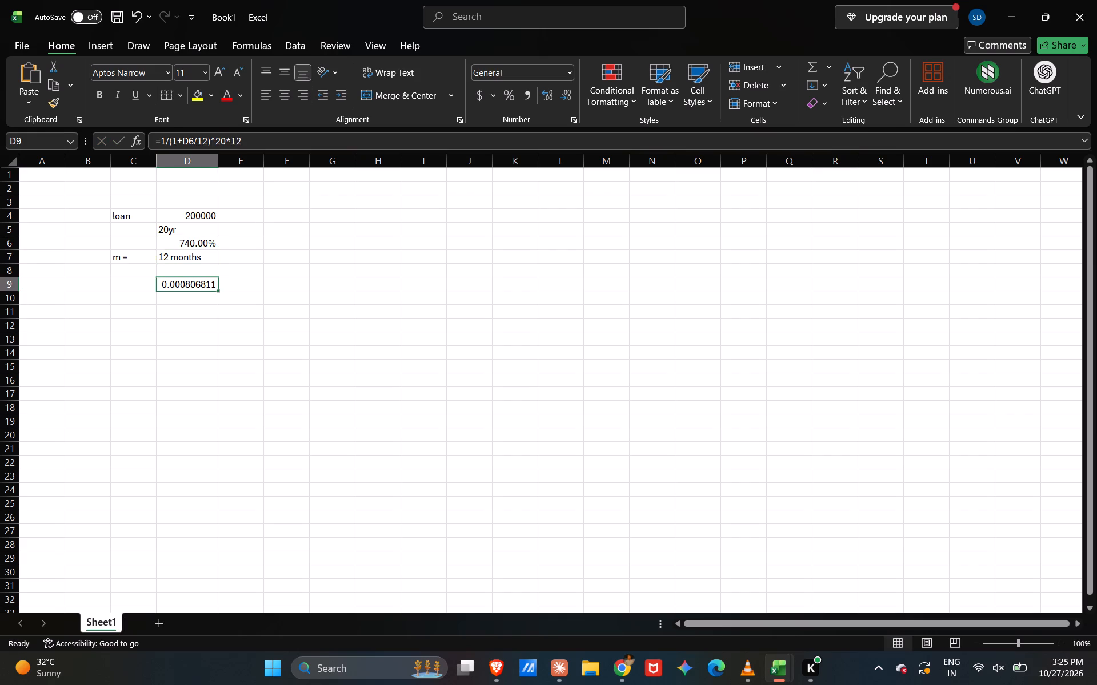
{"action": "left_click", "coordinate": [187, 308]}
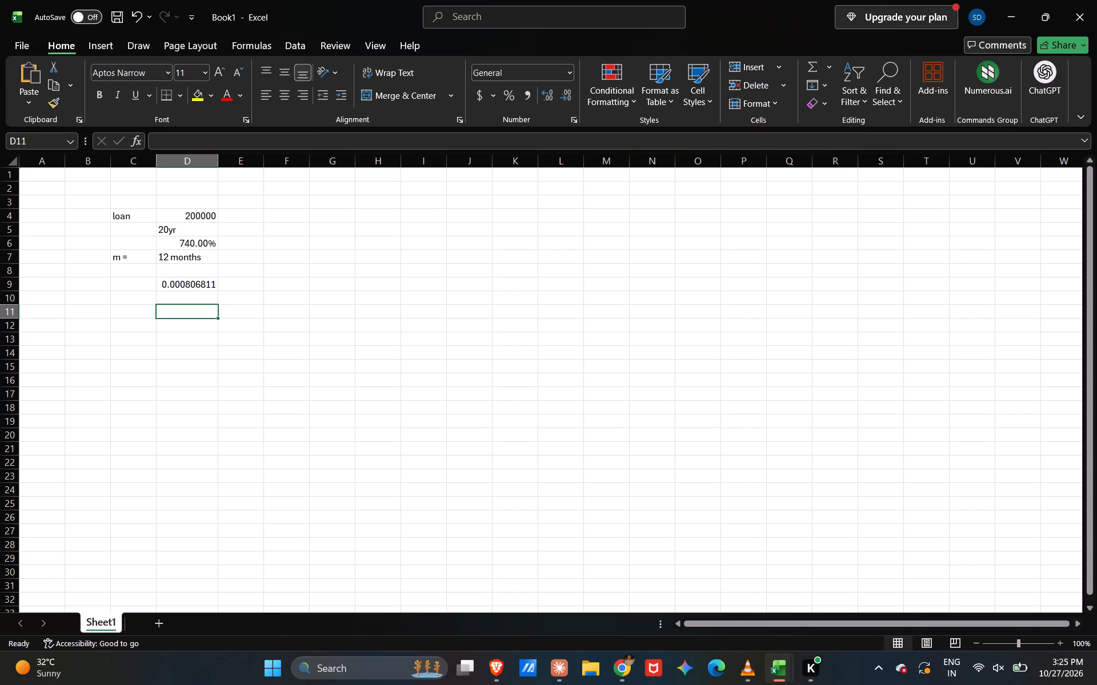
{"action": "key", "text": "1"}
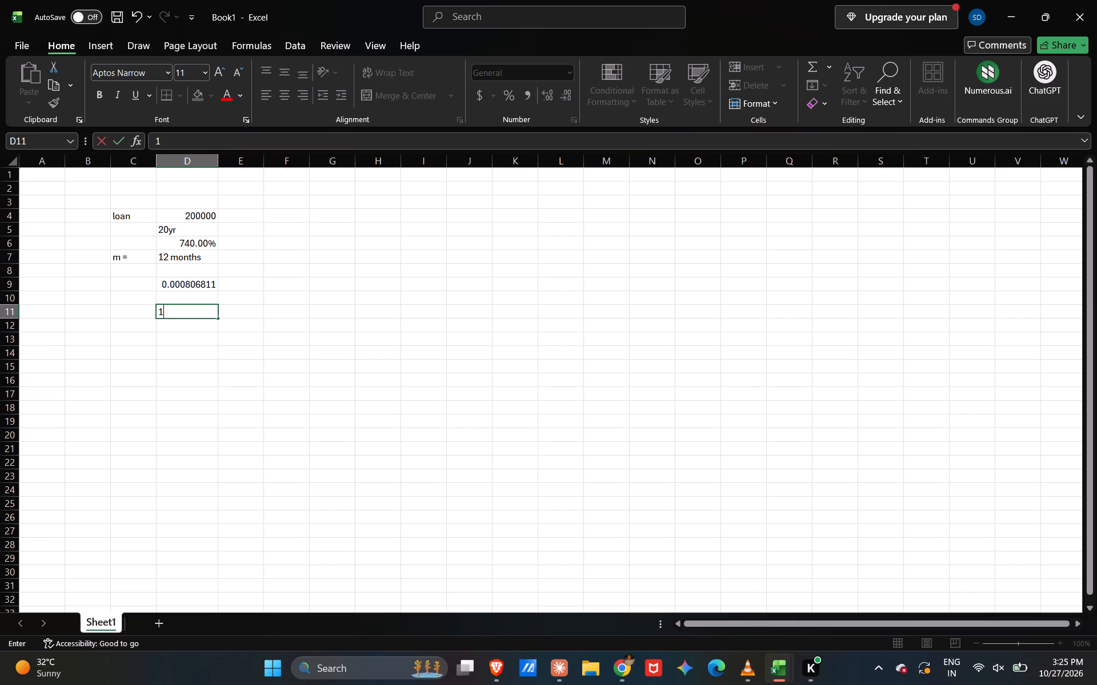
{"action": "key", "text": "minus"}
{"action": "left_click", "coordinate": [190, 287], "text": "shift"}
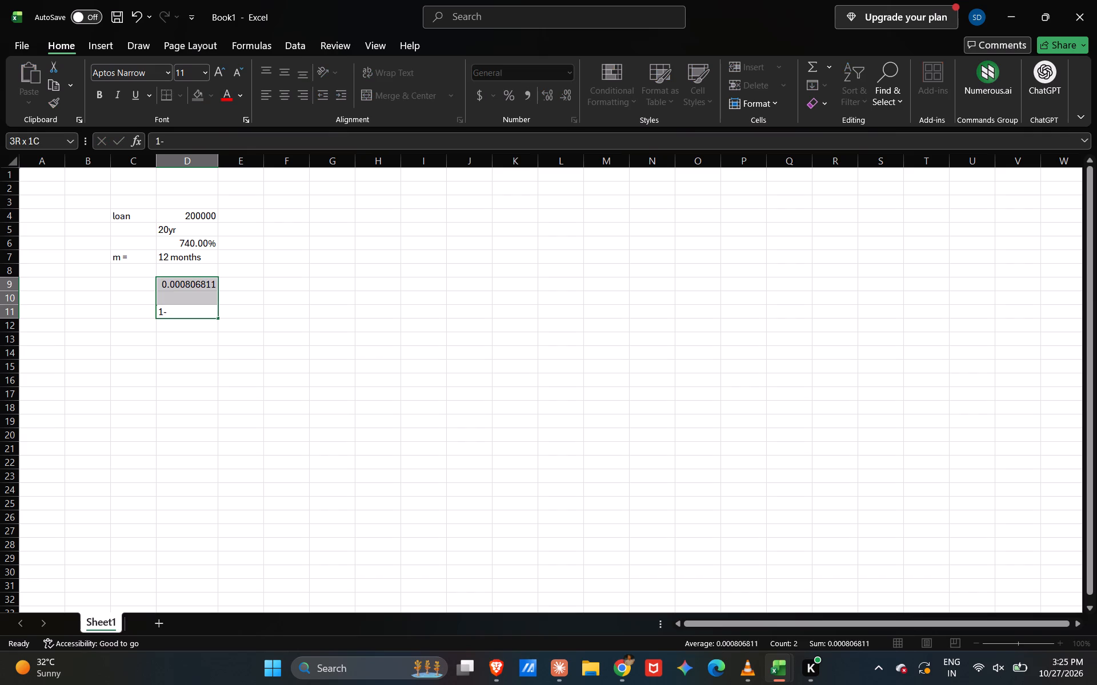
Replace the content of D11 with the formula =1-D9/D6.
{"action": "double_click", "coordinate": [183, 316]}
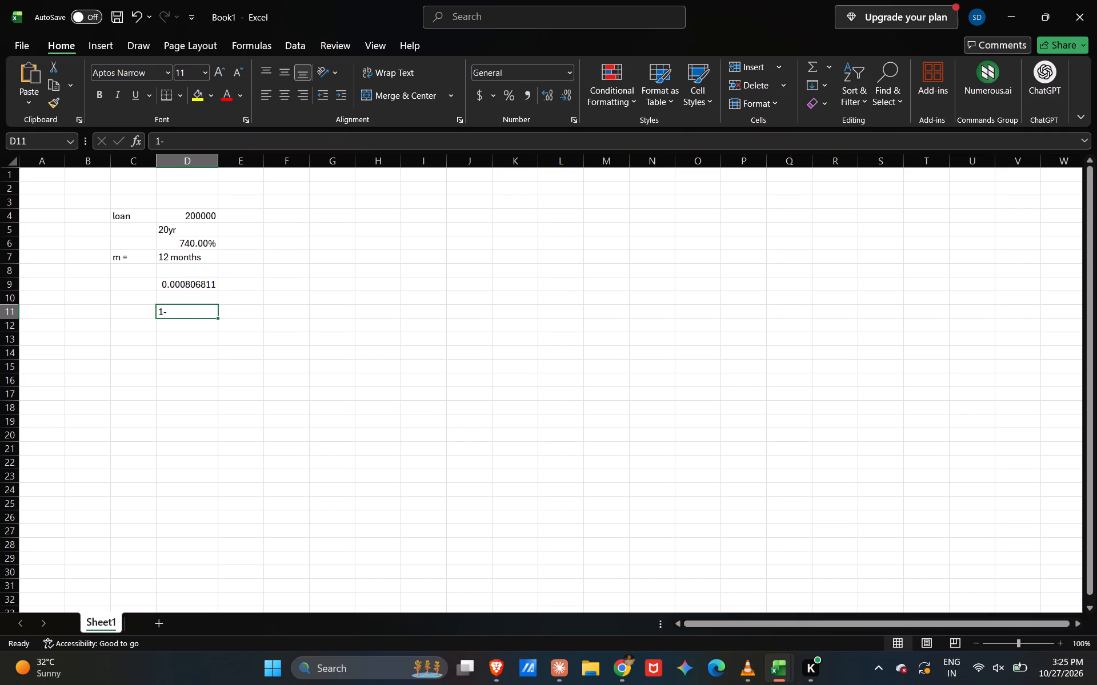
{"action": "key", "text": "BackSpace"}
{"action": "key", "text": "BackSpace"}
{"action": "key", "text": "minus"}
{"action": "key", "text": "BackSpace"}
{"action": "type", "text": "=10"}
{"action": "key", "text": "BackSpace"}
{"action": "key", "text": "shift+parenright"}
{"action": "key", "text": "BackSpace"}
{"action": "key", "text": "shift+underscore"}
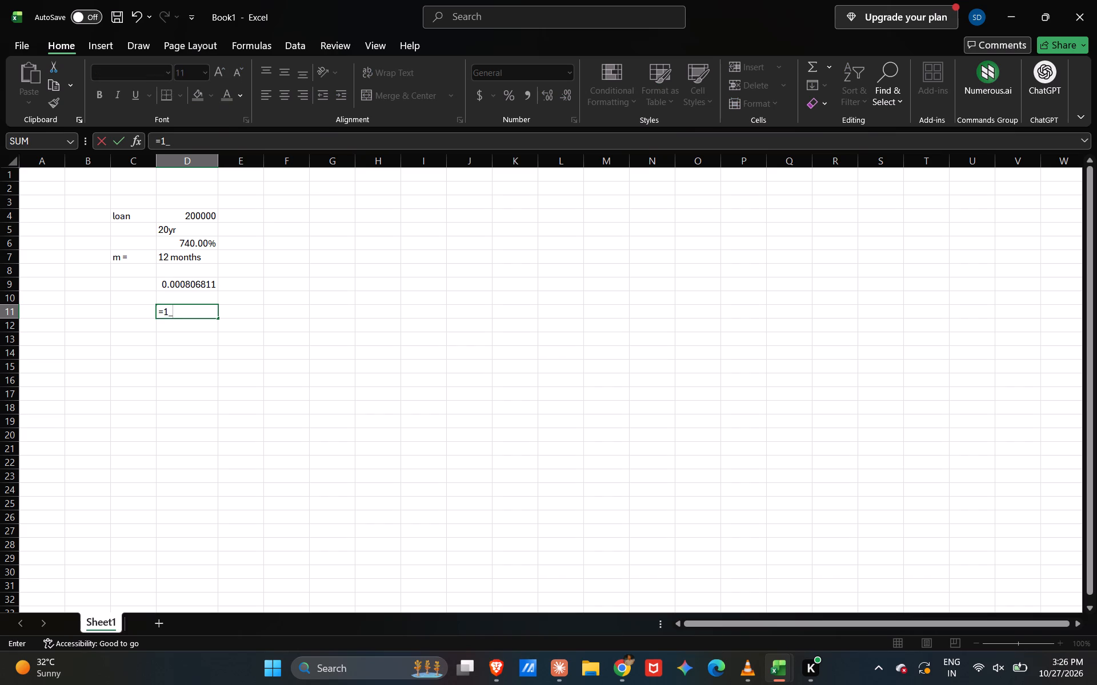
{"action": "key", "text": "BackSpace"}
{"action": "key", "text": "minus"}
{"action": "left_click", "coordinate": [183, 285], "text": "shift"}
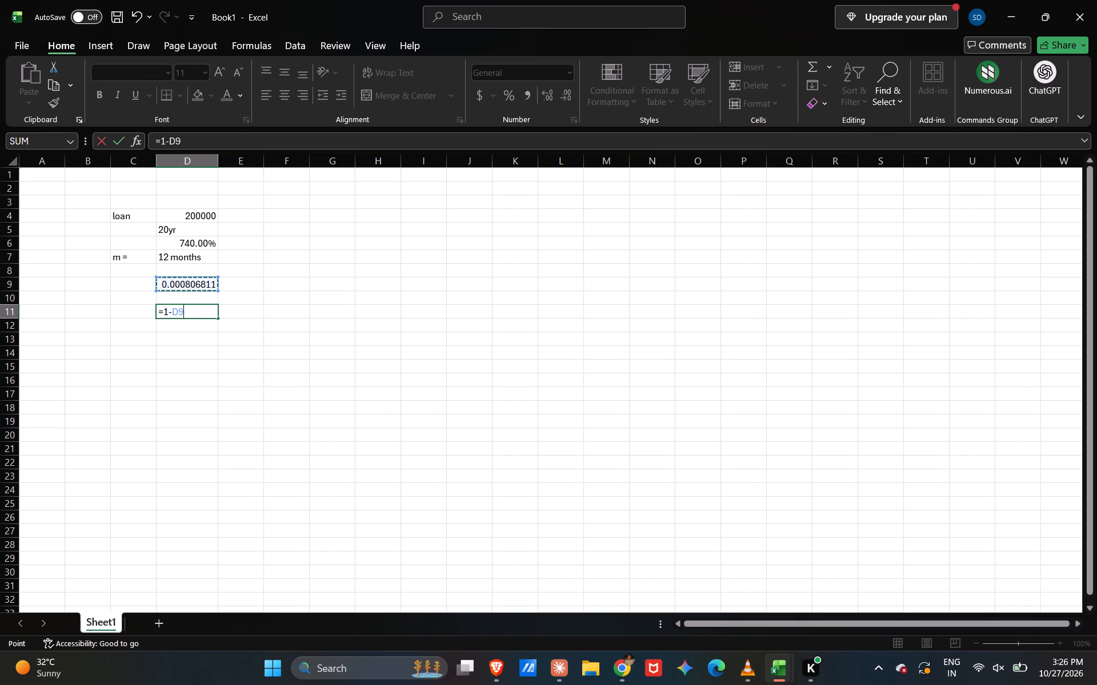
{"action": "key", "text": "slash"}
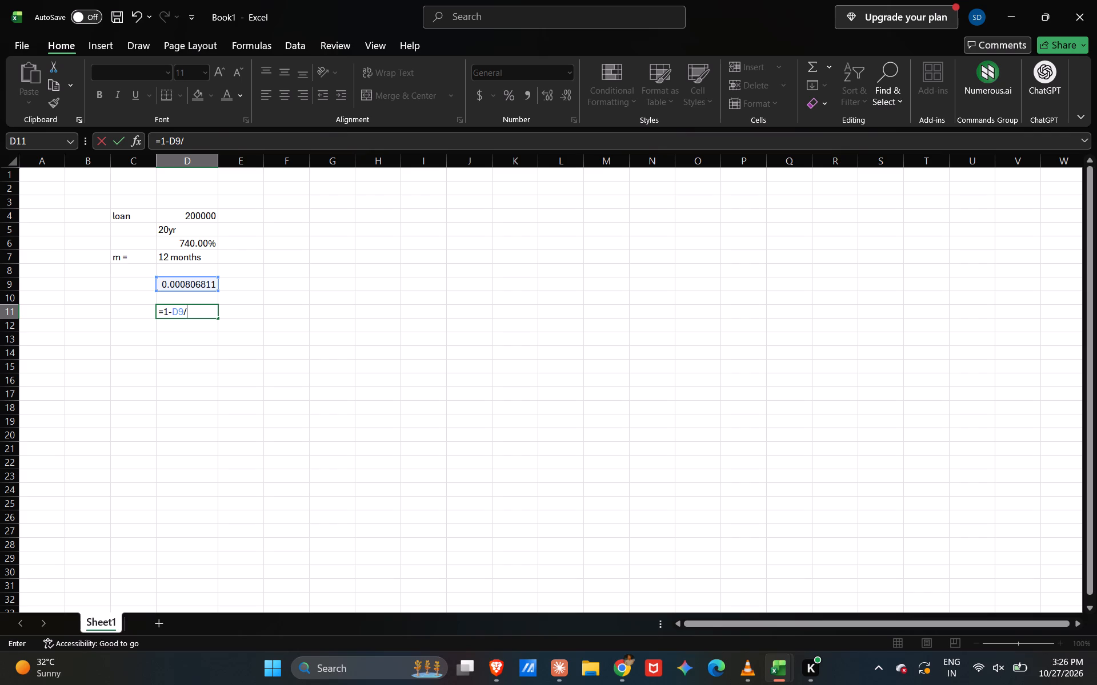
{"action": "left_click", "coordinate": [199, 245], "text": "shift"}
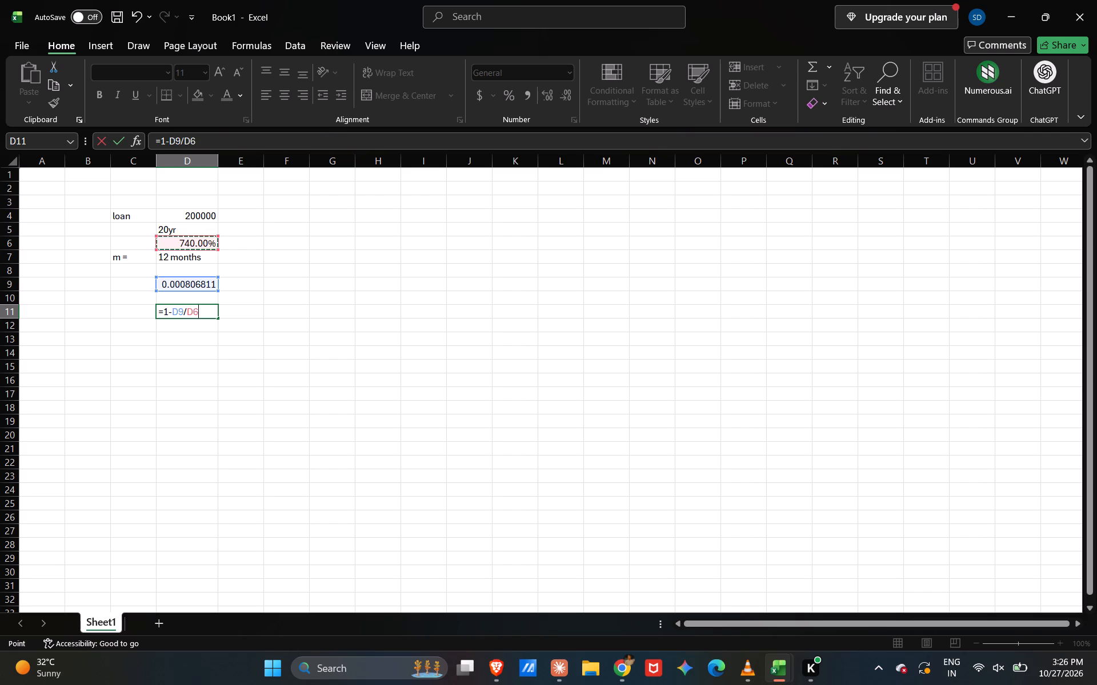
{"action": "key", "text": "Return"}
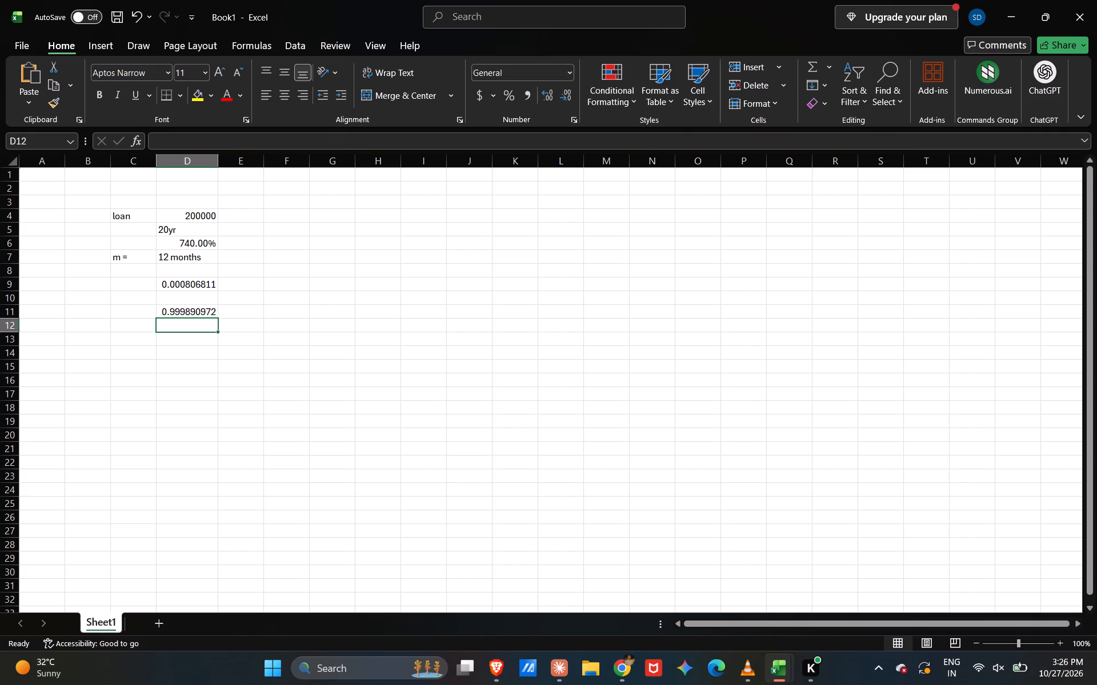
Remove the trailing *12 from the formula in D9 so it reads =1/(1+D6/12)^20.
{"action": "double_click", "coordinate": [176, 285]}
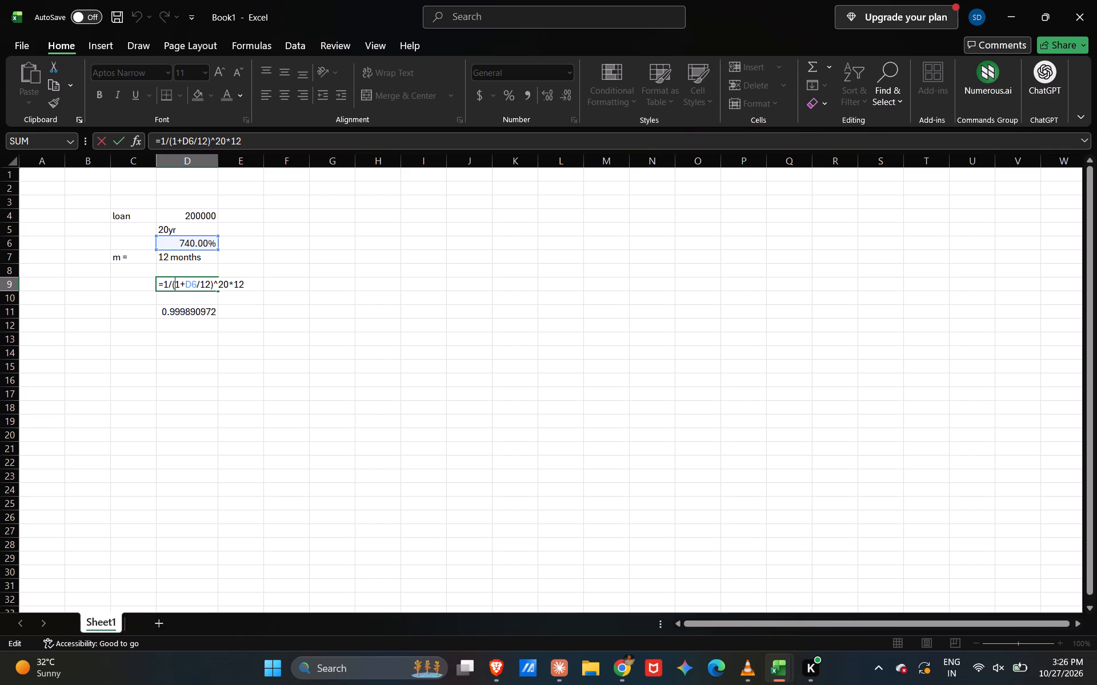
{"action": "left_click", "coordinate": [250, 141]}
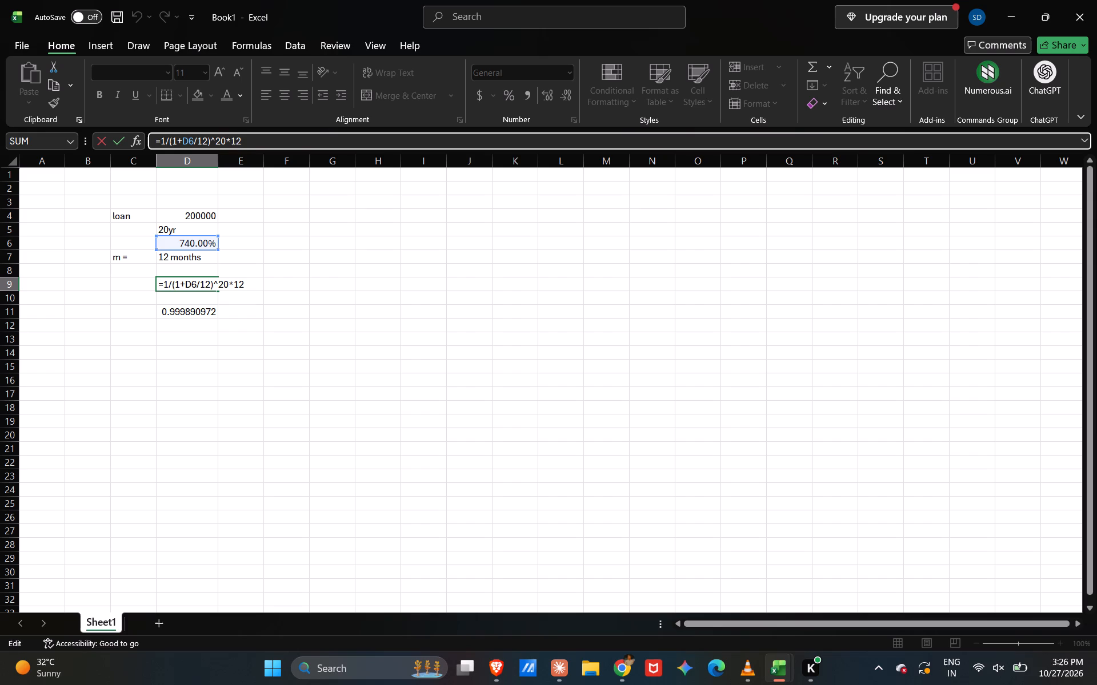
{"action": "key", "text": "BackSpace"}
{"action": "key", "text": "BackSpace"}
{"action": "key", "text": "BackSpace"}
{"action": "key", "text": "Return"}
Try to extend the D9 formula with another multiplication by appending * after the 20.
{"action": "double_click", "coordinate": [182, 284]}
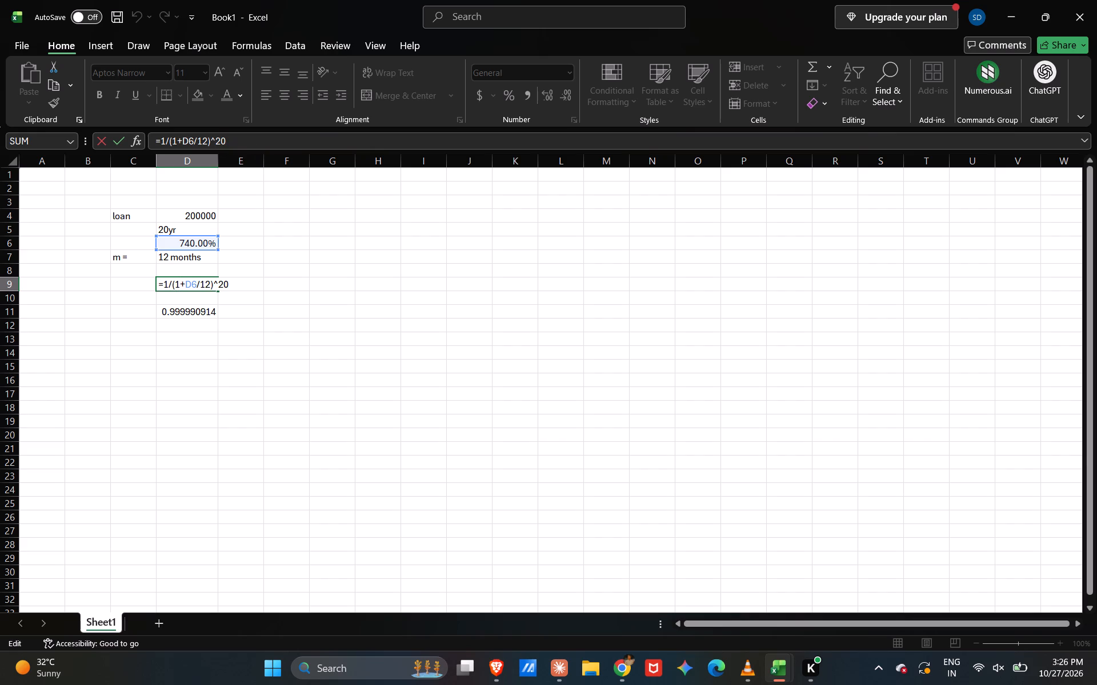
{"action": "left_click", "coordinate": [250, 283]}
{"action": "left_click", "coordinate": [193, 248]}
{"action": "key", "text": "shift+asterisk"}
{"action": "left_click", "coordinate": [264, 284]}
Delete the entire discount factor formula from D9.
{"action": "key", "text": "BackSpace"}
{"action": "key", "text": "BackSpace"}
{"action": "key", "text": "BackSpace"}
{"action": "key", "text": "BackSpace"}
{"action": "key", "text": "BackSpace"}
{"action": "key", "text": "BackSpace"}
{"action": "key", "text": "BackSpace"}
{"action": "key", "text": "BackSpace"}
{"action": "key", "text": "BackSpace"}
{"action": "key", "text": "BackSpace"}
{"action": "key", "text": "BackSpace"}
{"action": "key", "text": "BackSpace"}
{"action": "key", "text": "BackSpace"}
{"action": "key", "text": "BackSpace"}
{"action": "key", "text": "BackSpace"}
{"action": "key", "text": "BackSpace"}
{"action": "key", "text": "BackSpace"}
{"action": "key", "text": "BackSpace"}
{"action": "key", "text": "BackSpace"}
{"action": "key", "text": "BackSpace"}
{"action": "key", "text": "BackSpace"}
{"action": "key", "text": "BackSpace"}
{"action": "key", "text": "BackSpace"}
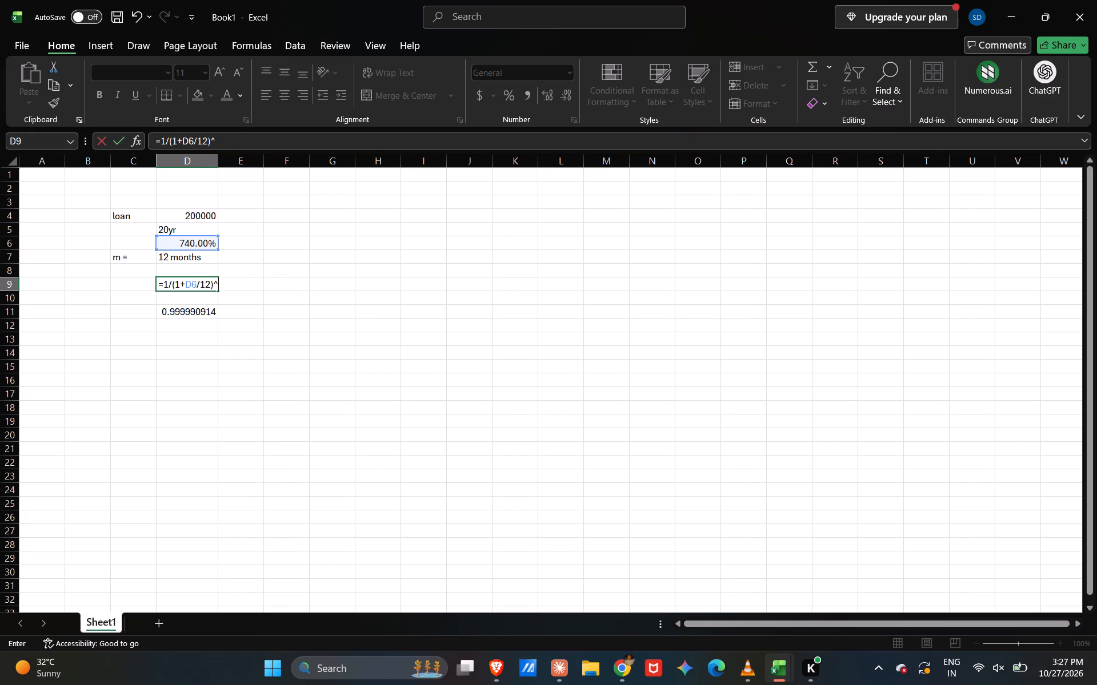
Clear the formula from D11.
{"action": "left_click", "coordinate": [207, 311]}
{"action": "key", "text": "BackSpace"}
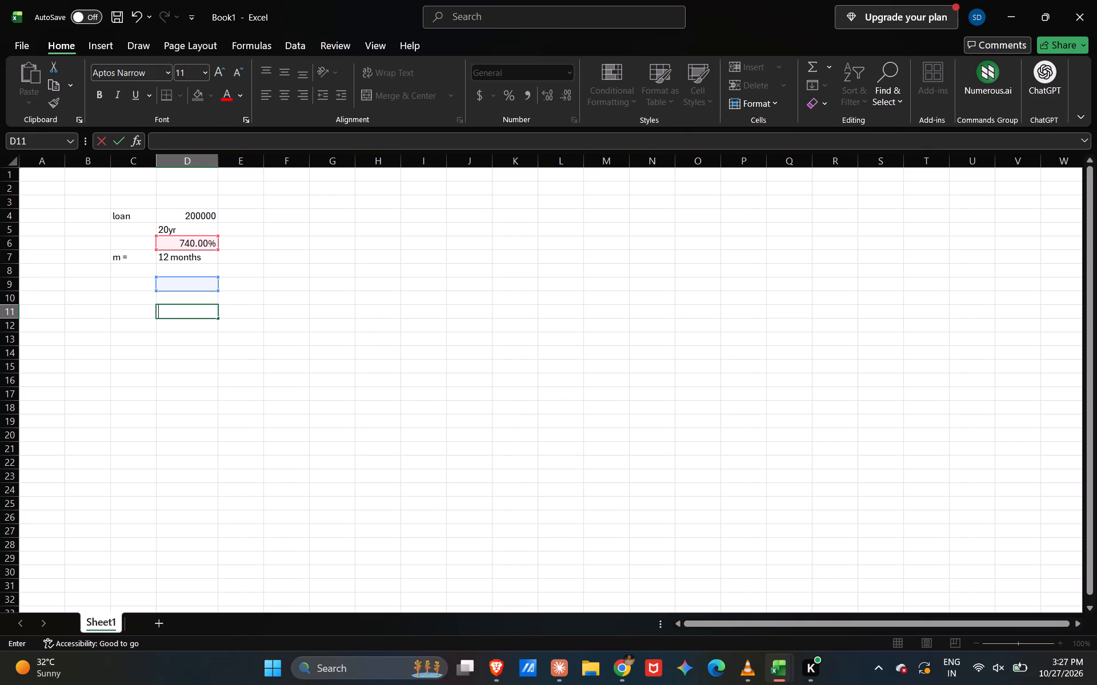
{"action": "left_click", "coordinate": [321, 275]}
Replace the interest rate in D6 with 7.40%.
{"action": "left_click", "coordinate": [202, 244]}
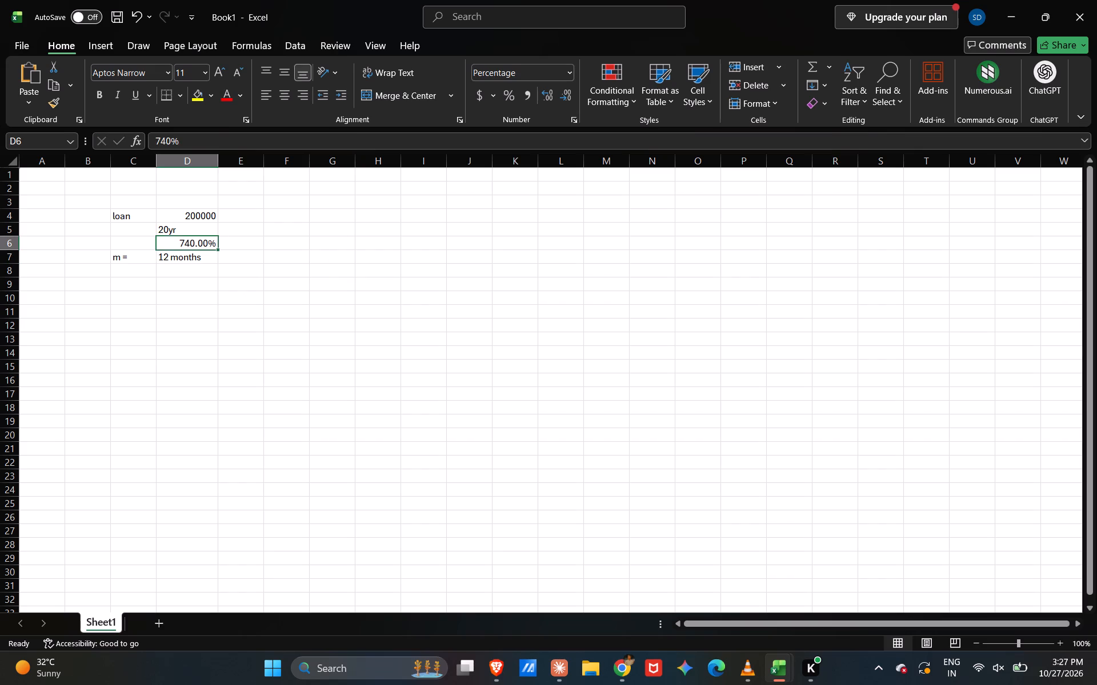
{"action": "key", "text": "Delete"}
{"action": "type", "text": "7.4"}
{"action": "key", "text": "0"}
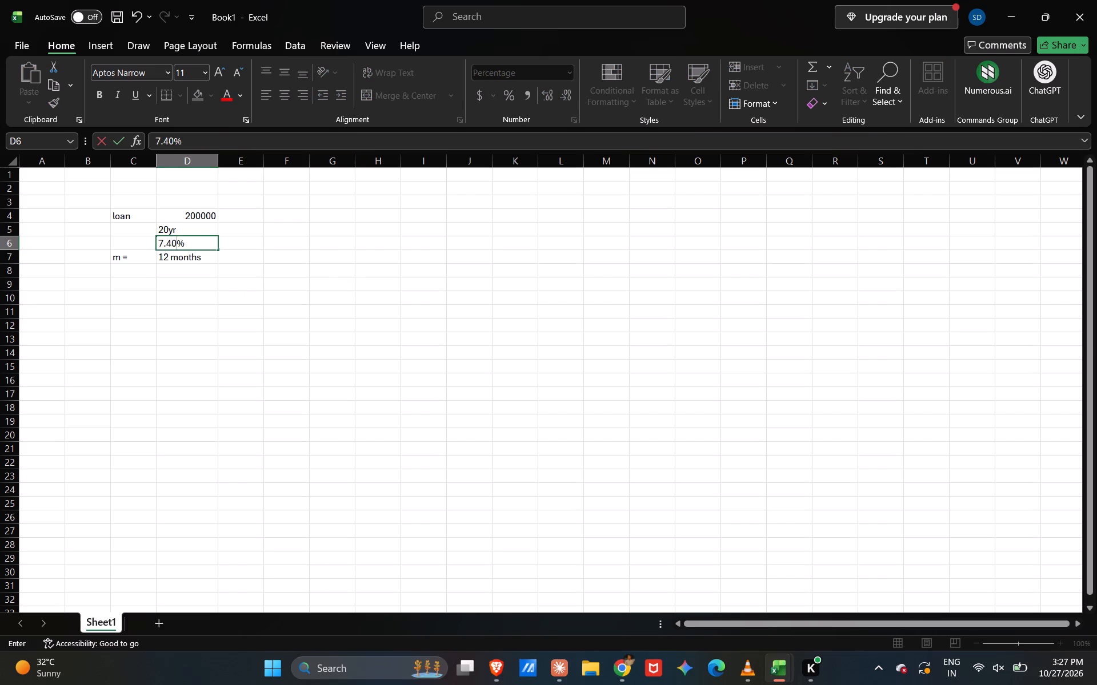
{"action": "key", "text": "Return"}
Remove the word months from D7 so the cell holds only the number 12.
{"action": "left_click", "coordinate": [195, 292]}
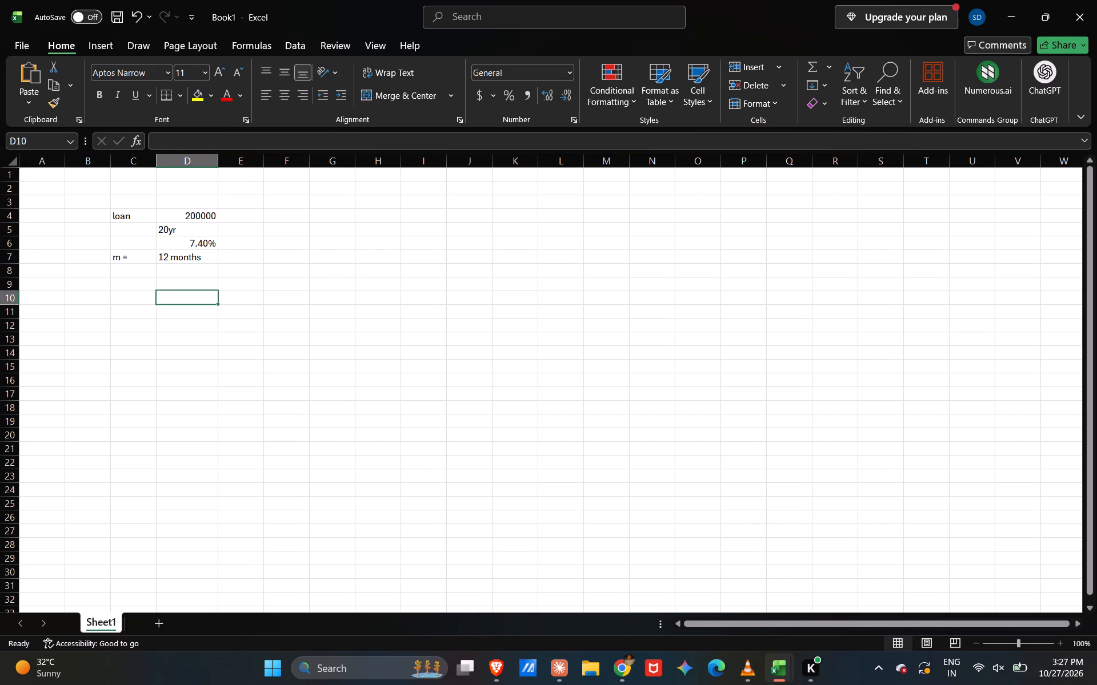
{"action": "left_click", "coordinate": [203, 259]}
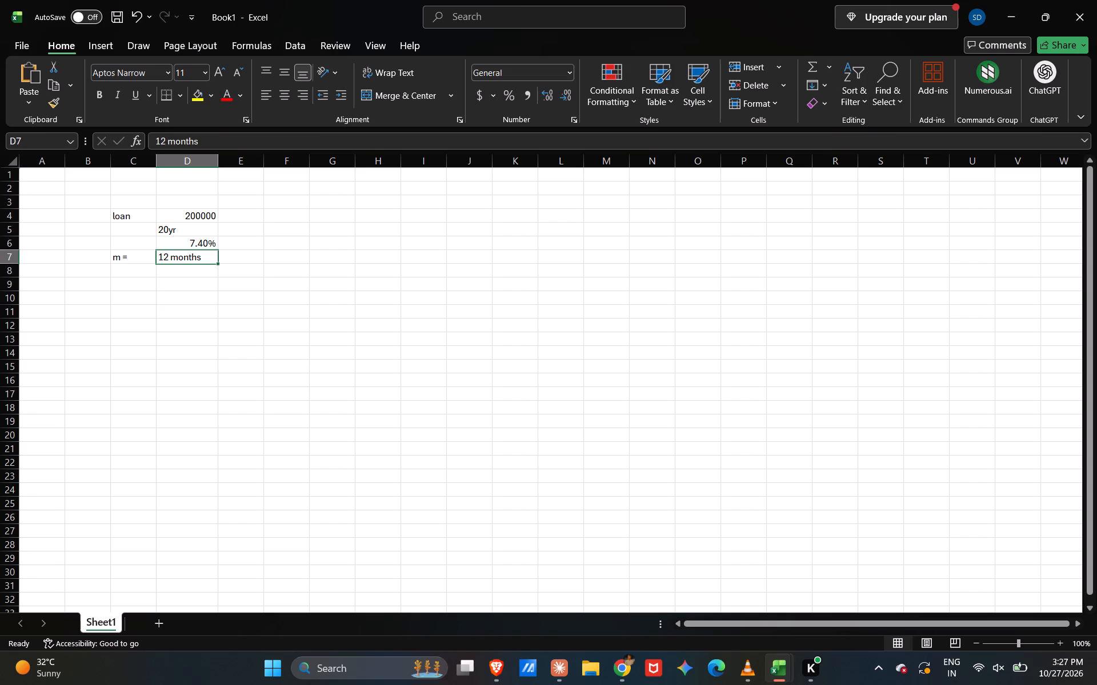
{"action": "double_click", "coordinate": [203, 259]}
{"action": "key", "text": "BackSpace"}
{"action": "key", "text": "BackSpace"}
{"action": "key", "text": "BackSpace"}
{"action": "key", "text": "BackSpace"}
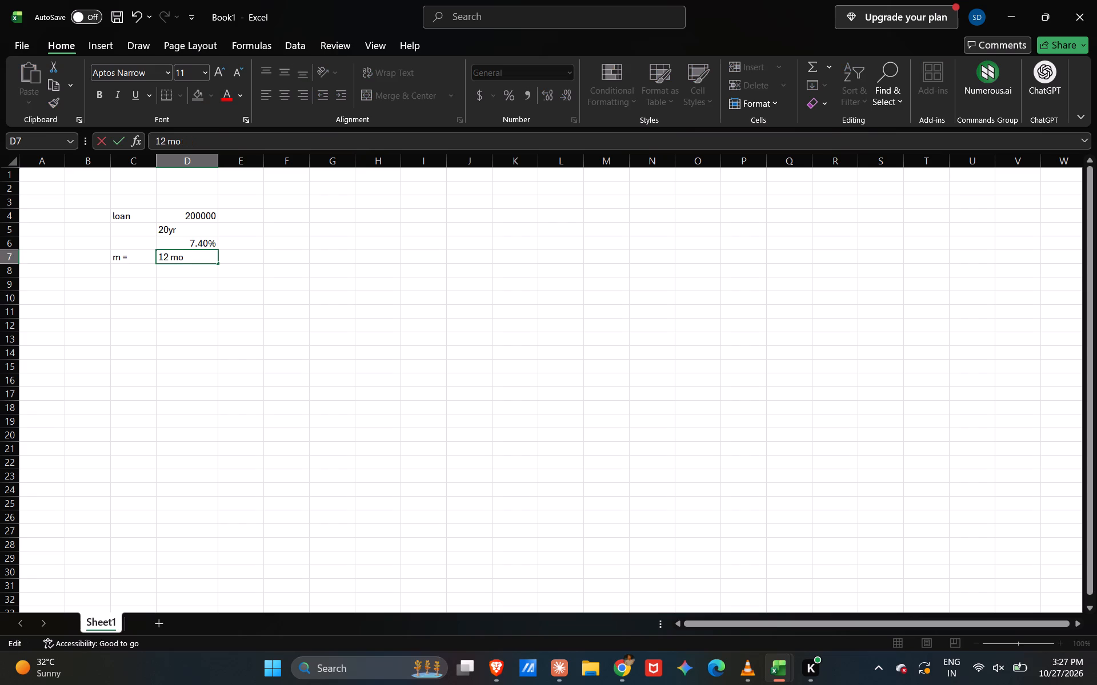
{"action": "key", "text": "BackSpace"}
{"action": "key", "text": "BackSpace"}
{"action": "key", "text": "BackSpace"}
Enter the discount factor formula =1/(1+D6/12)^20*12 in D9 and reselect the cell to check it.
{"action": "double_click", "coordinate": [189, 285]}
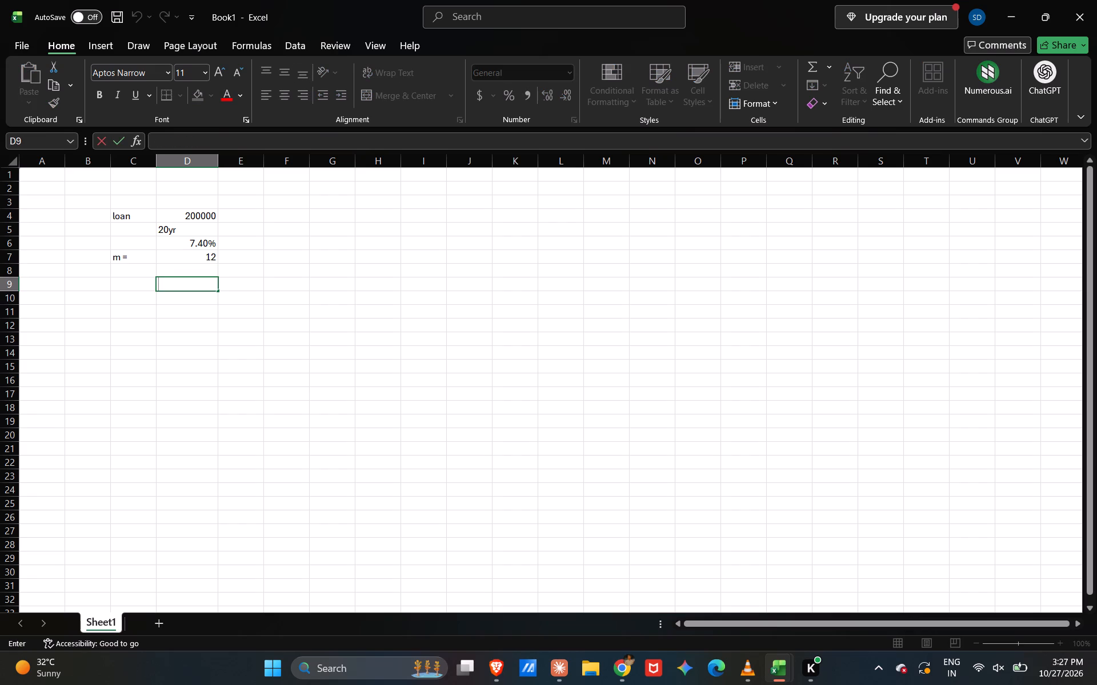
{"action": "key", "text": "equal"}
{"action": "key", "text": "BackSpace"}
{"action": "type", "text": "=1"}
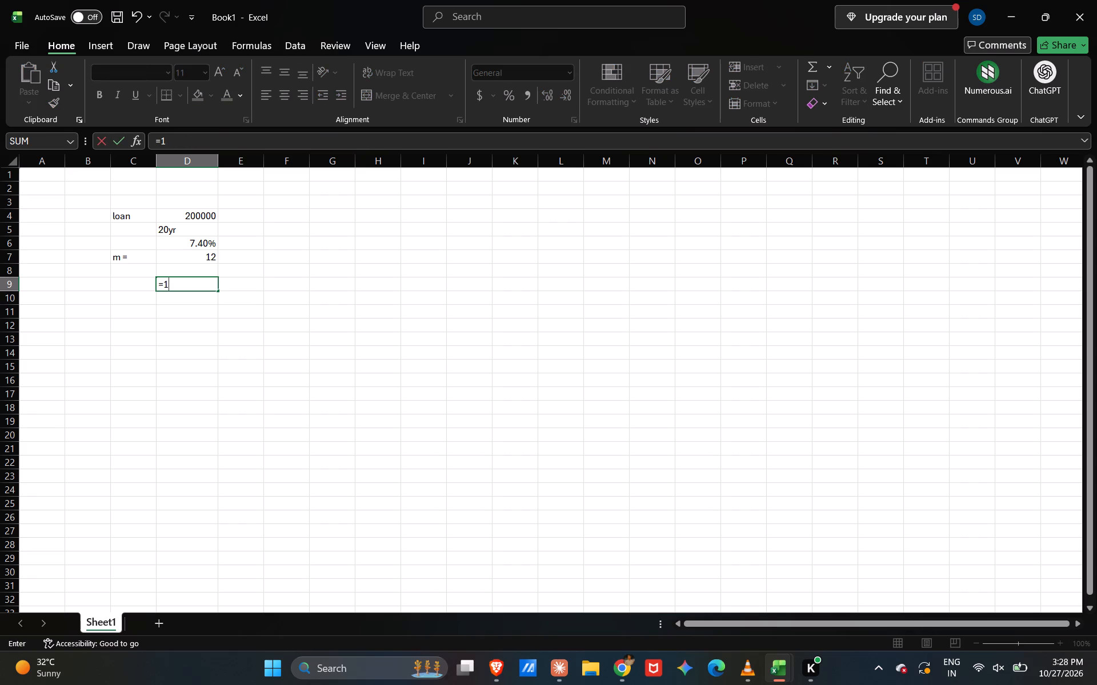
{"action": "key", "text": "slash"}
{"action": "key", "text": "BackSpace"}
{"action": "key", "text": "BackSpace"}
{"action": "key", "text": "BackSpace"}
{"action": "key", "text": "BackSpace"}
{"action": "type", "text": "(1"}
{"action": "key", "text": "equal"}
{"action": "key", "text": "BackSpace"}
{"action": "key", "text": "shift+plus"}
{"action": "left_click", "coordinate": [206, 244], "text": "shift"}
{"action": "type", "text": "/12"}
{"action": "key", "text": "shift+parenright"}
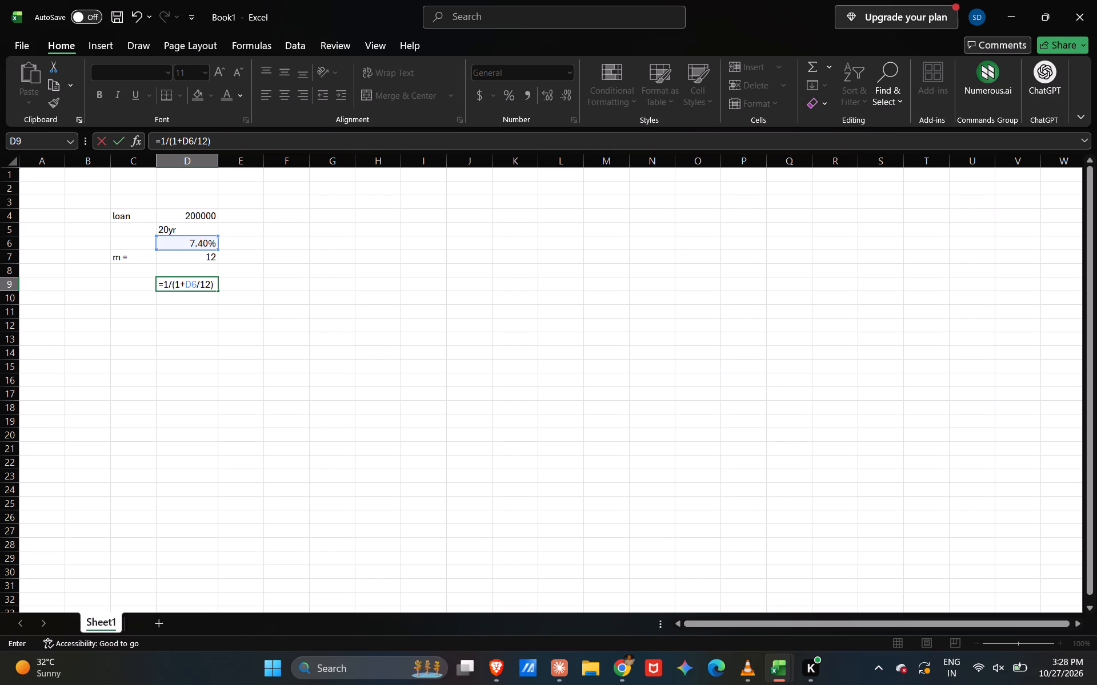
{"action": "key", "text": "shift+asciicircum"}
{"action": "key", "text": "2"}
{"action": "key", "text": "0"}
{"action": "type", "text": "*12"}
{"action": "key", "text": "Return"}
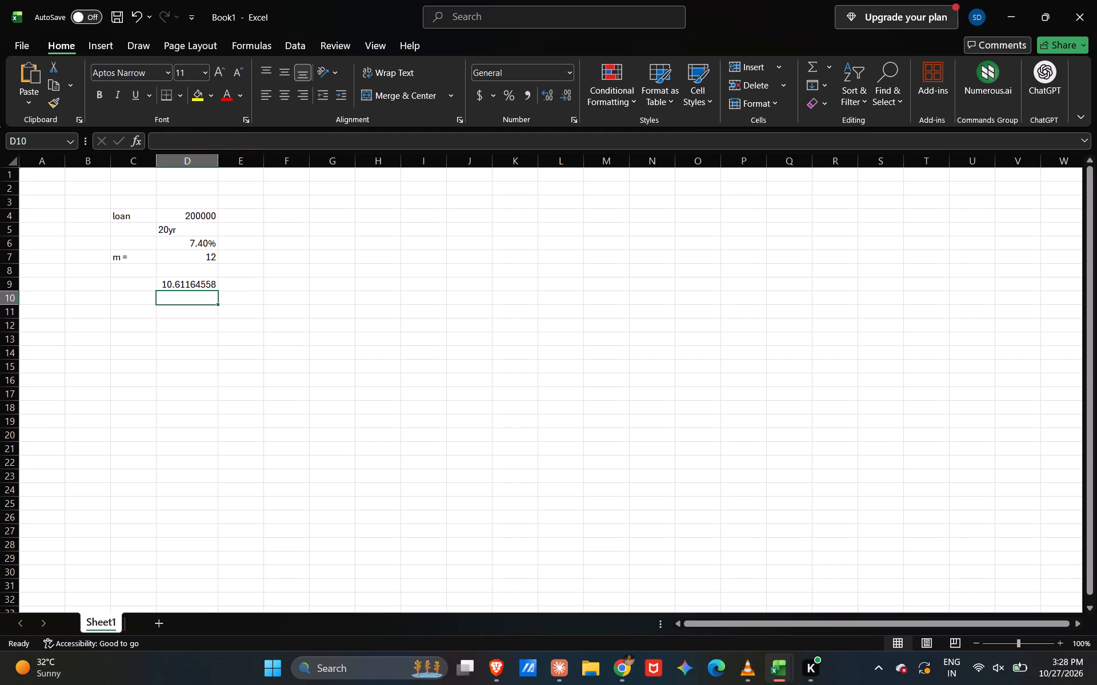
{"action": "left_click_drag", "start_coordinate": [206, 244], "coordinate": [192, 282]}
{"action": "left_click", "coordinate": [192, 282]}
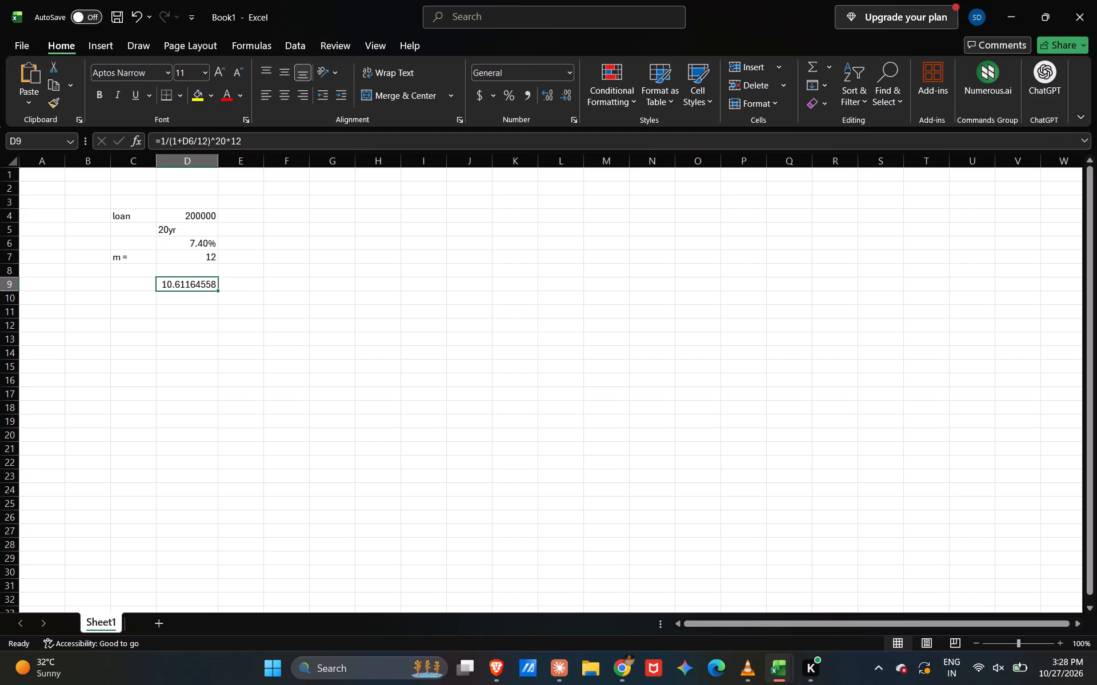
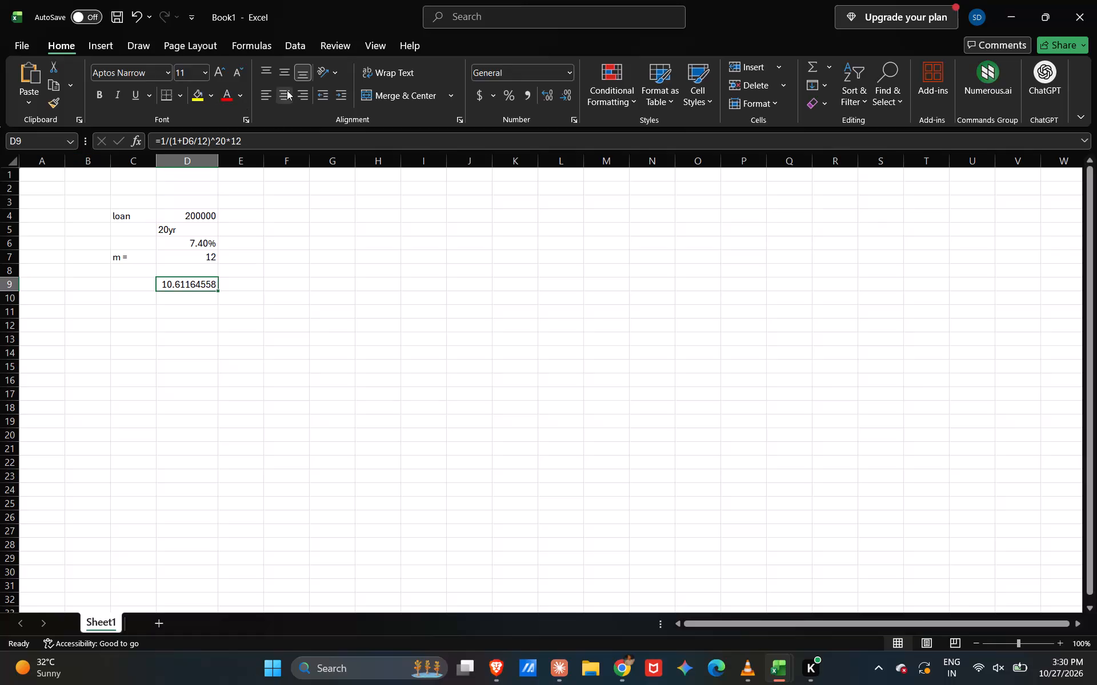
Bracket the exponent in the D9 discount factor formula so it reads =1/(1+D6/12)^(20*12).
{"action": "left_click", "coordinate": [249, 137]}
{"action": "key", "text": "shift+parenright"}
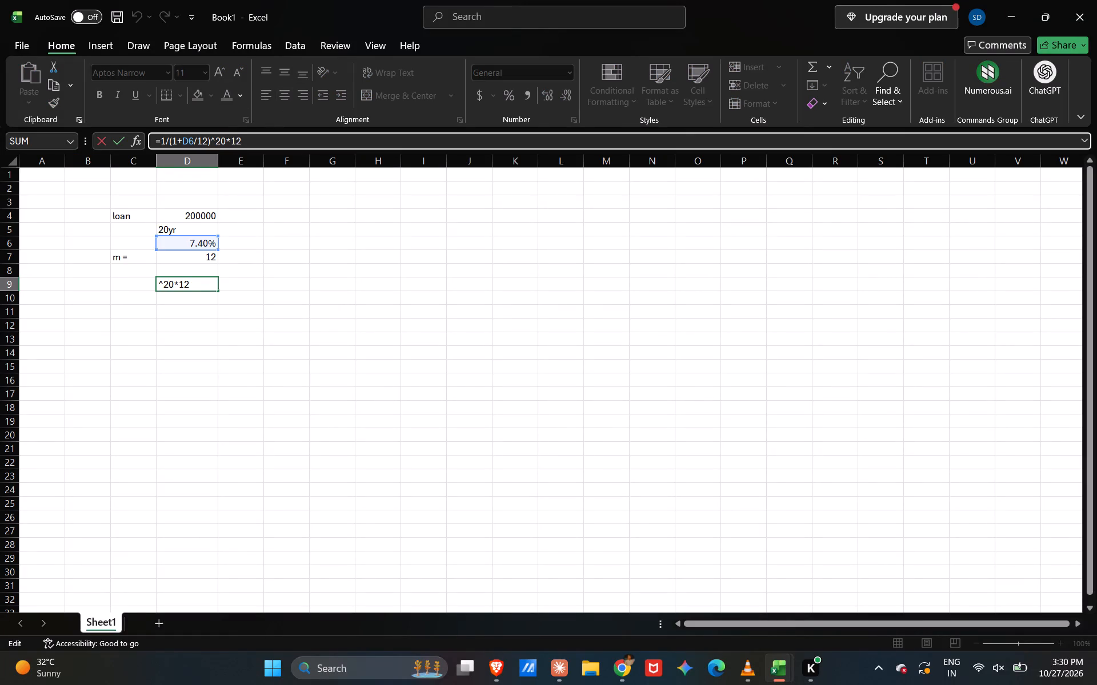
{"action": "key", "text": "Left"}
{"action": "key", "text": "Left"}
{"action": "key", "text": "Left"}
{"action": "key", "text": "Left"}
{"action": "key", "text": "Left"}
{"action": "key", "text": "Left"}
{"action": "key", "text": "shift+parenleft"}
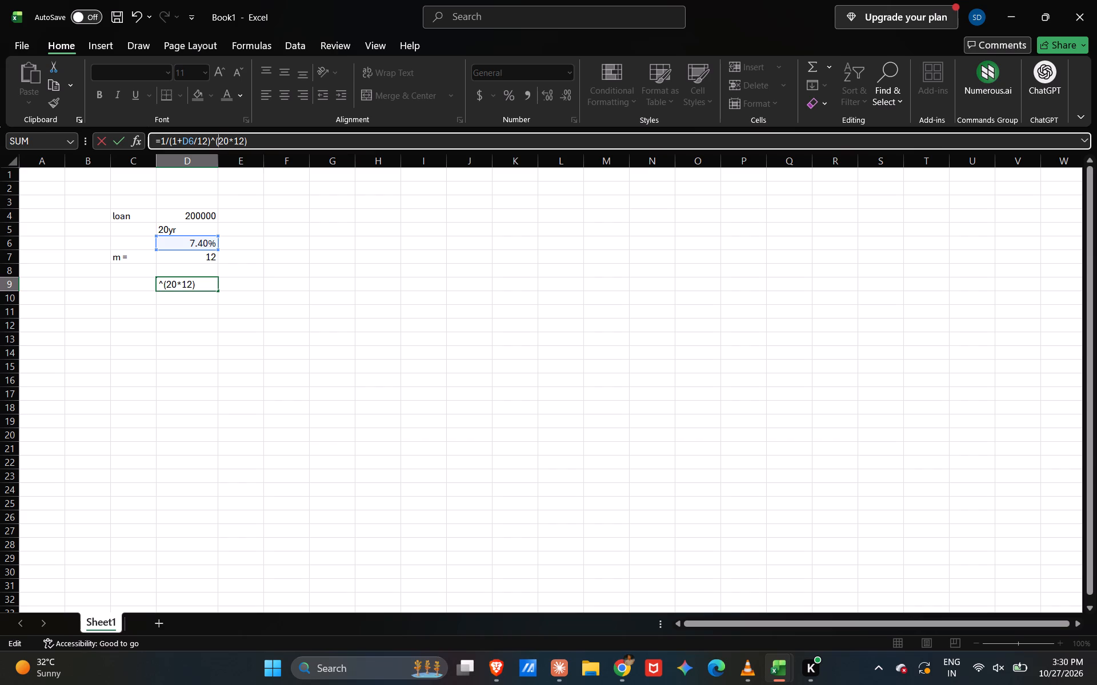
{"action": "key", "text": "Return"}
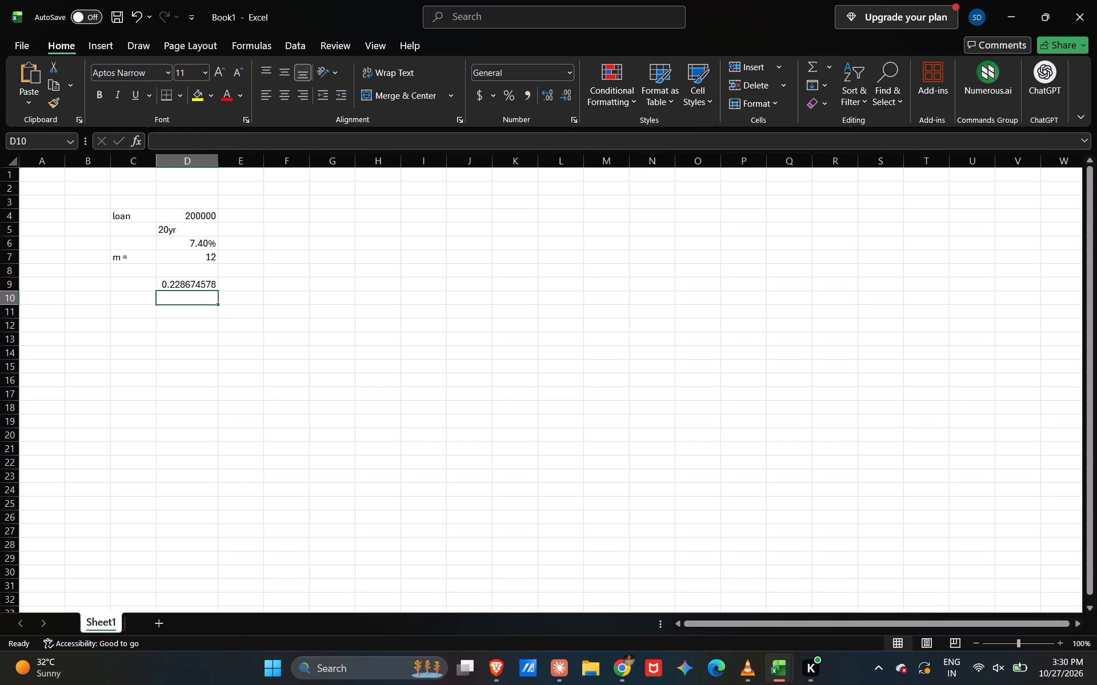
Label the discount factor row by entering step1 in C9.
{"action": "left_click", "coordinate": [202, 302]}
{"action": "left_click", "coordinate": [136, 289]}
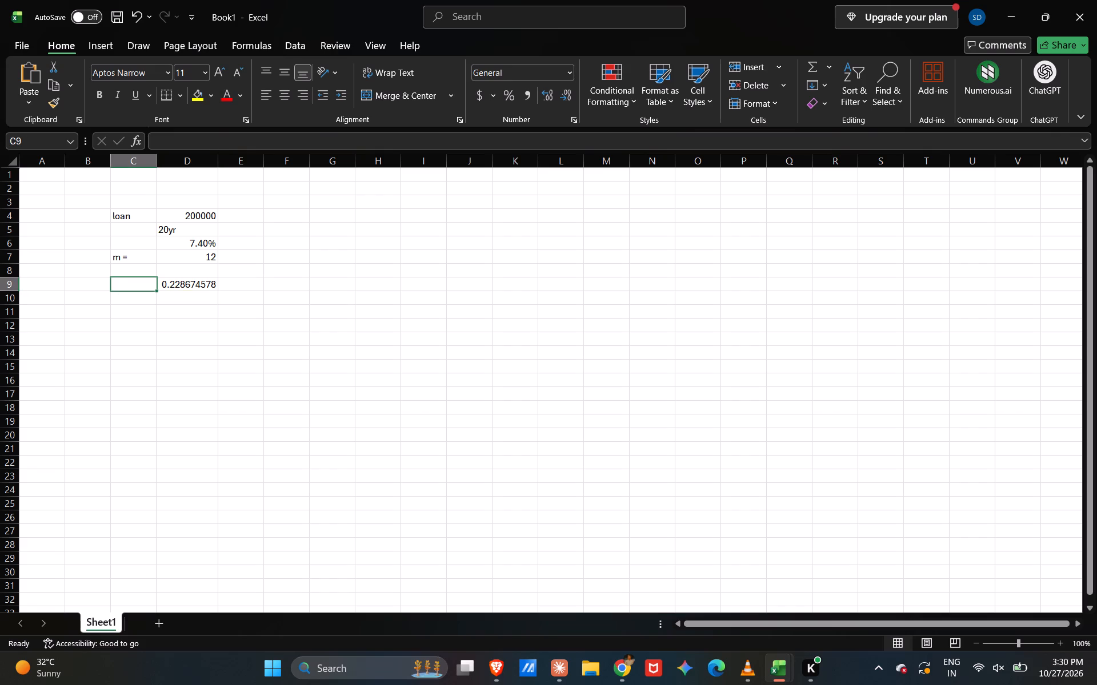
{"action": "type", "text": "steo"}
{"action": "key", "text": "BackSpace"}
{"action": "type", "text": "p1"}
{"action": "key", "text": "Down"}
Enter the formula =1-D9/D6 in D10, below the discount factor.
{"action": "key", "text": "Right"}
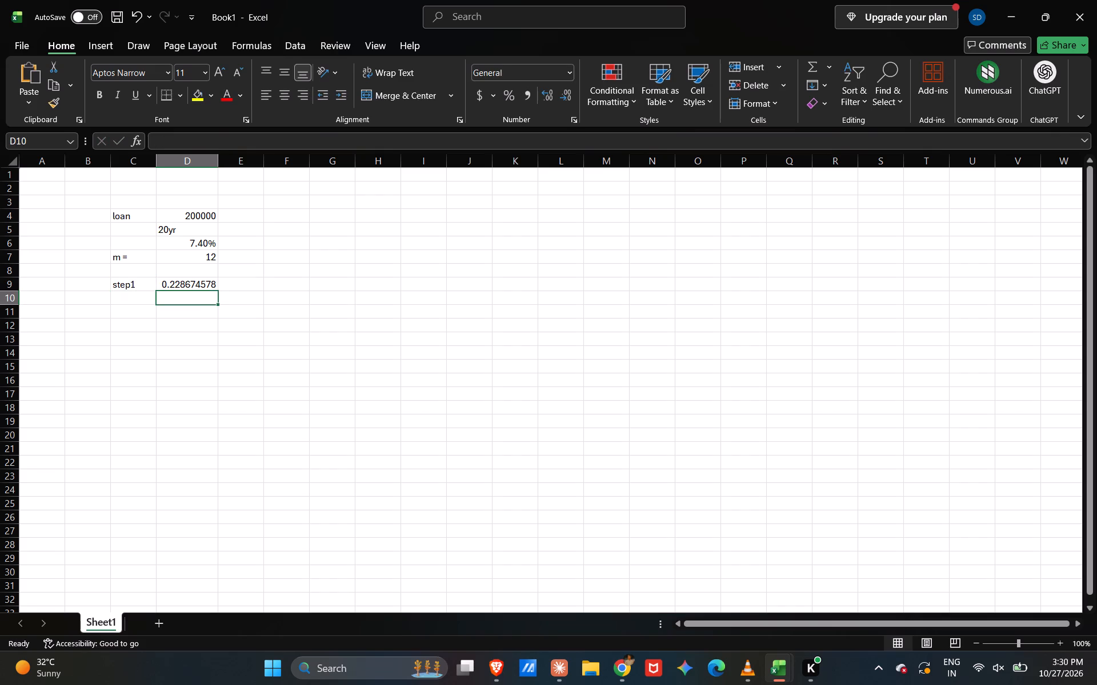
{"action": "type", "text": "=1"}
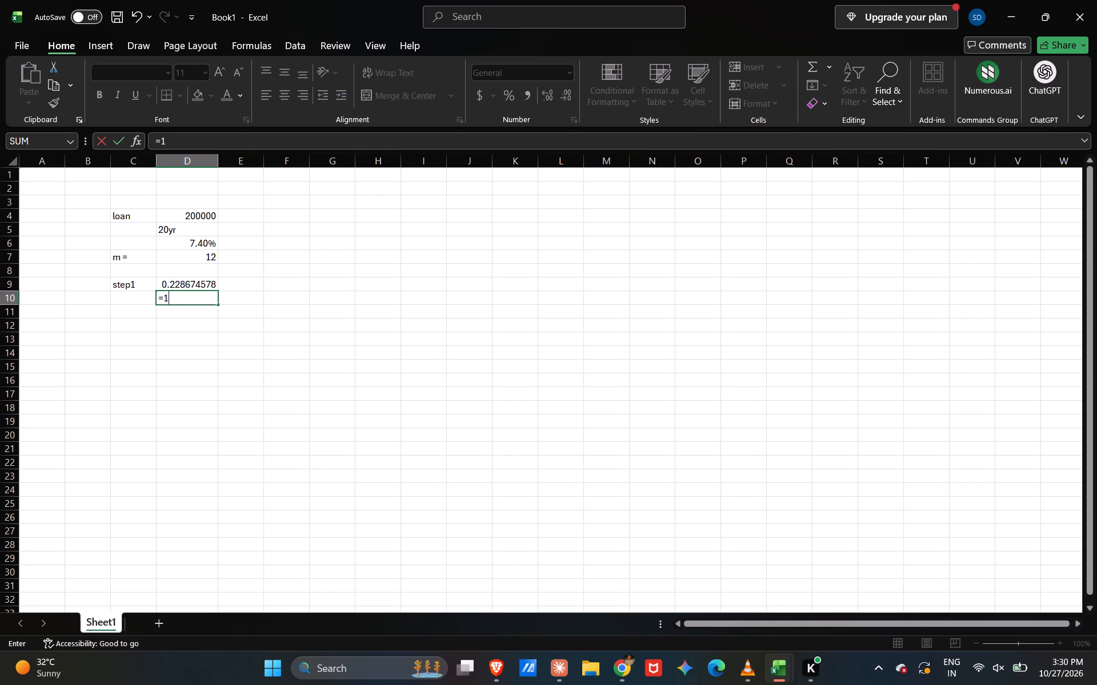
{"action": "key", "text": "minus"}
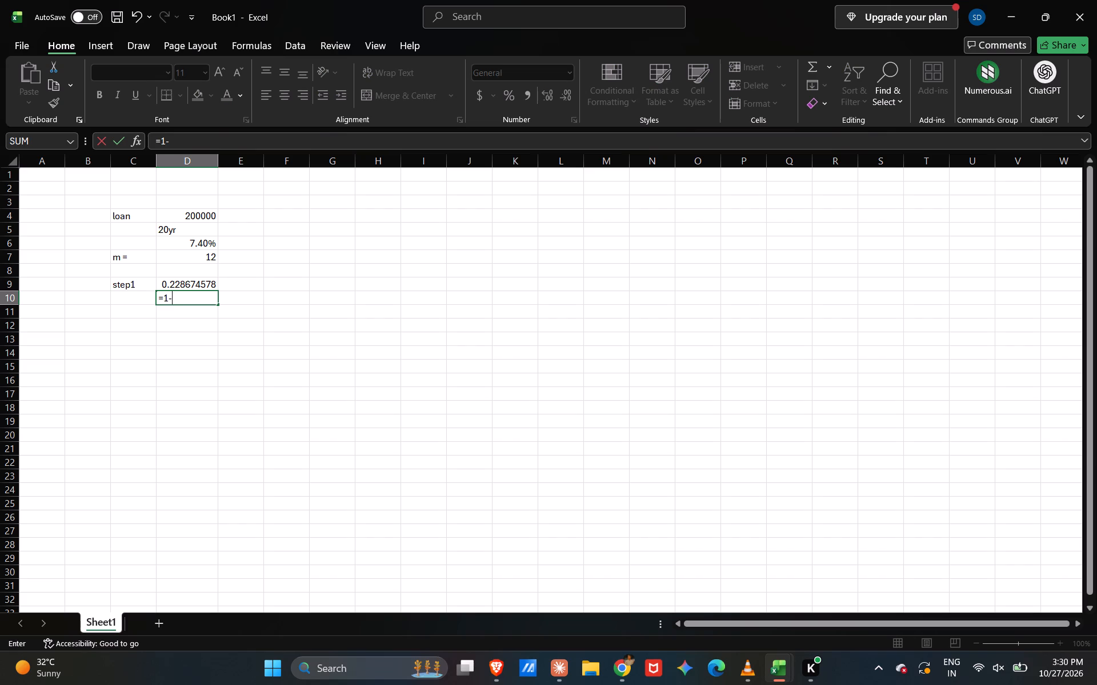
{"action": "left_click", "coordinate": [199, 284], "text": "shift"}
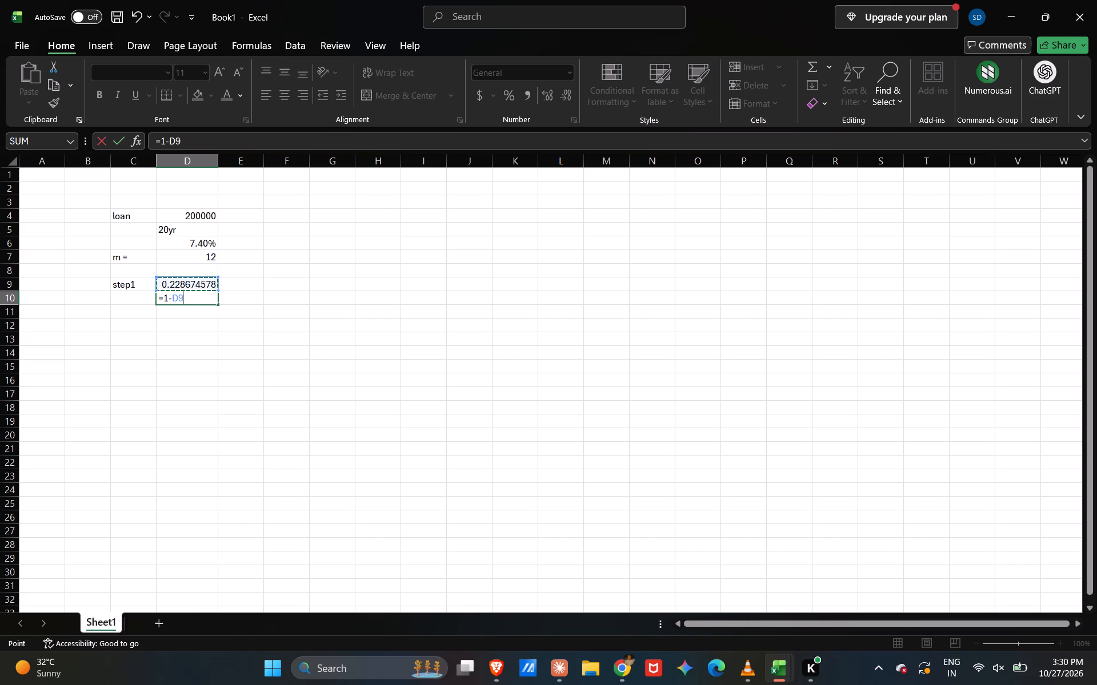
{"action": "key", "text": "slash"}
{"action": "left_click", "coordinate": [202, 247], "text": "shift"}
{"action": "key", "text": "Return"}
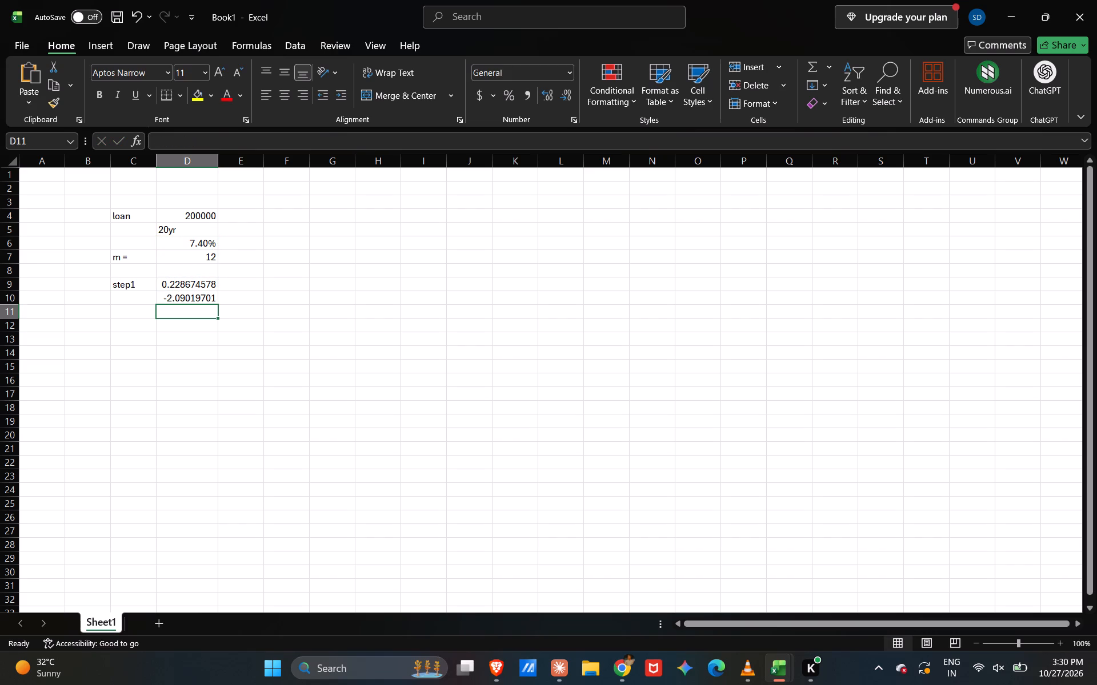
Put brackets around the 1-D9 part of the D10 formula so it reads =(1-D9)/D6.
{"action": "left_click", "coordinate": [205, 303]}
{"action": "left_click", "coordinate": [195, 294]}
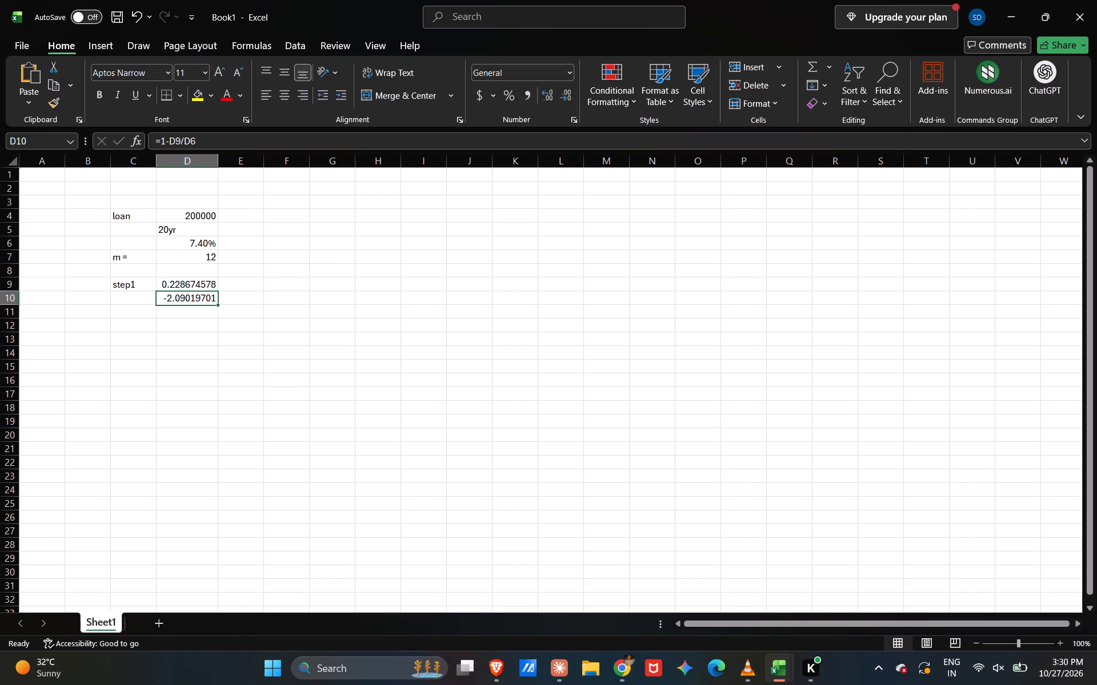
{"action": "left_click", "coordinate": [192, 284]}
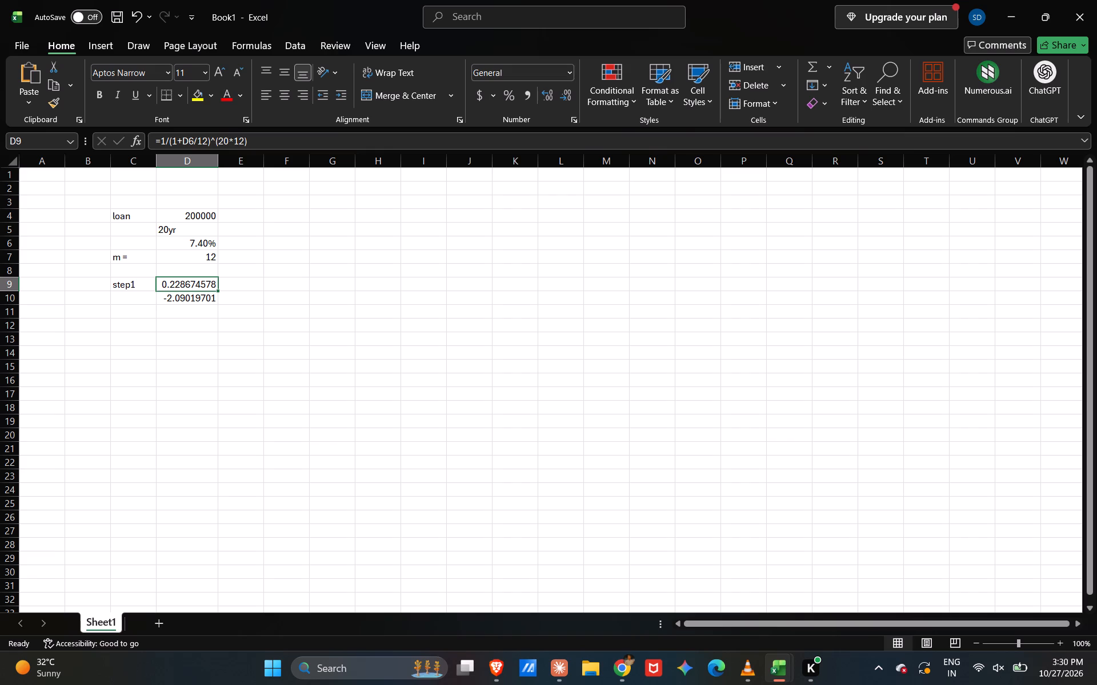
{"action": "left_click", "coordinate": [197, 299]}
{"action": "left_click", "coordinate": [197, 299]}
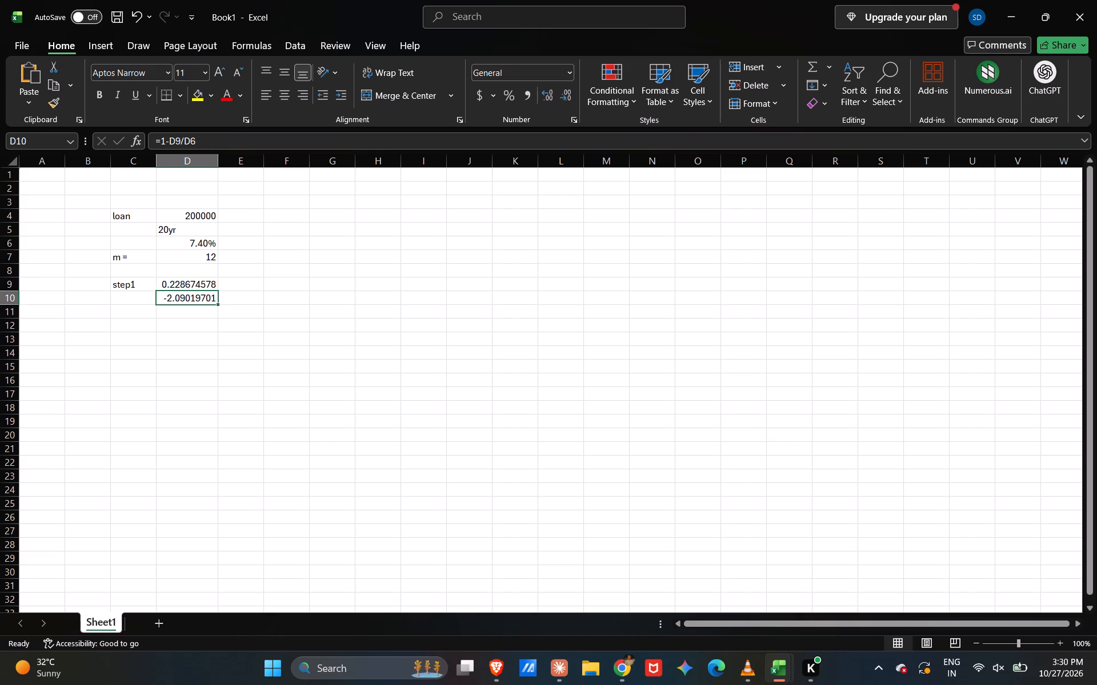
{"action": "left_click", "coordinate": [200, 140]}
{"action": "key", "text": "shift+parenright"}
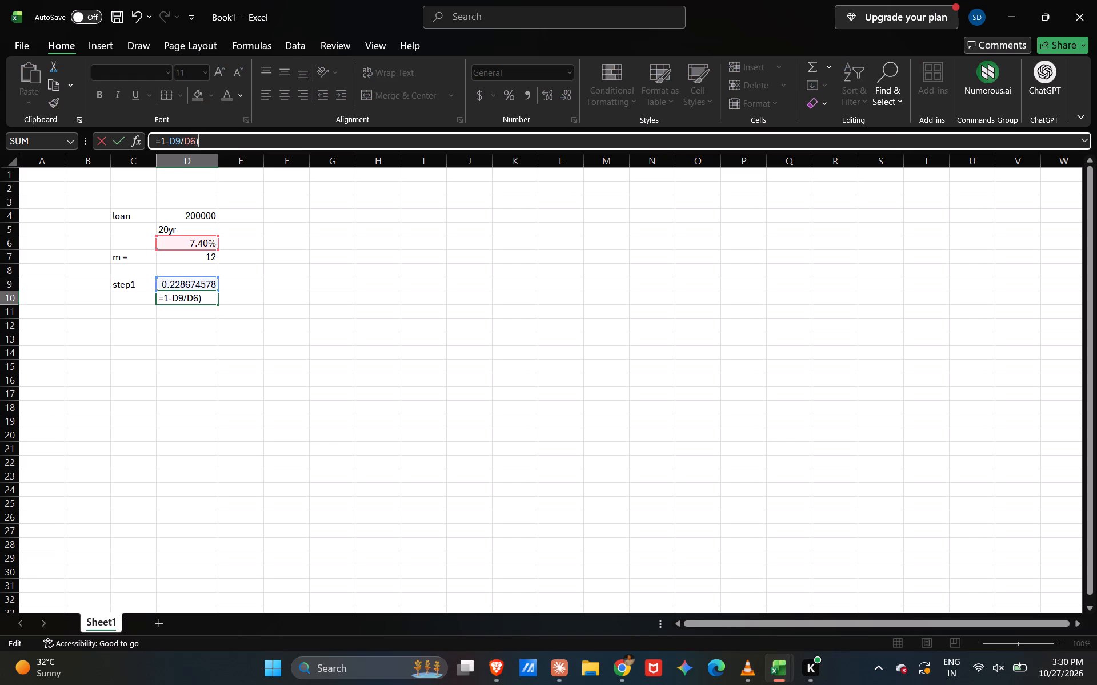
{"action": "key", "text": "Left"}
{"action": "key", "text": "Left"}
{"action": "key", "text": "Left"}
{"action": "key", "text": "Left"}
{"action": "key", "text": "Left"}
{"action": "key", "text": "Left"}
{"action": "key", "text": "Right"}
{"action": "key", "text": "Right"}
{"action": "key", "text": "Left"}
{"action": "key", "text": "Right"}
{"action": "key", "text": "Right"}
{"action": "key", "text": "Right"}
{"action": "key", "text": "Right"}
{"action": "key", "text": "Right"}
{"action": "key", "text": "BackSpace"}
{"action": "key", "text": "Left"}
{"action": "key", "text": "Left"}
{"action": "key", "text": "Left"}
{"action": "key", "text": "shift+parenright"}
{"action": "key", "text": "Left"}
{"action": "key", "text": "Left"}
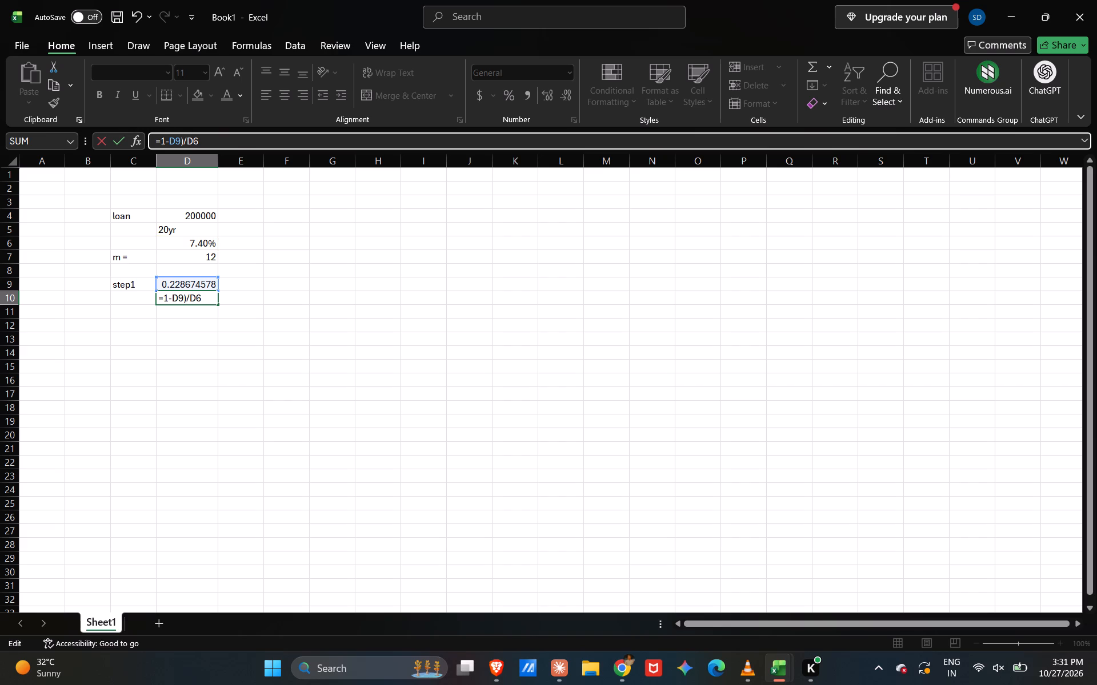
{"action": "key", "text": "Left"}
{"action": "key", "text": "Left"}
{"action": "key", "text": "Left"}
{"action": "key", "text": "shift+parenleft"}
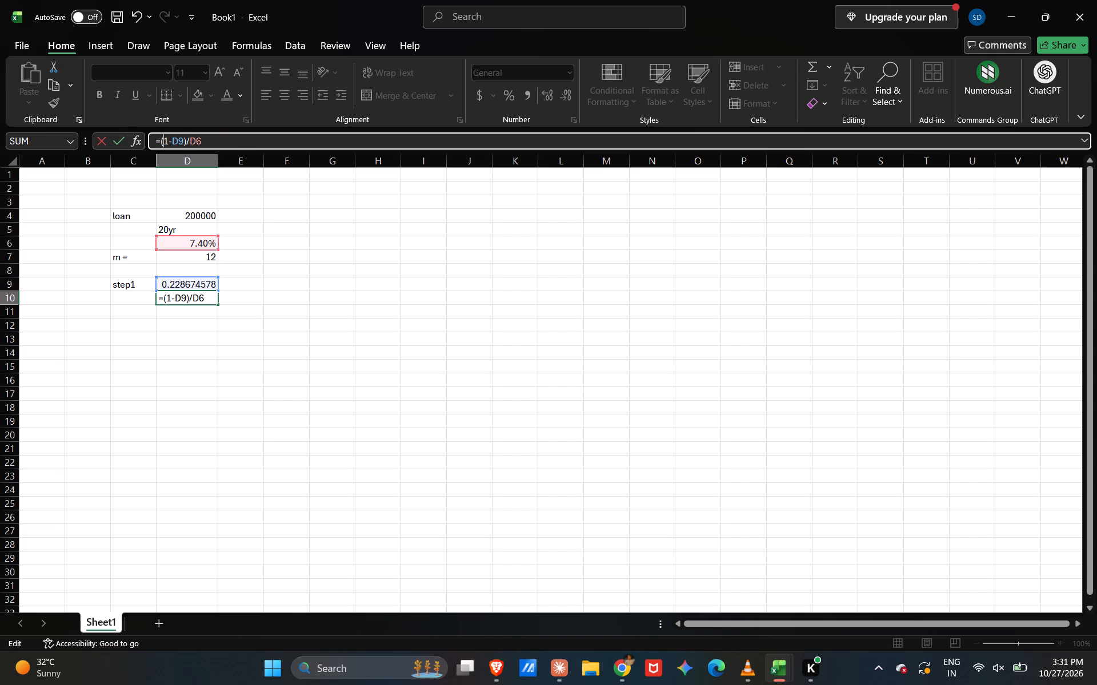
Change the divisor in the D10 formula to the monthly rate so it reads =(1-D9)/(D6/12).
{"action": "key", "text": "Right"}
{"action": "key", "text": "Right"}
{"action": "key", "text": "Right"}
{"action": "key", "text": "Right"}
{"action": "key", "text": "Right"}
{"action": "key", "text": "Right"}
{"action": "key", "text": "Right"}
{"action": "key", "text": "Left"}
{"action": "key", "text": "shift+parenleft"}
{"action": "key", "text": "Right"}
{"action": "key", "text": "Right"}
{"action": "key", "text": "shift+question"}
{"action": "key", "text": "BackSpace"}
{"action": "type", "text": "/12"}
{"action": "key", "text": "shift+parenright"}
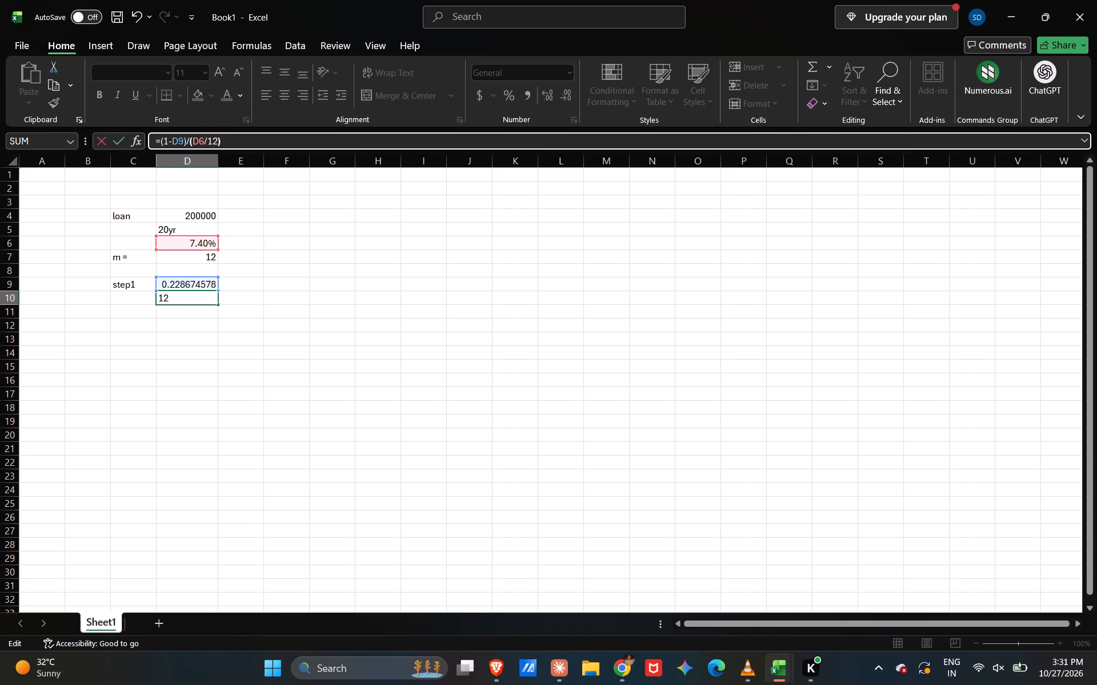
{"action": "key", "text": "Return"}
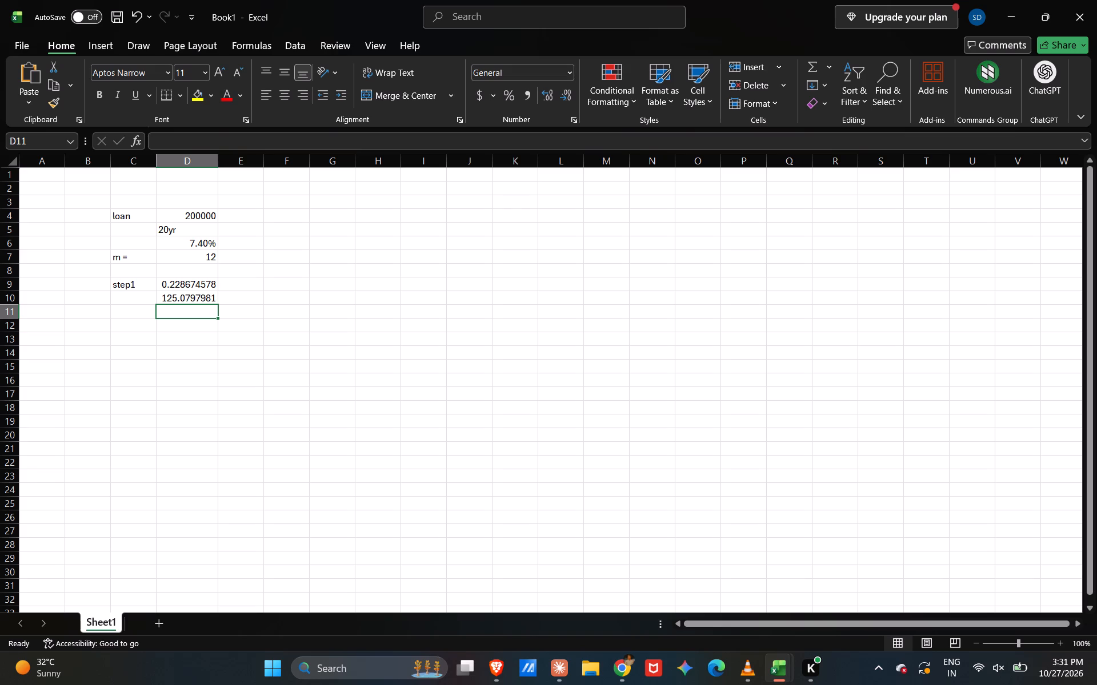
Enter the row labels step 2 in C10 and step 3 in C11.
{"action": "left_click", "coordinate": [133, 295]}
{"action": "type", "text": "step 2"}
{"action": "key", "text": "Down"}
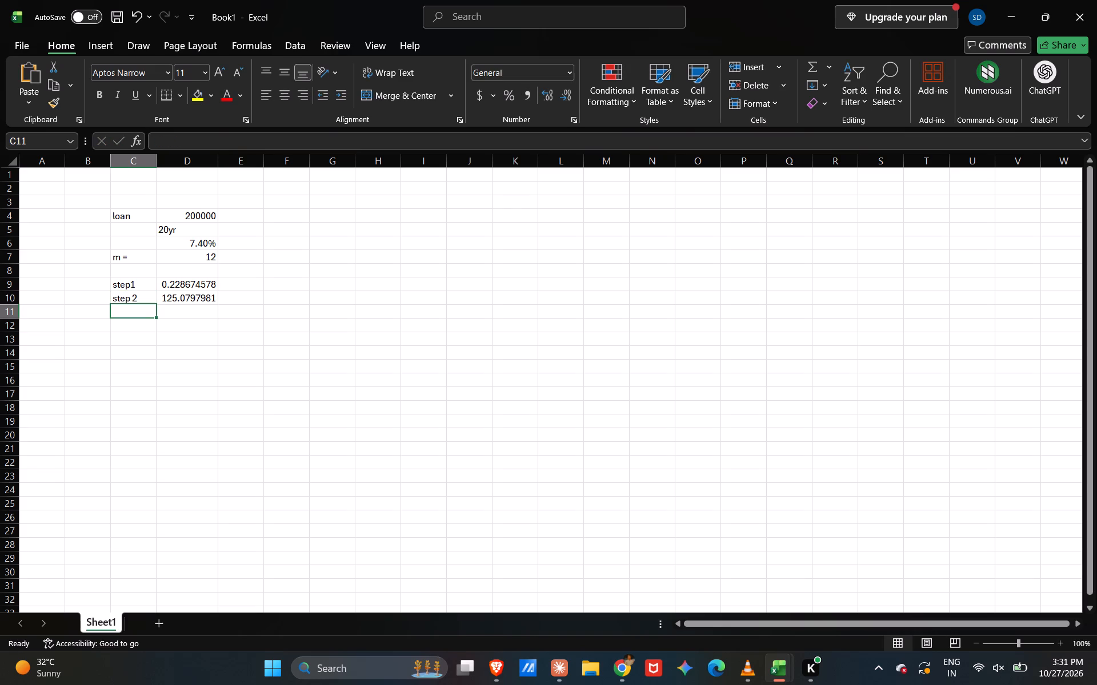
{"action": "type", "text": "step 3"}
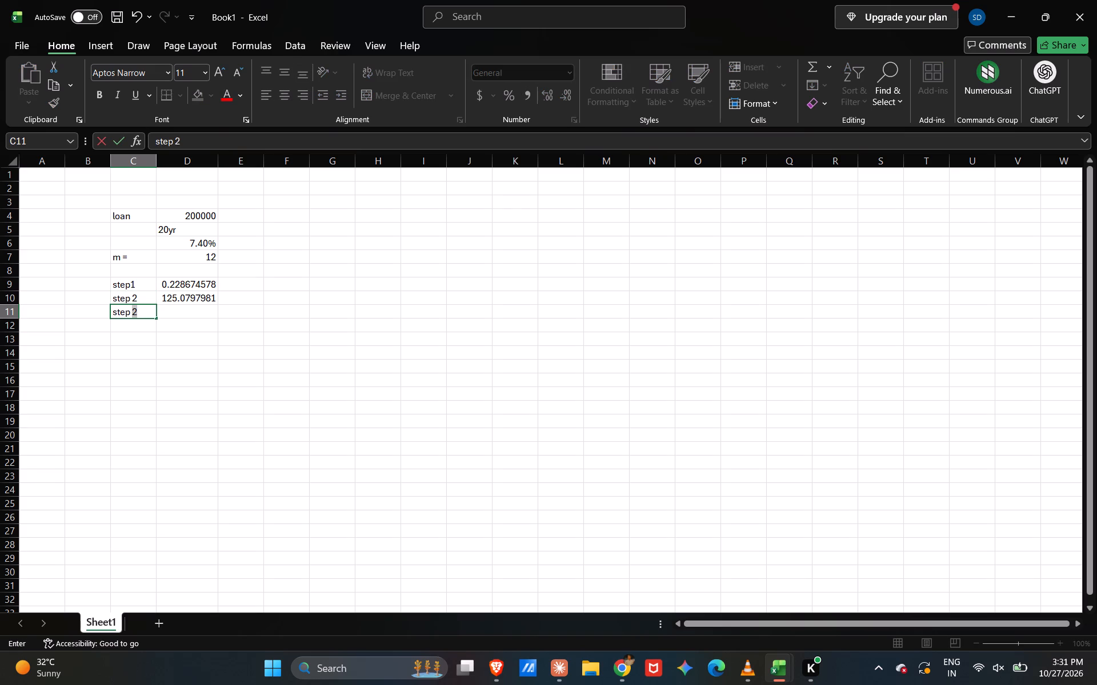
{"action": "key", "text": "Right"}
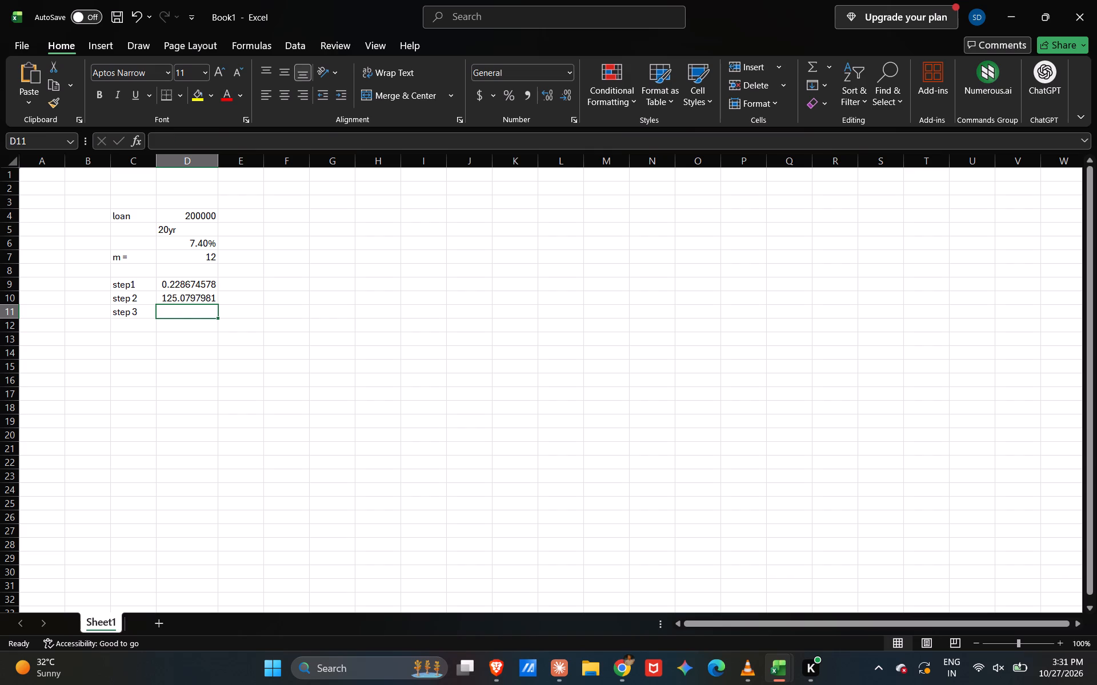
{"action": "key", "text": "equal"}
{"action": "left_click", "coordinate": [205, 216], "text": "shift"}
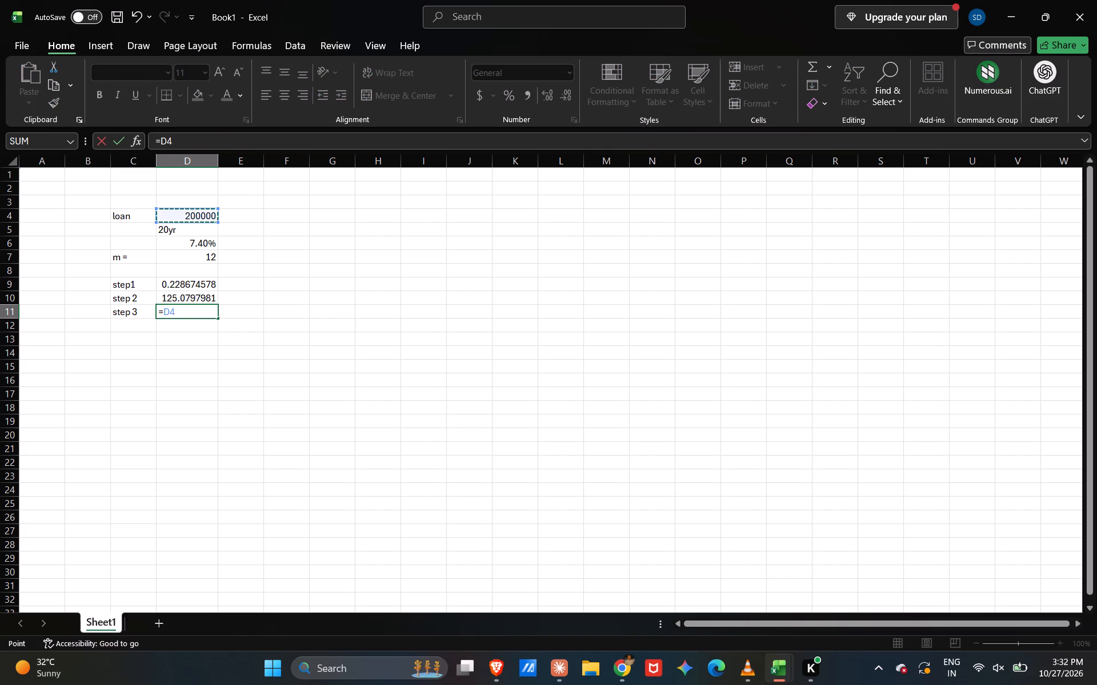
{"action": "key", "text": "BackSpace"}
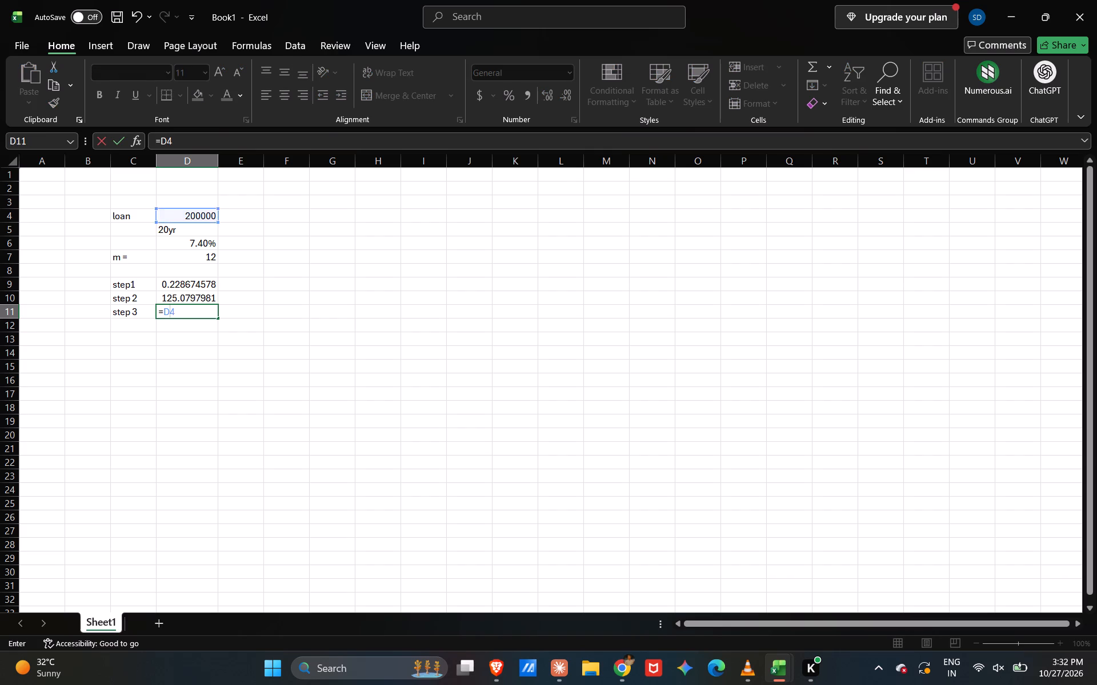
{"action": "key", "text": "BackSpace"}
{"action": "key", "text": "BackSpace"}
Set the loan amount in D4 to 2000000.
{"action": "double_click", "coordinate": [206, 215]}
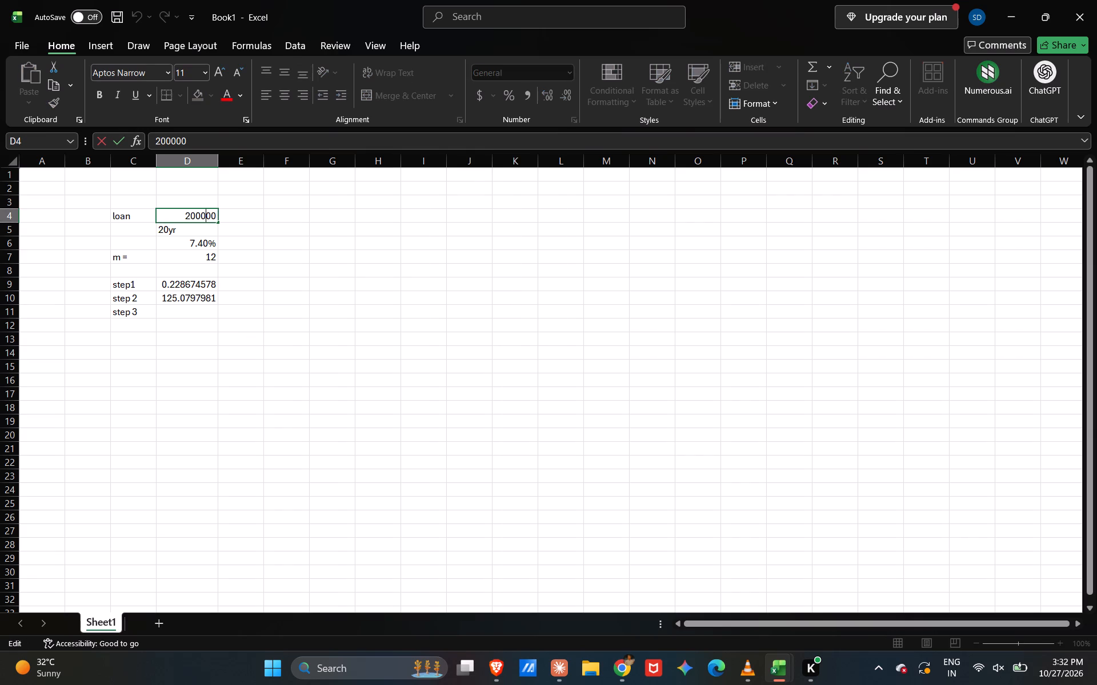
{"action": "key", "text": "0"}
Enter the formula =D4/D10 in D11, dividing the loan by the annuity factor for step 3.
{"action": "left_click", "coordinate": [176, 308]}
{"action": "key", "text": "equal"}
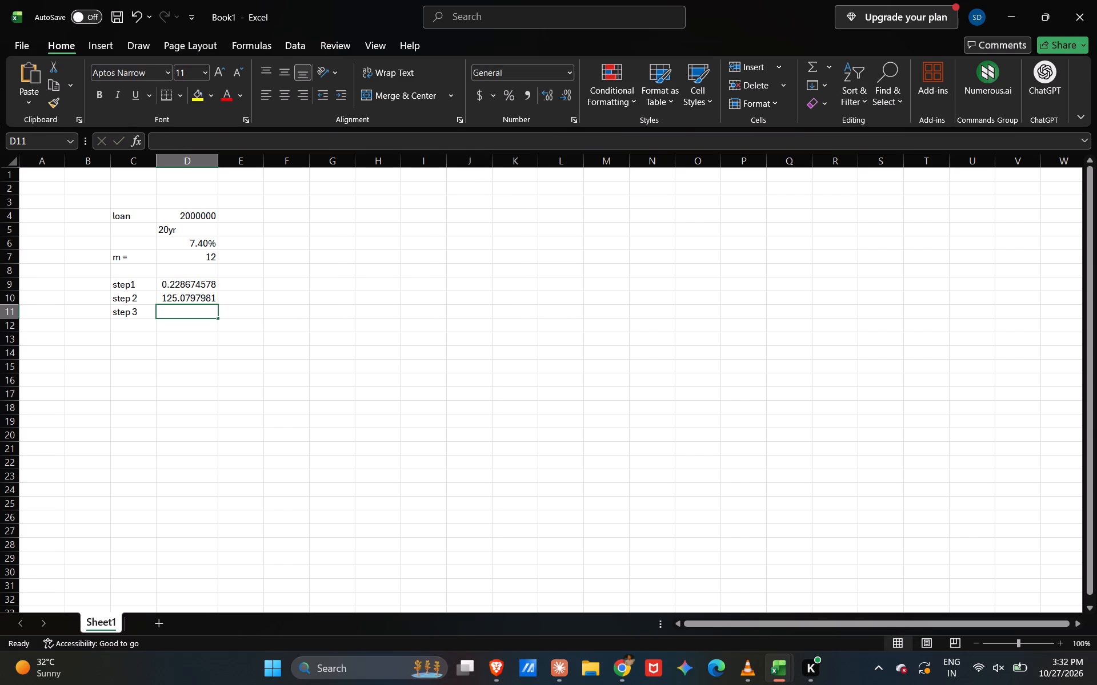
{"action": "left_click", "coordinate": [195, 210], "text": "shift"}
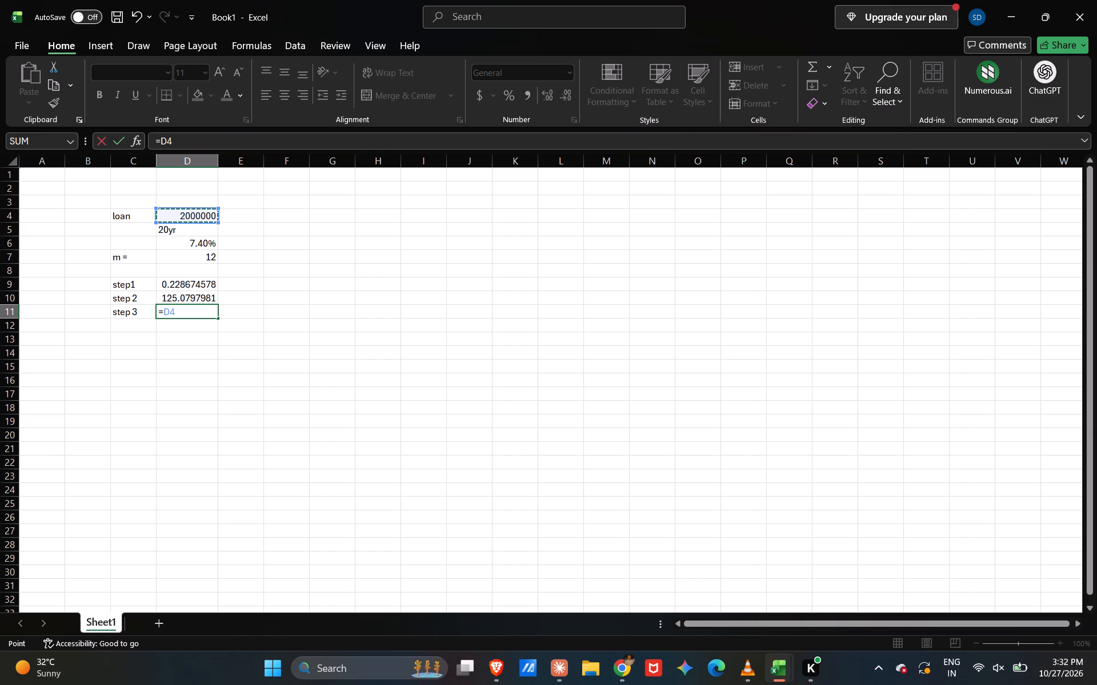
{"action": "key", "text": "shift+question"}
{"action": "key", "text": "BackSpace"}
{"action": "key", "text": "slash"}
{"action": "left_click", "coordinate": [188, 297]}
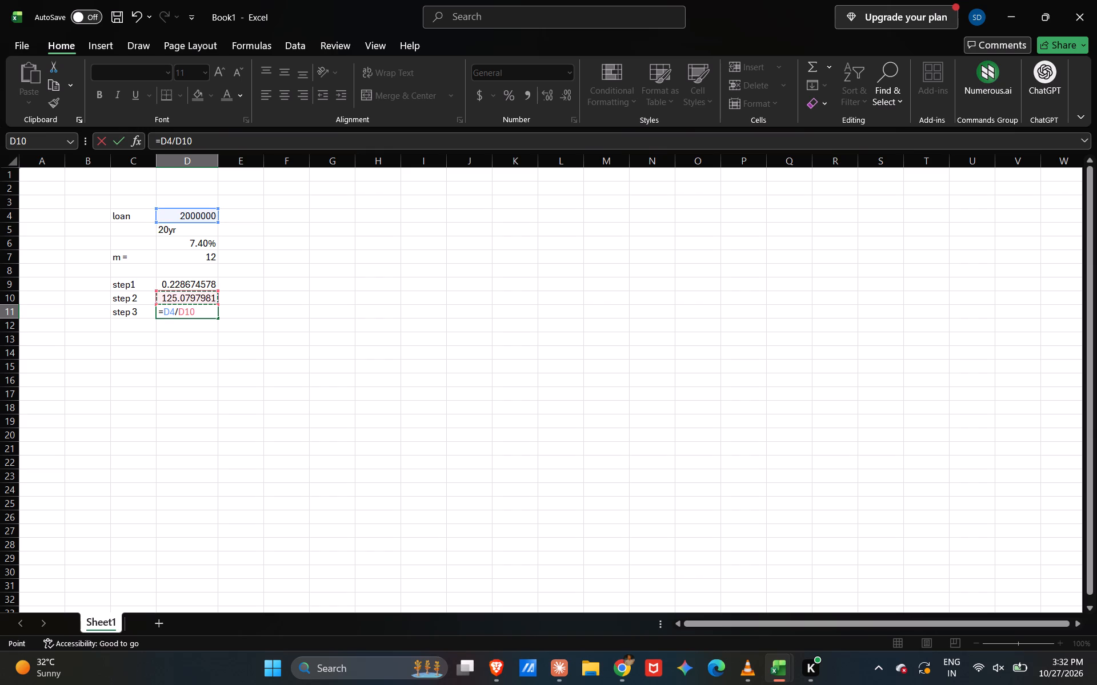
{"action": "key", "text": "Return"}
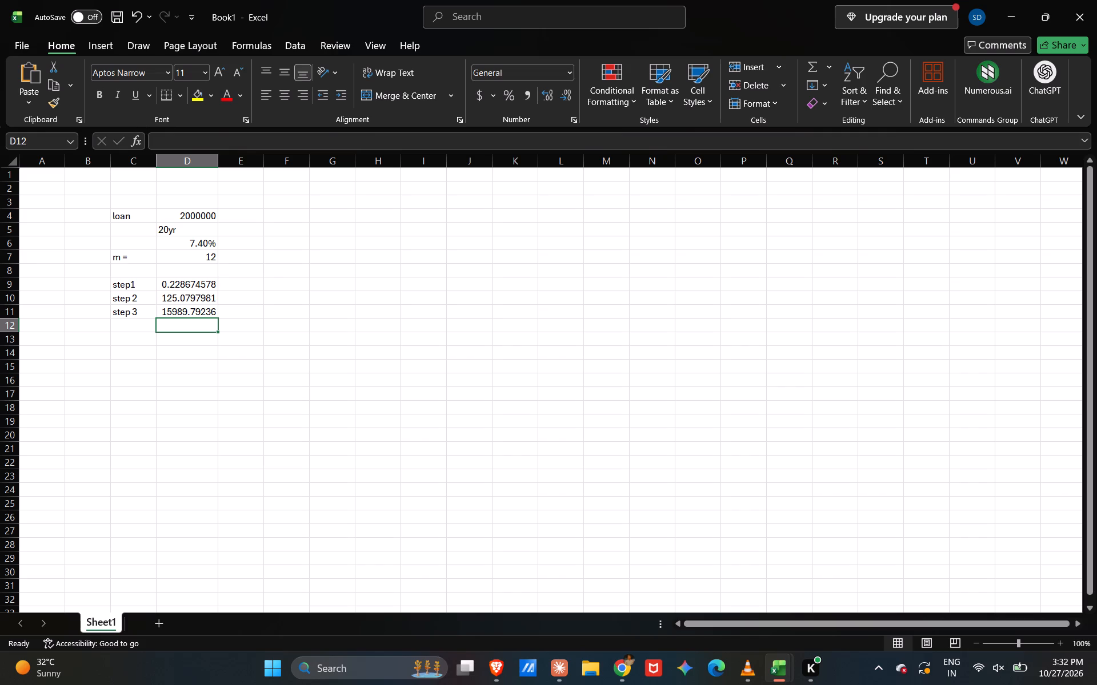
Enter the label annuity factor in E10, beside the step 2 result.
{"action": "left_click", "coordinate": [243, 303]}
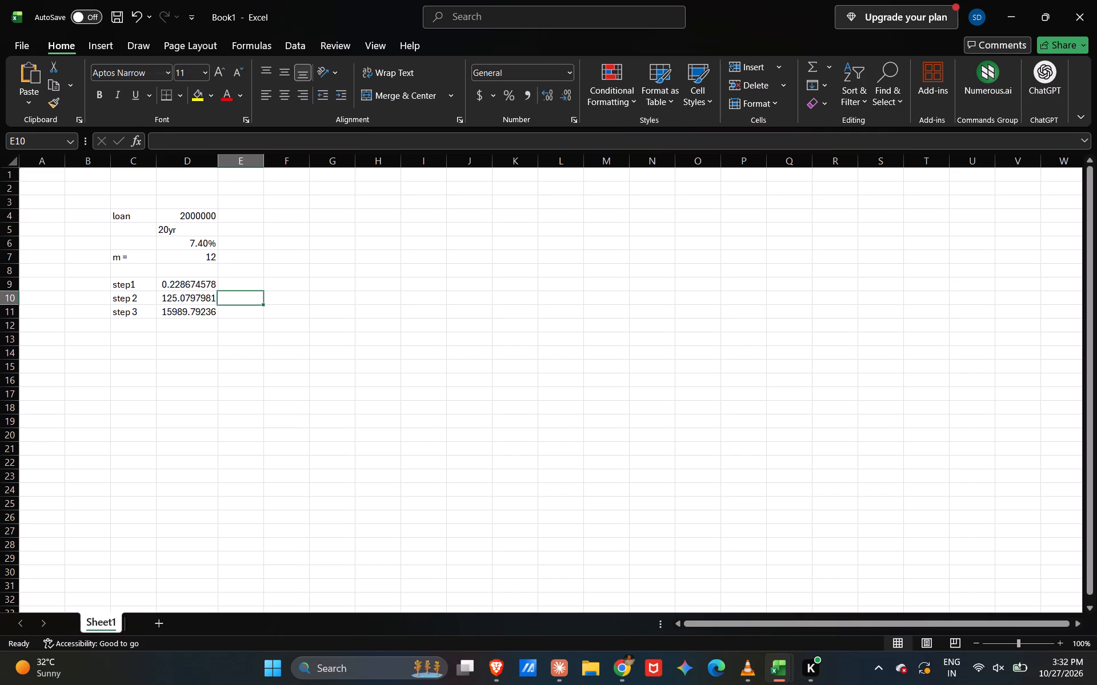
{"action": "type", "text": "annuoty"}
{"action": "key", "text": "space"}
{"action": "key", "text": "BackSpace"}
{"action": "key", "text": "BackSpace"}
{"action": "key", "text": "BackSpace"}
{"action": "key", "text": "BackSpace"}
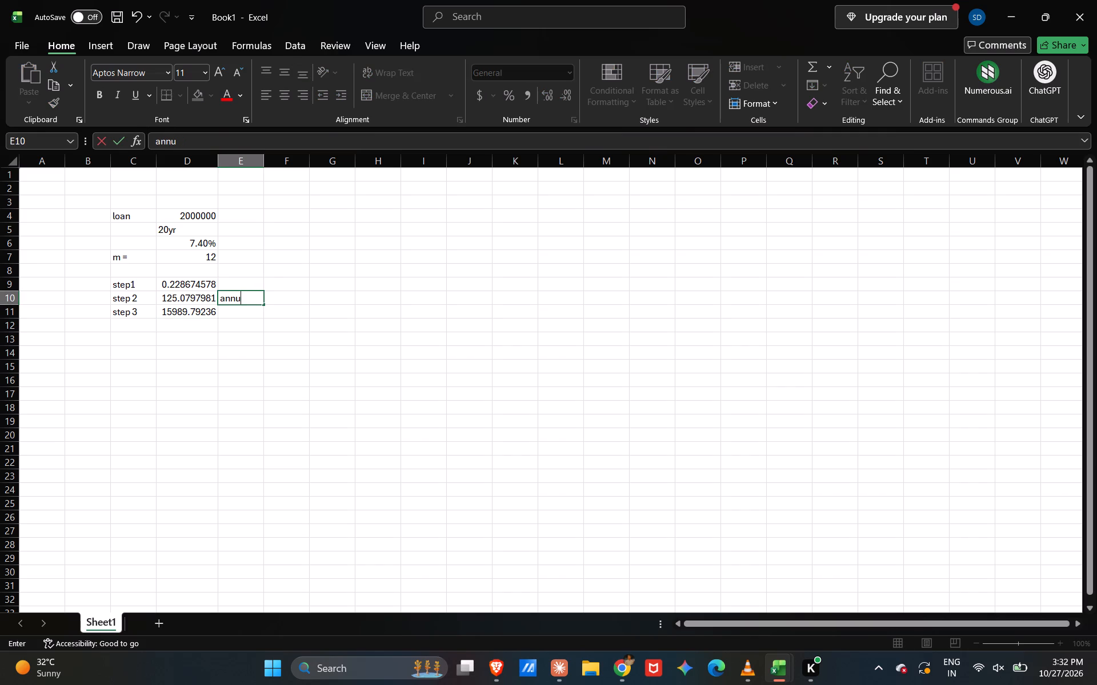
{"action": "type", "text": "ity factor"}
{"action": "key", "text": "Down"}
Enter the label pv factor in E9, beside the step 1 result.
{"action": "key", "text": "Up"}
{"action": "key", "text": "Up"}
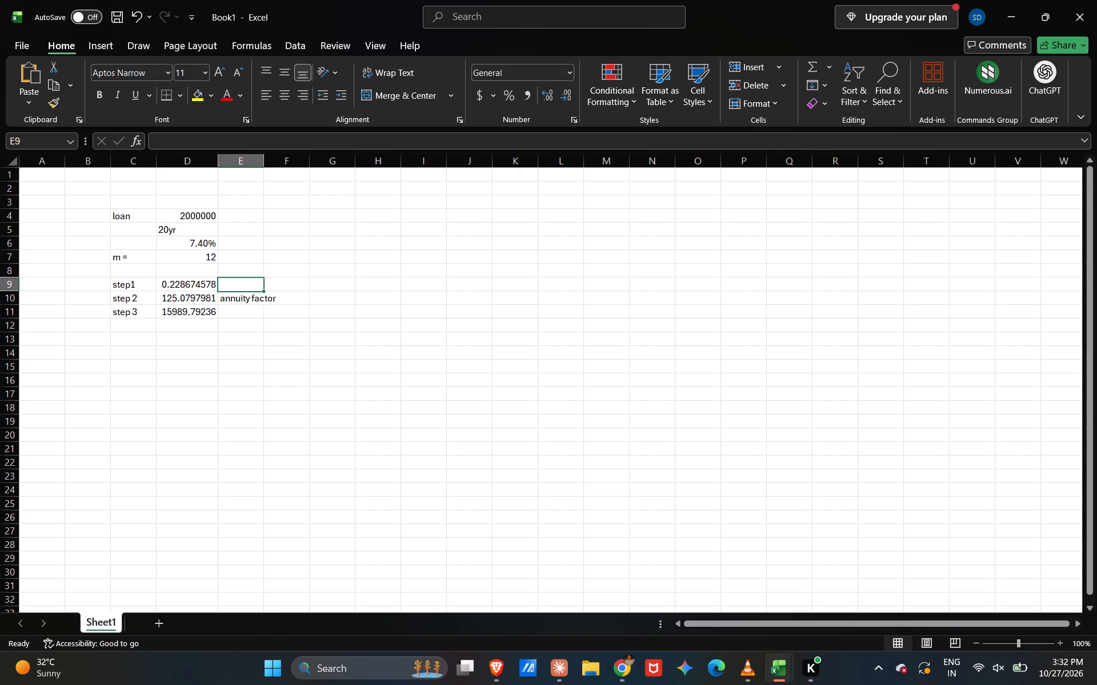
{"action": "type", "text": "pv facotr"}
{"action": "key", "text": "space"}
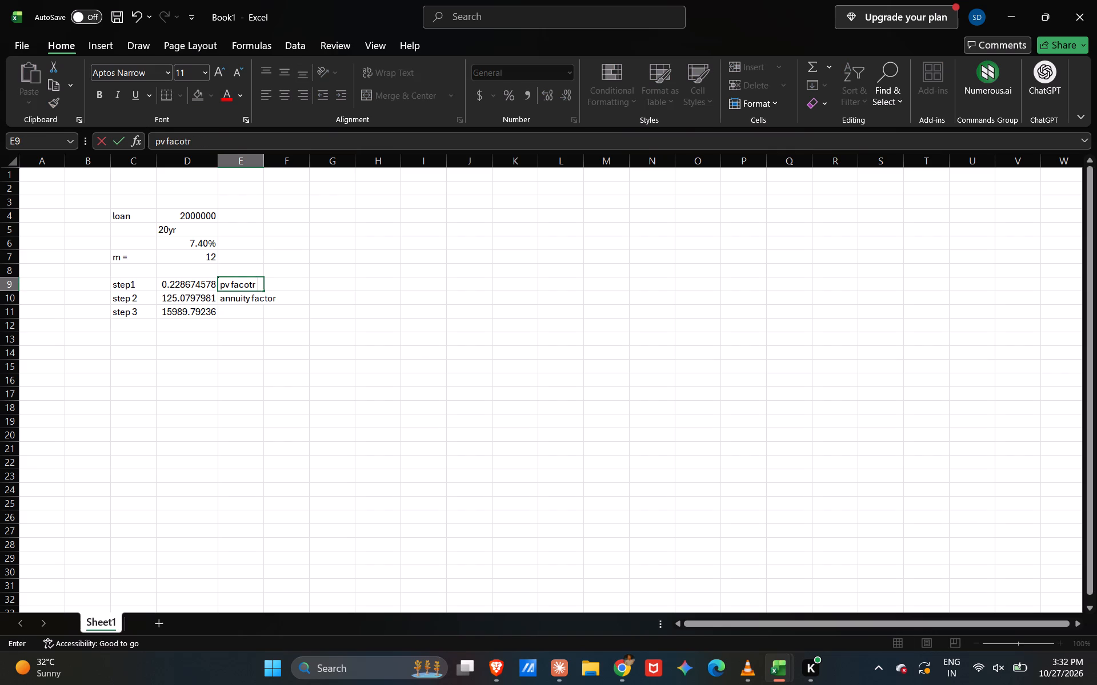
{"action": "key", "text": "BackSpace"}
{"action": "key", "text": "BackSpace"}
{"action": "key", "text": "BackSpace"}
{"action": "key", "text": "BackSpace"}
{"action": "type", "text": "tor"}
{"action": "key", "text": "Down"}
Enter the row labels i in C5, beside 20yr, and n in C6, beside 7.40%.
{"action": "key", "text": "Down"}
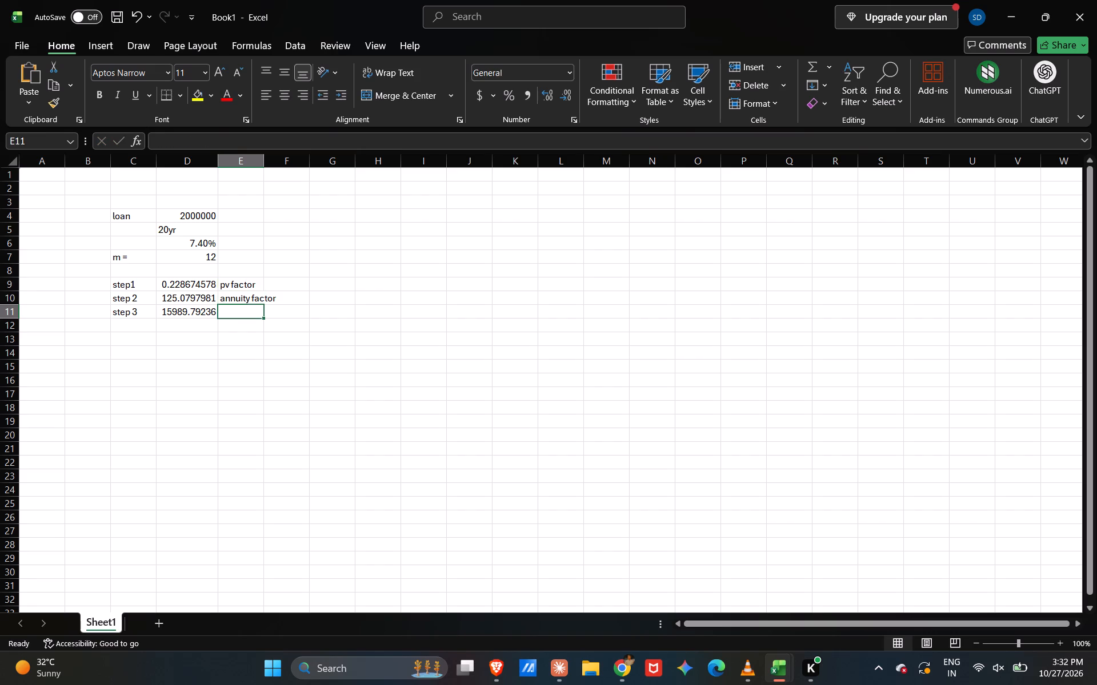
{"action": "key", "text": "Up"}
{"action": "key", "text": "Up"}
{"action": "key", "text": "Up"}
{"action": "key", "text": "Up"}
{"action": "key", "text": "Up"}
{"action": "key", "text": "Left"}
{"action": "key", "text": "Left"}
{"action": "key", "text": "Left"}
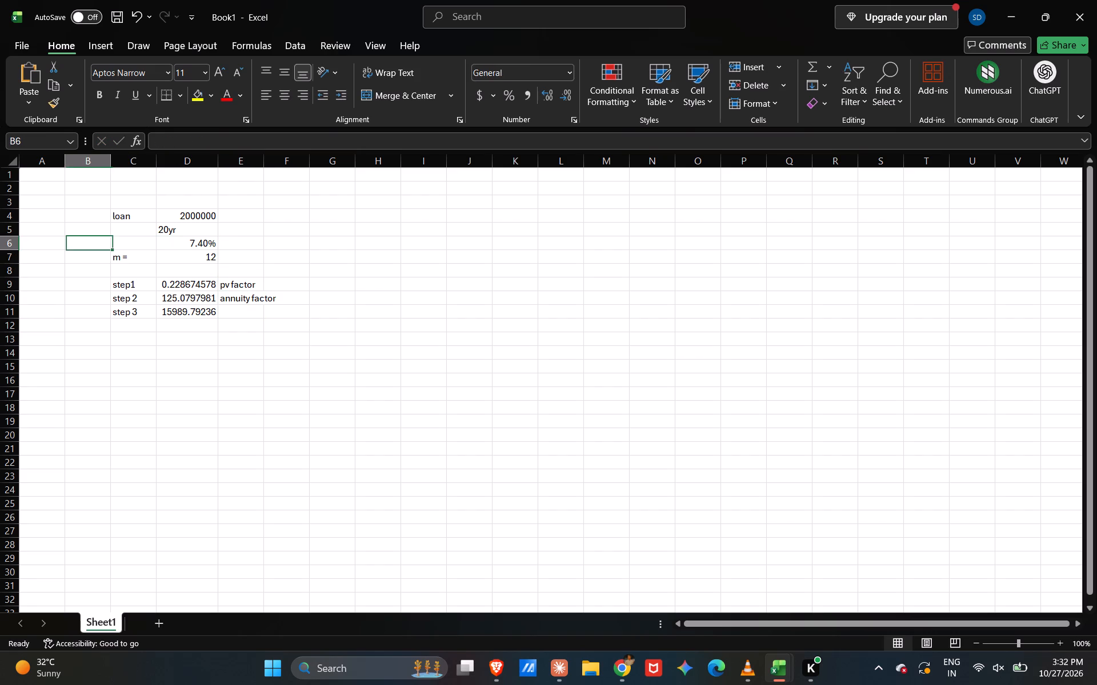
{"action": "key", "text": "Up"}
{"action": "key", "text": "Right"}
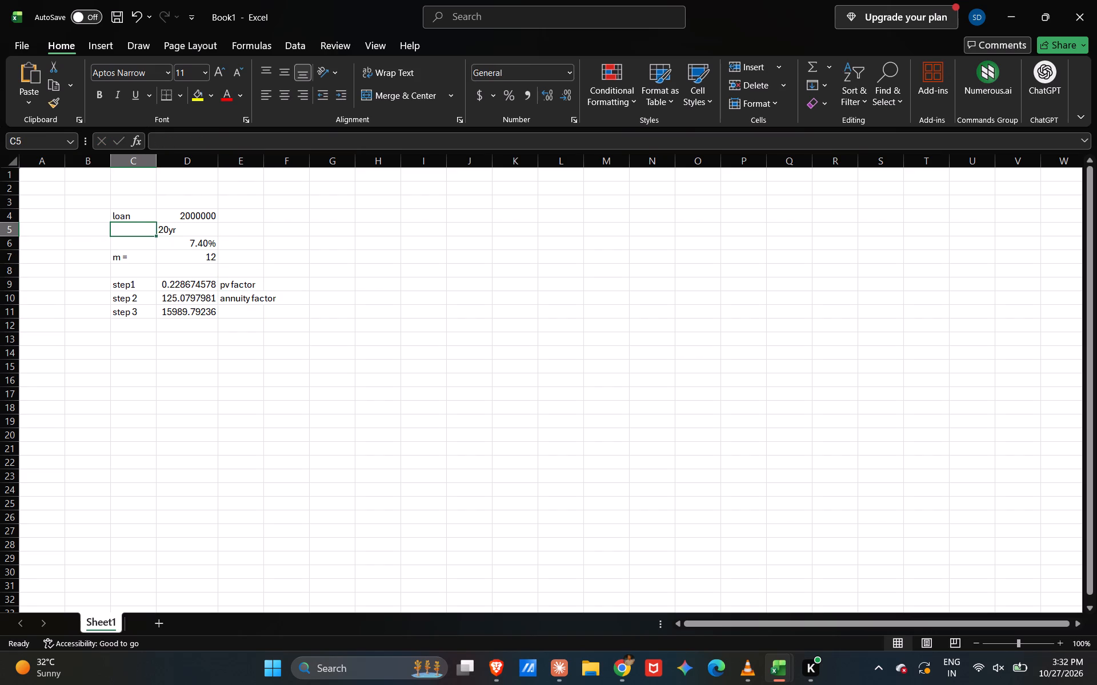
{"action": "key", "text": "i"}
{"action": "key", "text": "Down"}
{"action": "type", "text": "nn"}
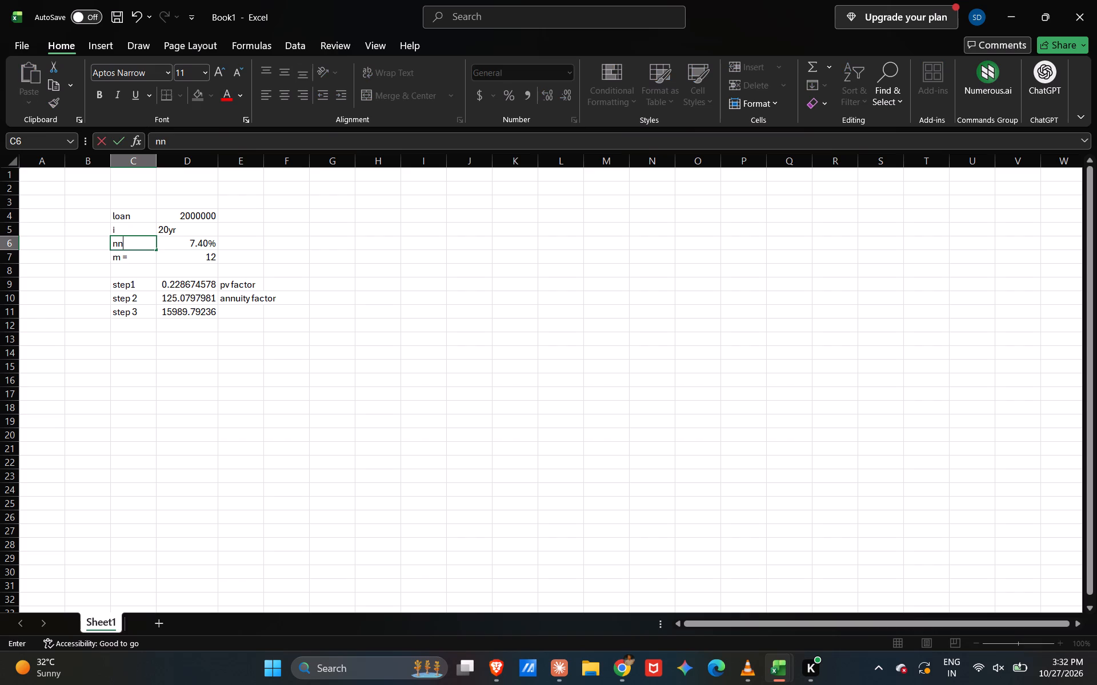
{"action": "key", "text": "BackSpace"}
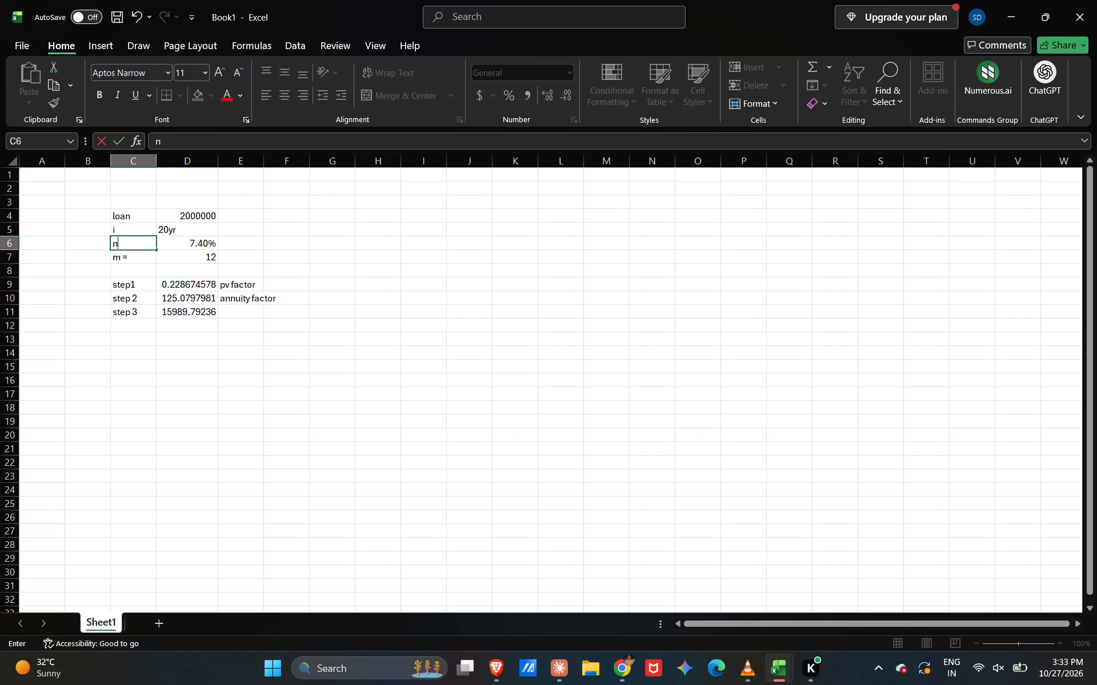
Enter the label emi in E11, beside the step 3 result.
{"action": "left_click", "coordinate": [237, 308]}
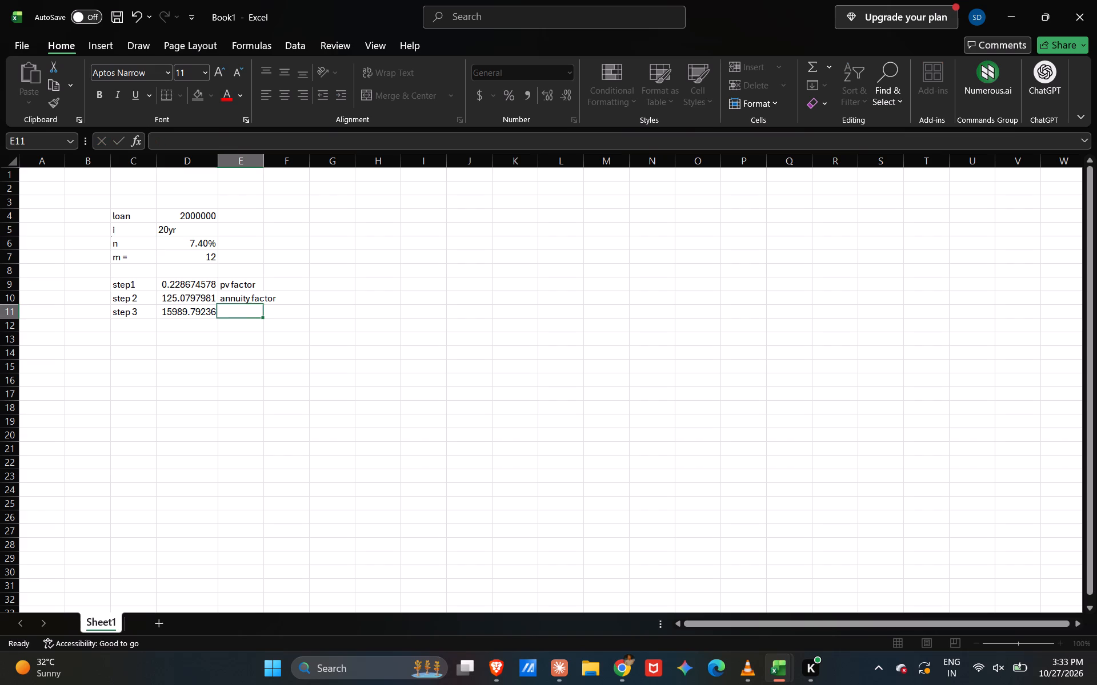
{"action": "type", "text": "emi"}
{"action": "key", "text": "Return"}
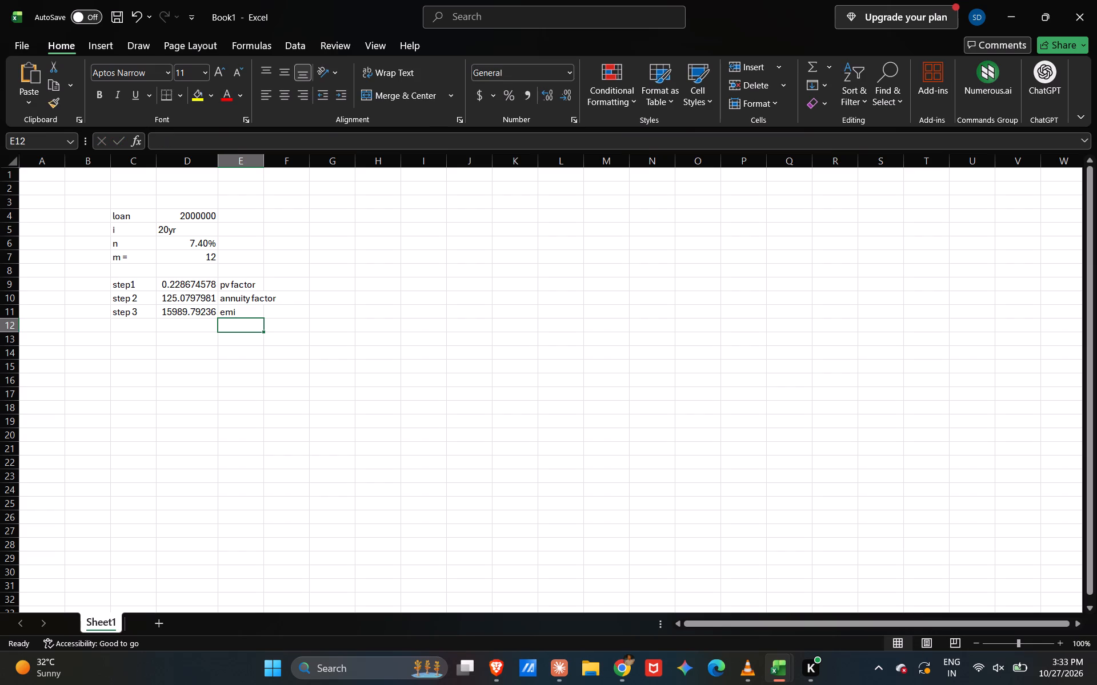
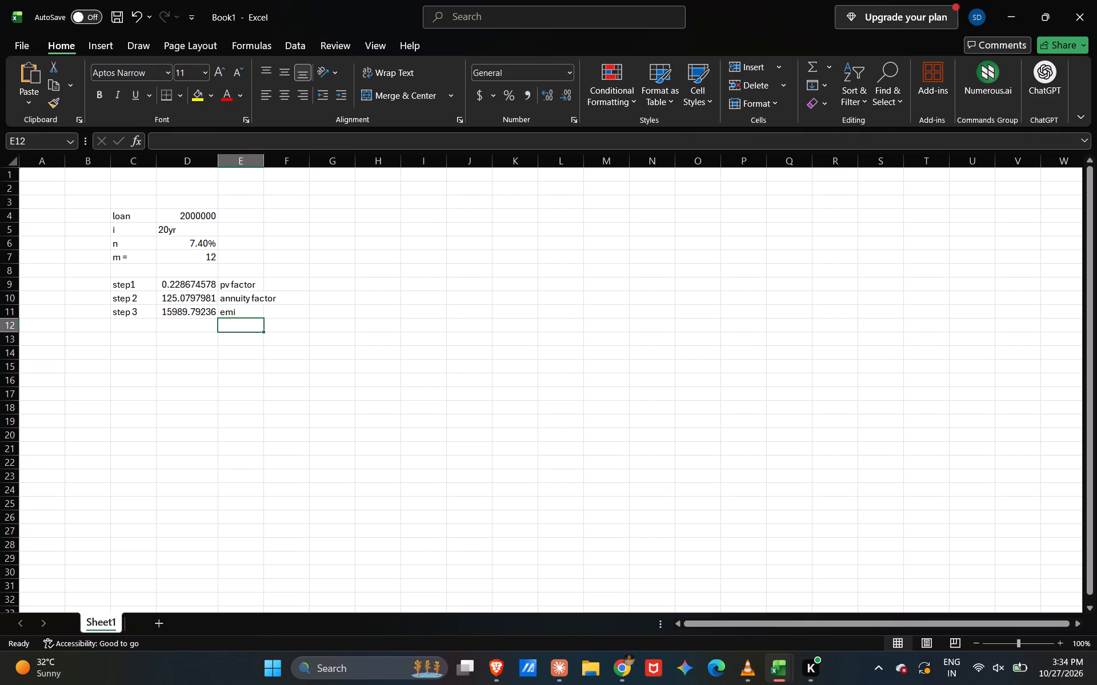
Enter the title emi calculator in F2, above the loan worksheet.
{"action": "left_click", "coordinate": [274, 191]}
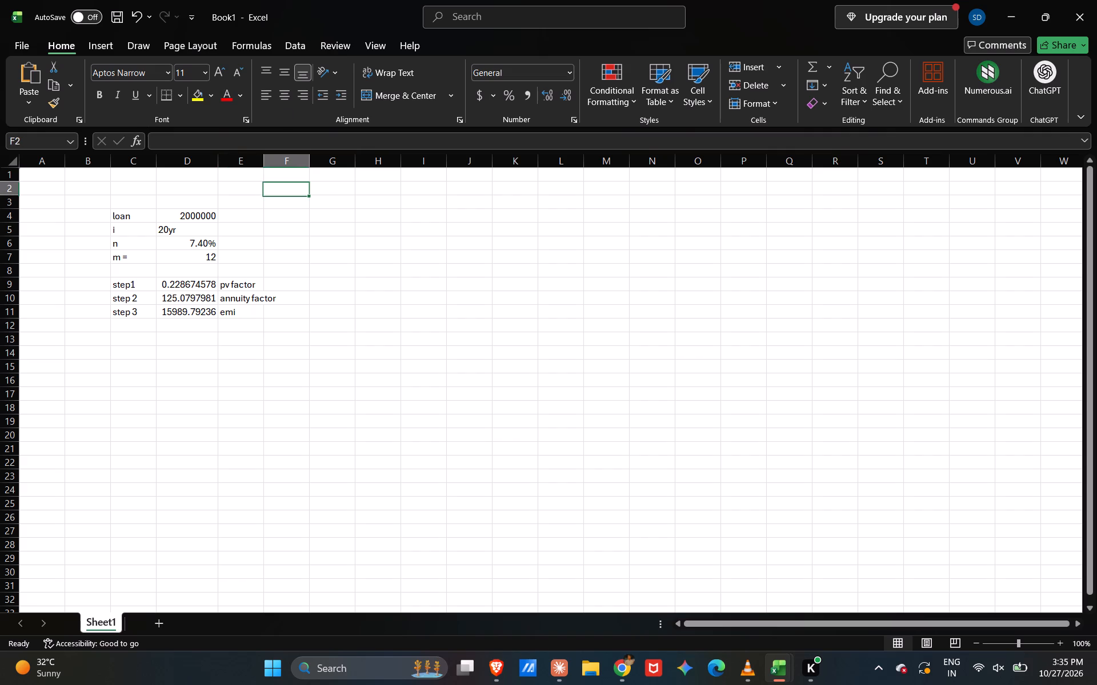
{"action": "type", "text": "emi calu"}
{"action": "key", "text": "BackSpace"}
{"action": "type", "text": "culator"}
{"action": "key", "text": "space"}
Save the workbook in the Downloads folder under the file name emi calculator.
{"action": "key", "text": "ctrl+s"}
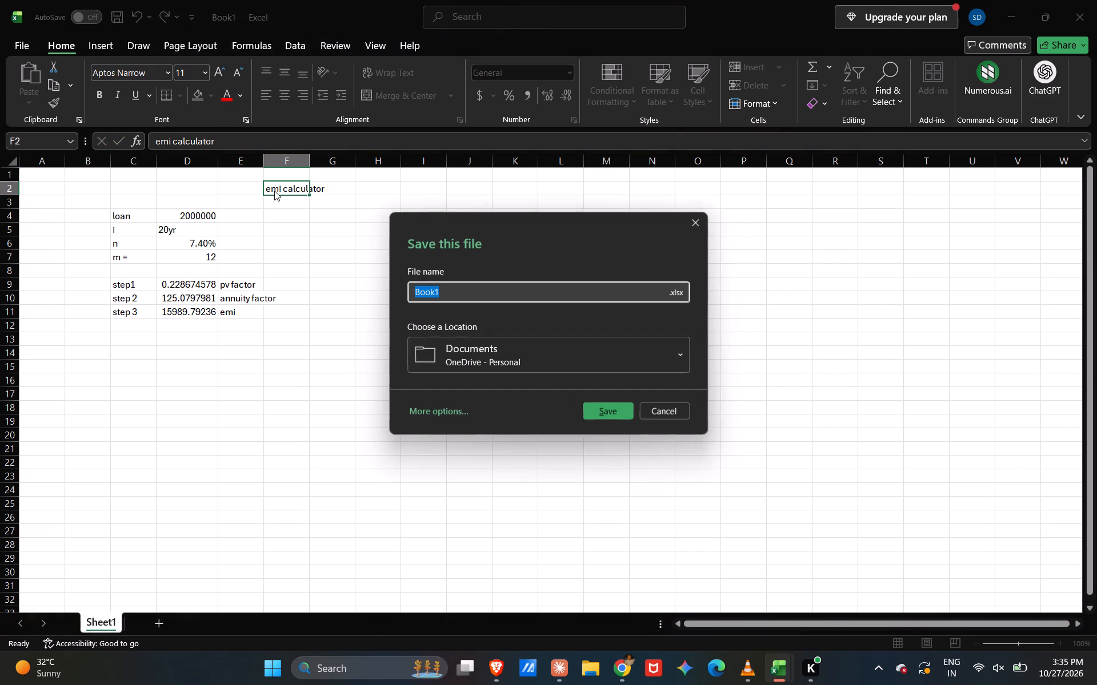
{"action": "left_click", "coordinate": [574, 356]}
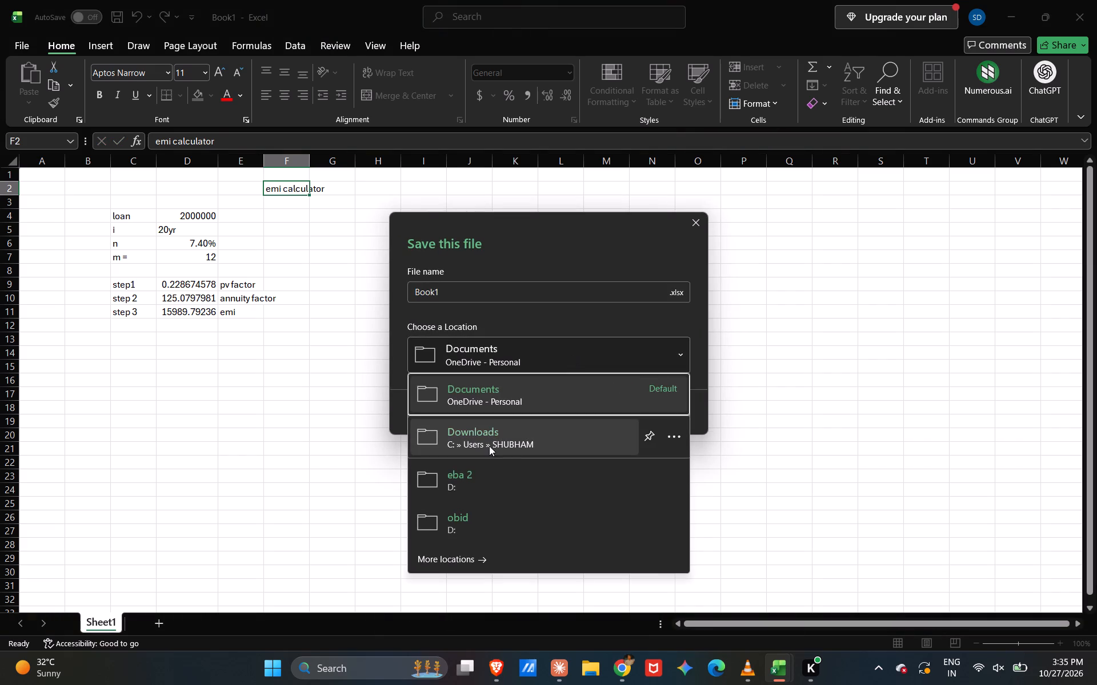
{"action": "left_click", "coordinate": [489, 446]}
{"action": "left_click", "coordinate": [453, 284]}
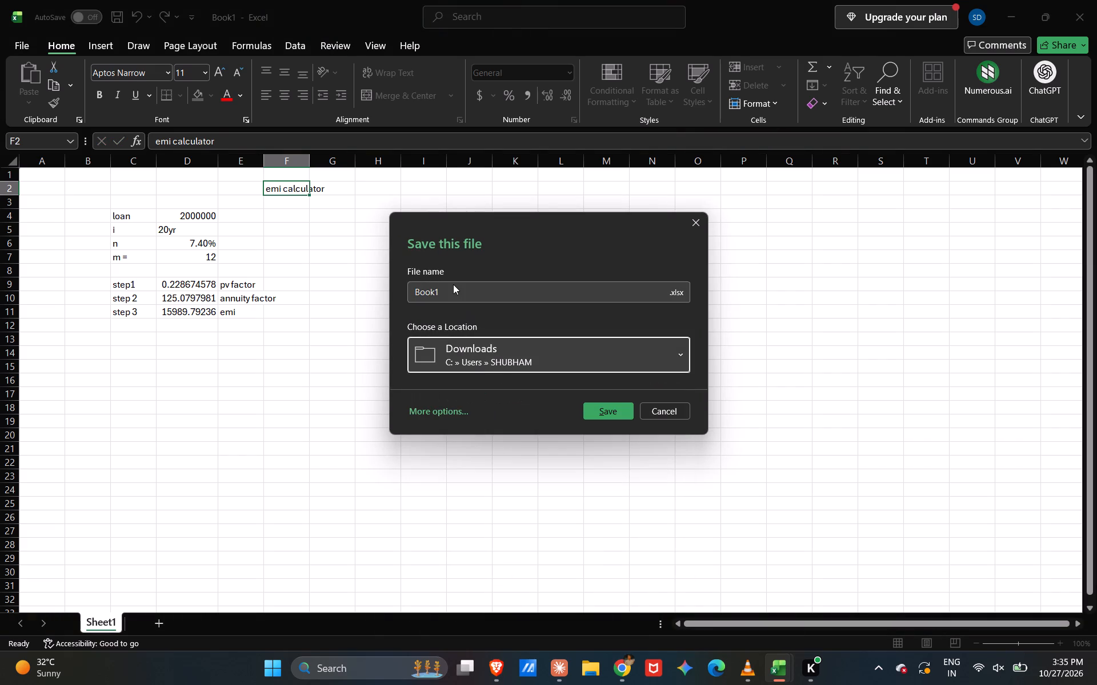
{"action": "left_click", "coordinate": [453, 284]}
{"action": "left_click", "coordinate": [444, 291]}
{"action": "key", "text": "BackSpace"}
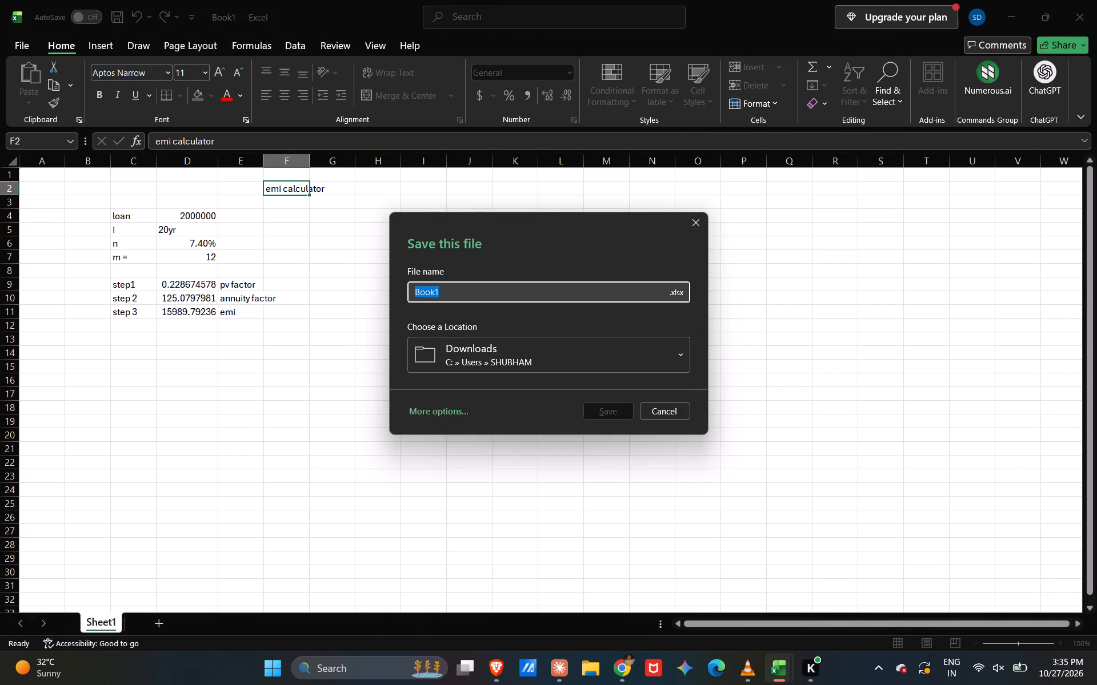
{"action": "type", "text": "emi al"}
{"action": "key", "text": "BackSpace"}
{"action": "key", "text": "BackSpace"}
{"action": "key", "text": "BackSpace"}
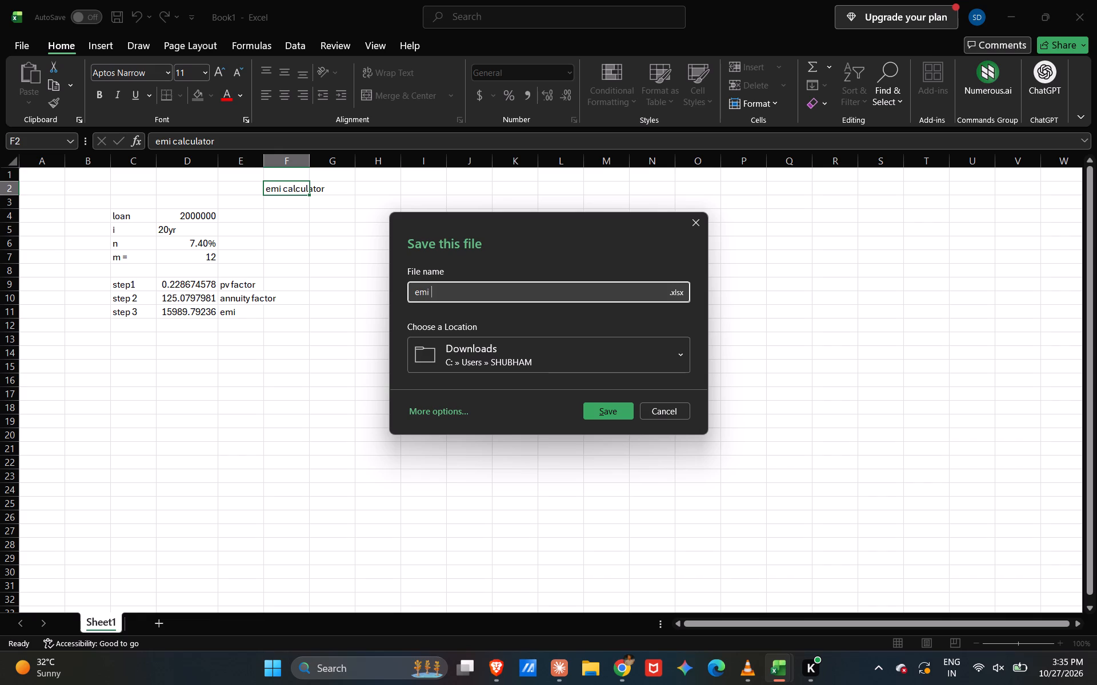
{"action": "type", "text": "xa=="}
{"action": "key", "text": "BackSpace"}
{"action": "key", "text": "BackSpace"}
{"action": "key", "text": "BackSpace"}
{"action": "key", "text": "BackSpace"}
{"action": "type", "text": "calcuu"}
{"action": "key", "text": "BackSpace"}
{"action": "type", "text": "lator"}
{"action": "key", "text": "Return"}
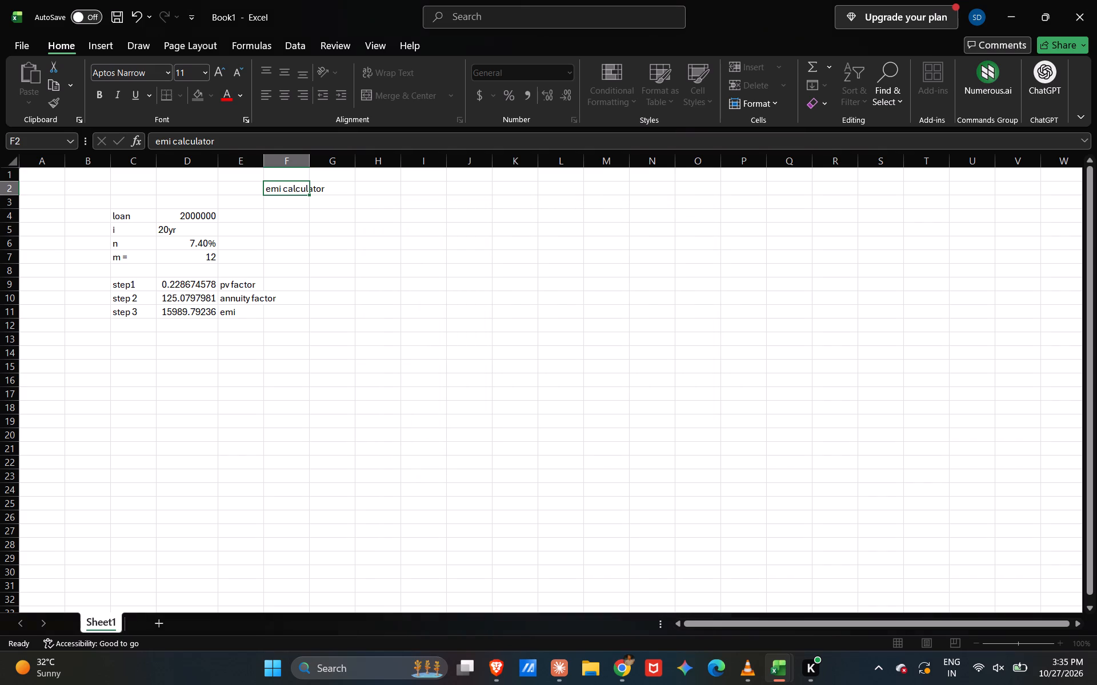
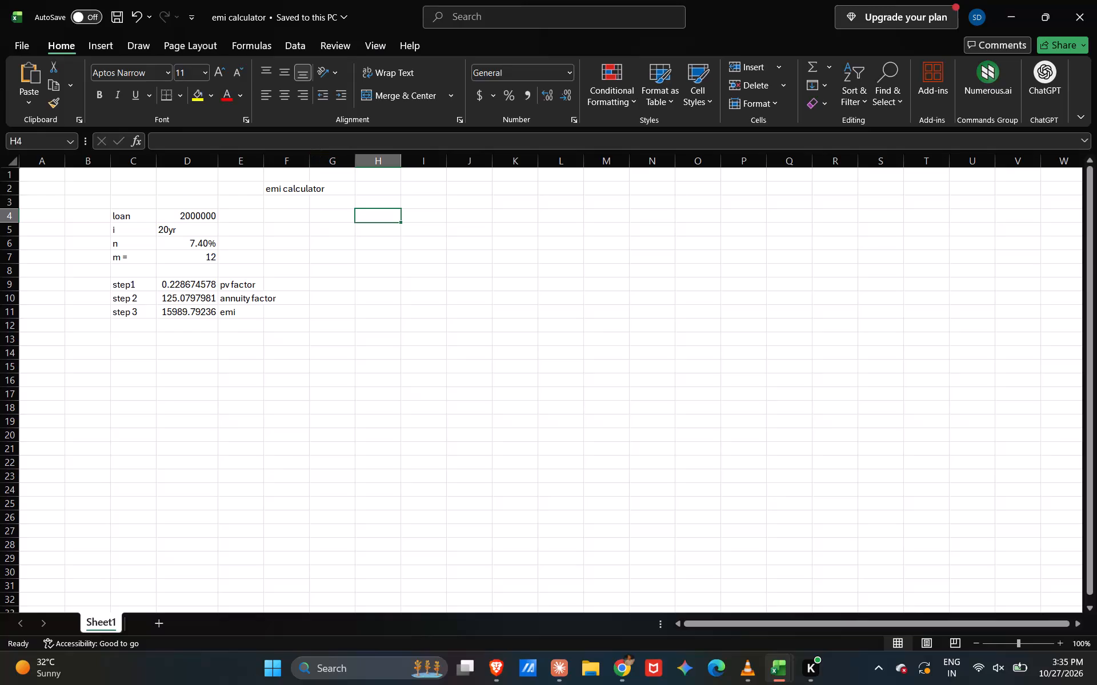
Widen column F, which holds the emi calculator title.
{"action": "left_click_drag", "start_coordinate": [310, 155], "coordinate": [335, 162]}
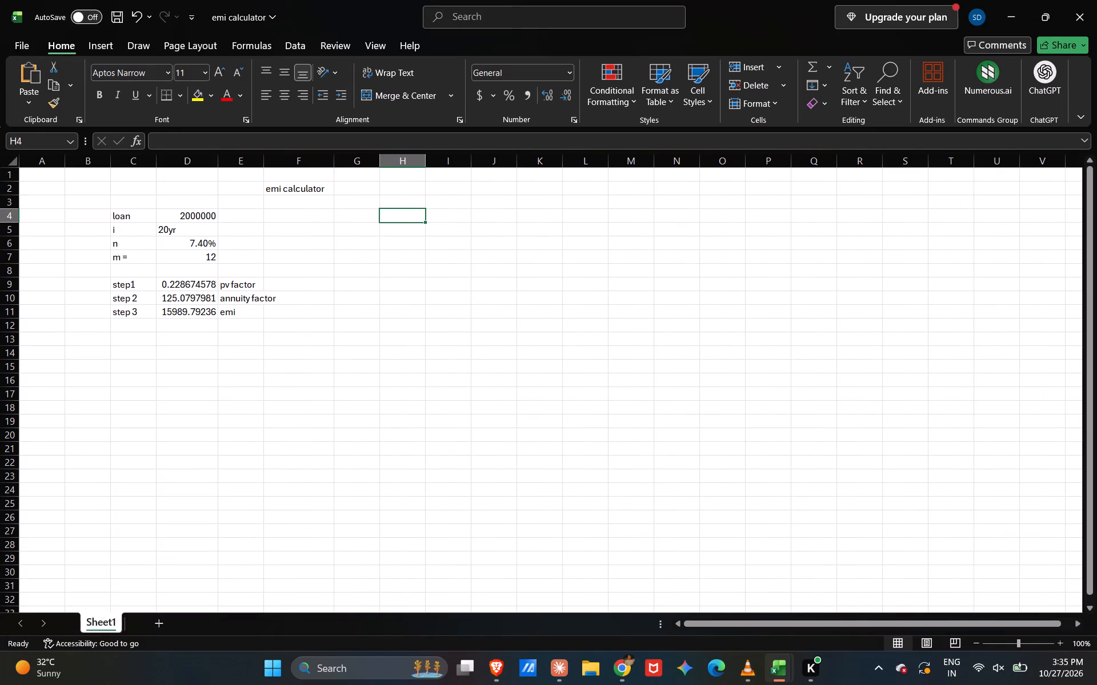
{"action": "left_click", "coordinate": [409, 190]}
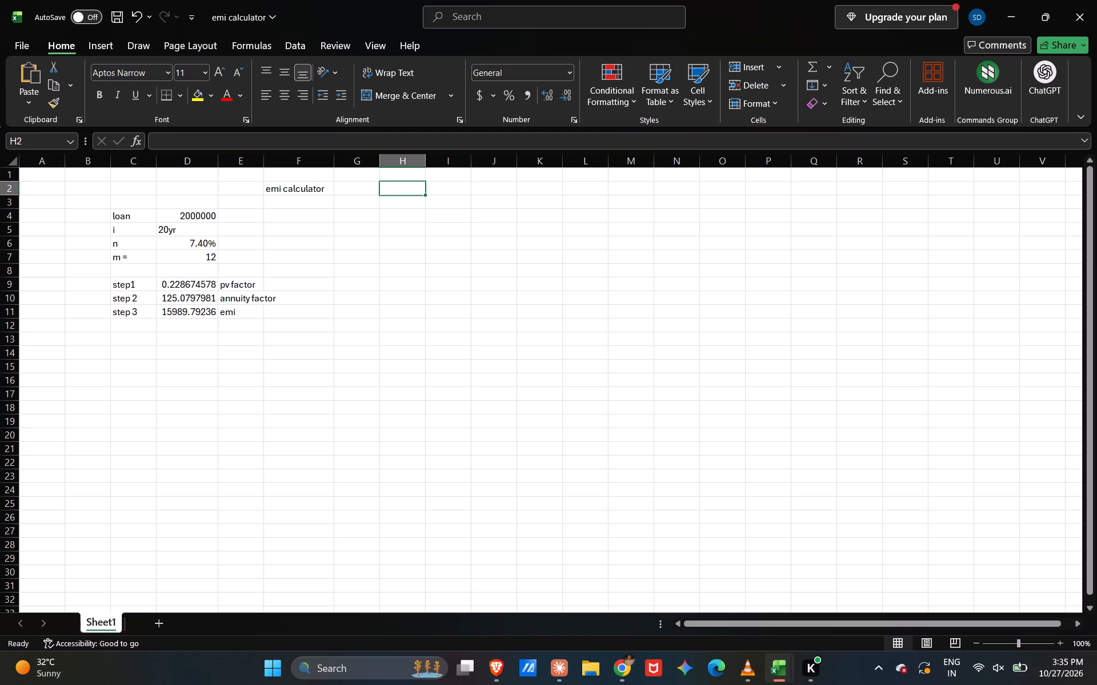
Highlight the emi result in D11 with a yellow fill.
{"action": "left_click", "coordinate": [185, 316]}
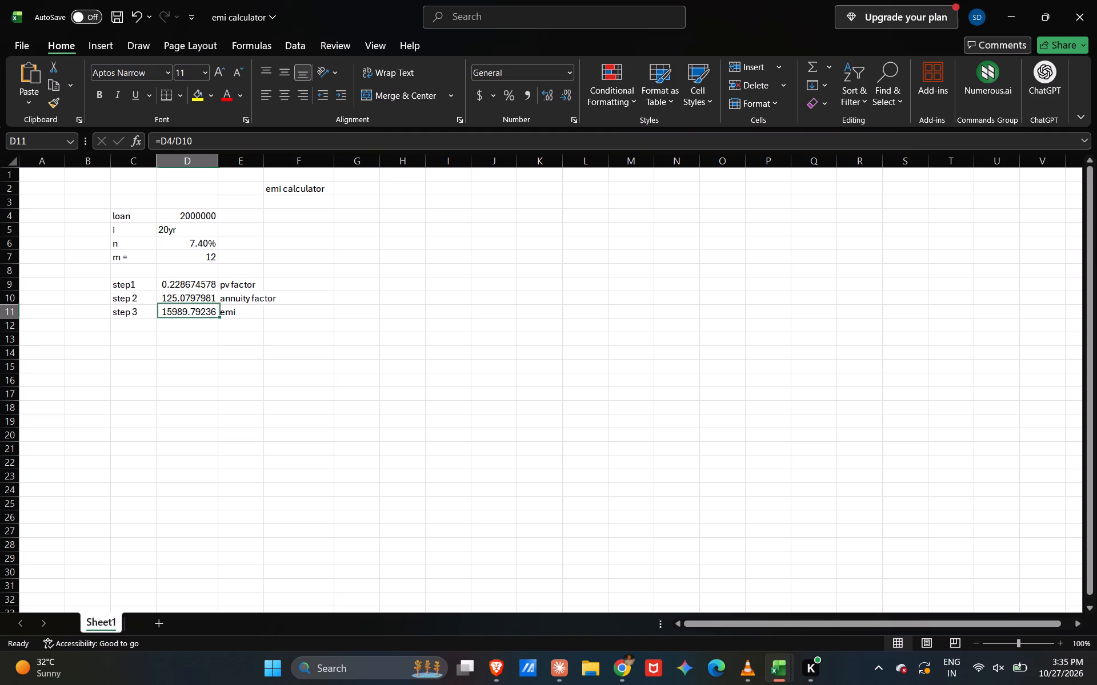
{"action": "left_click", "coordinate": [194, 92]}
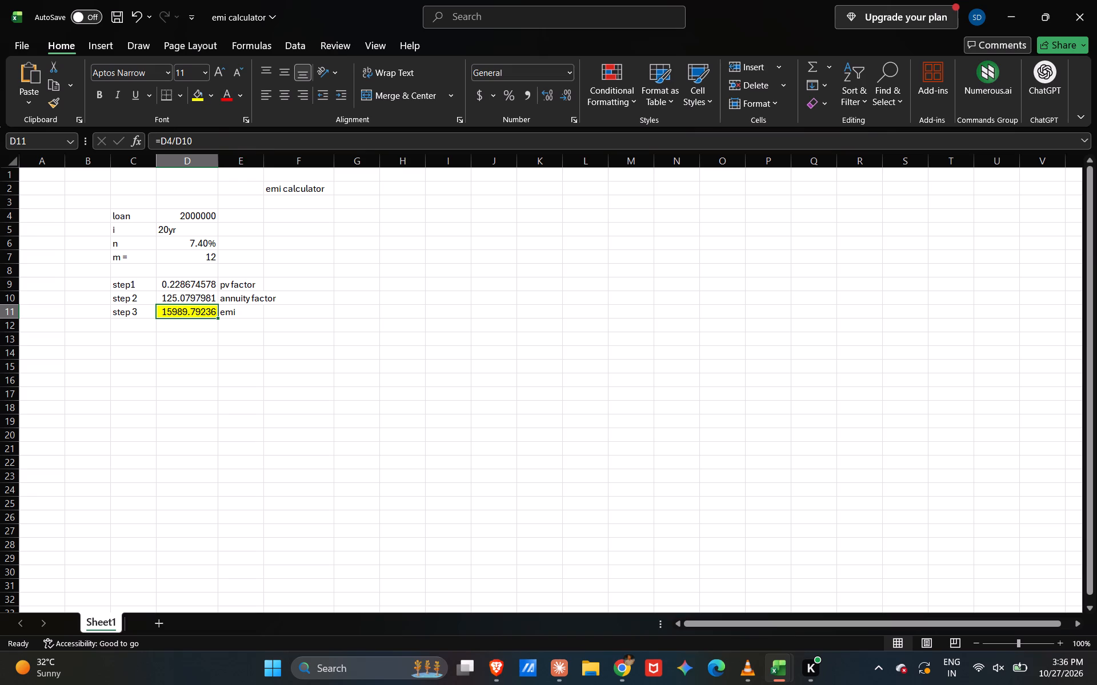
Enter the column heading year in J2, apart from the loan worksheet.
{"action": "left_click", "coordinate": [478, 189]}
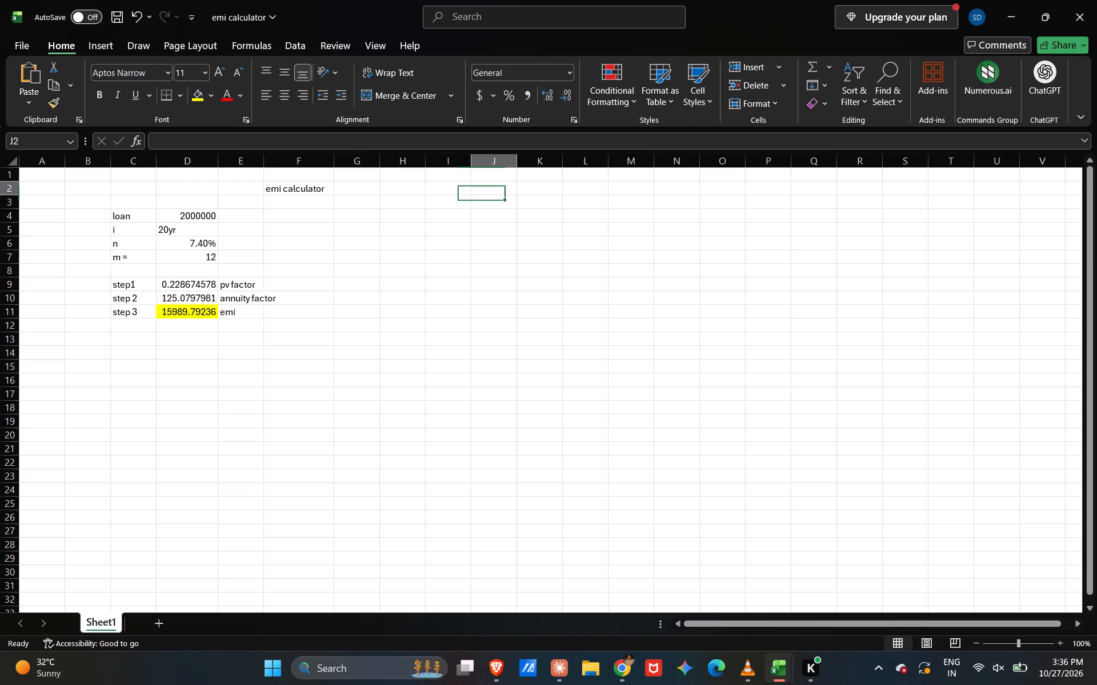
{"action": "type", "text": "yeqar"}
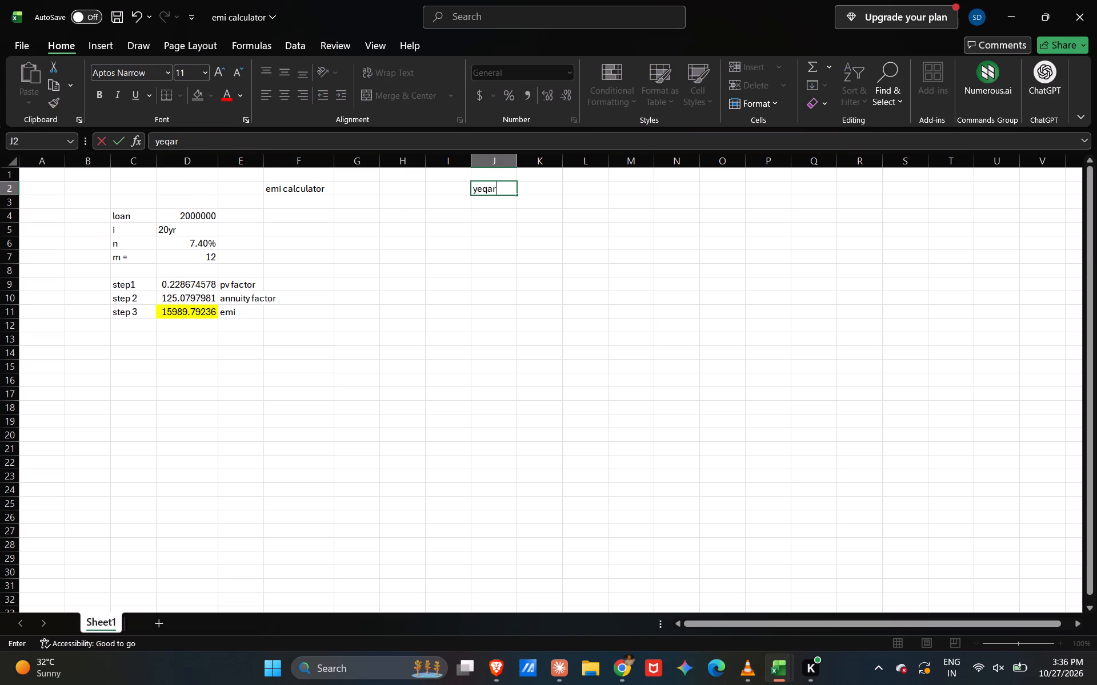
{"action": "key", "text": "BackSpace"}
{"action": "key", "text": "BackSpace"}
{"action": "key", "text": "BackSpace"}
{"action": "type", "text": "ar"}
{"action": "key", "text": "Down"}
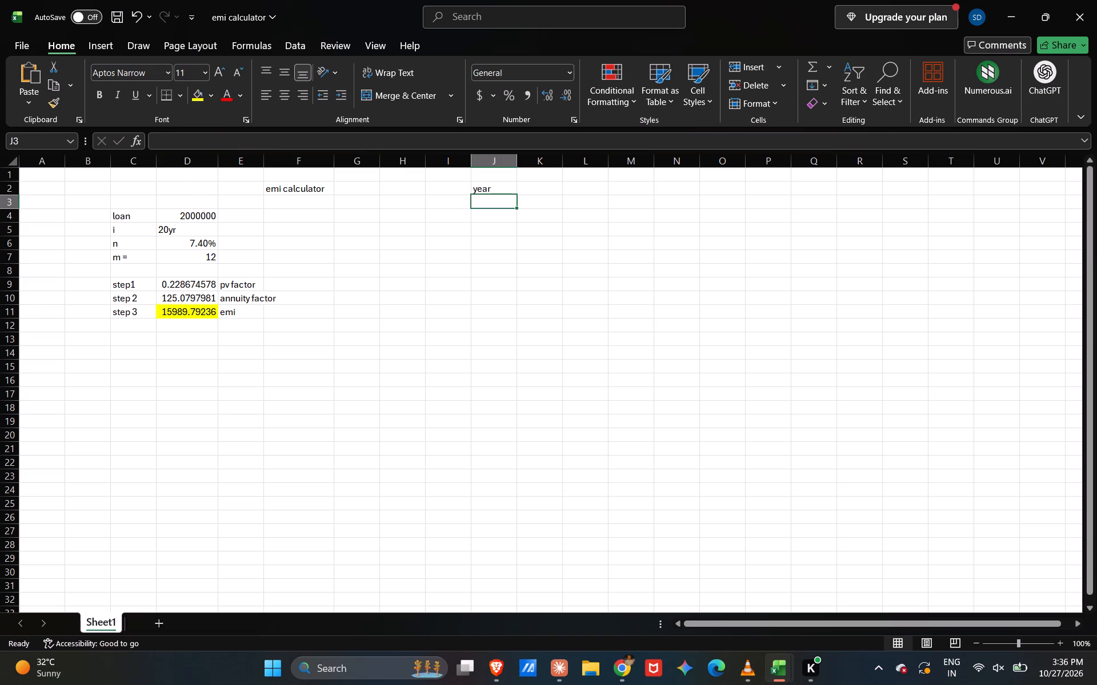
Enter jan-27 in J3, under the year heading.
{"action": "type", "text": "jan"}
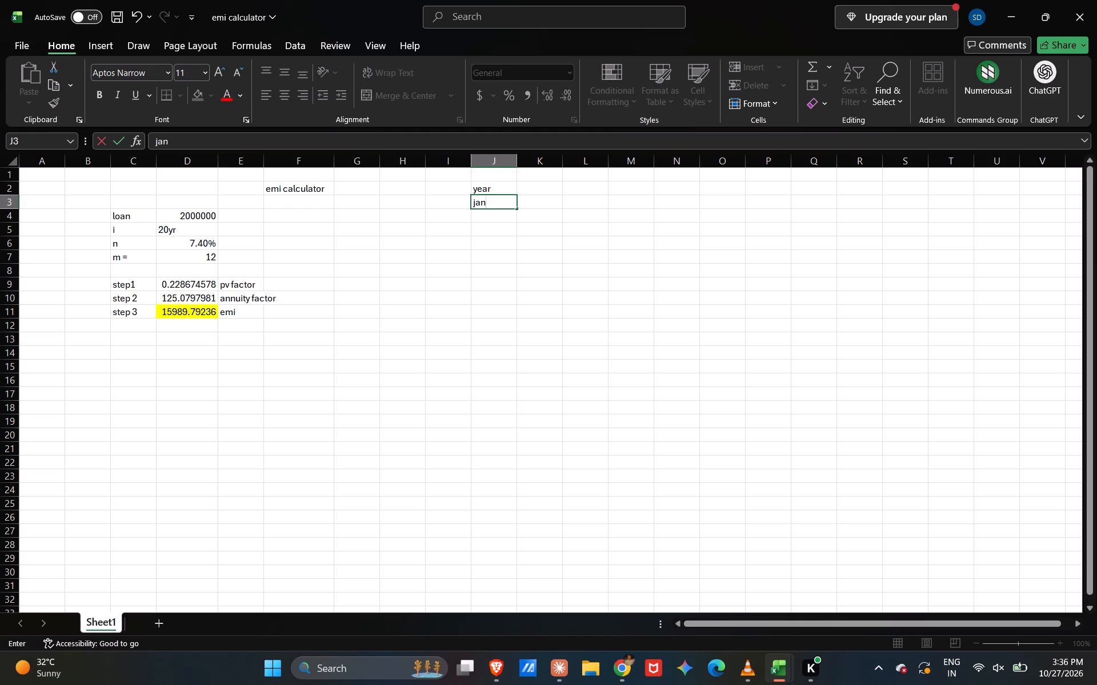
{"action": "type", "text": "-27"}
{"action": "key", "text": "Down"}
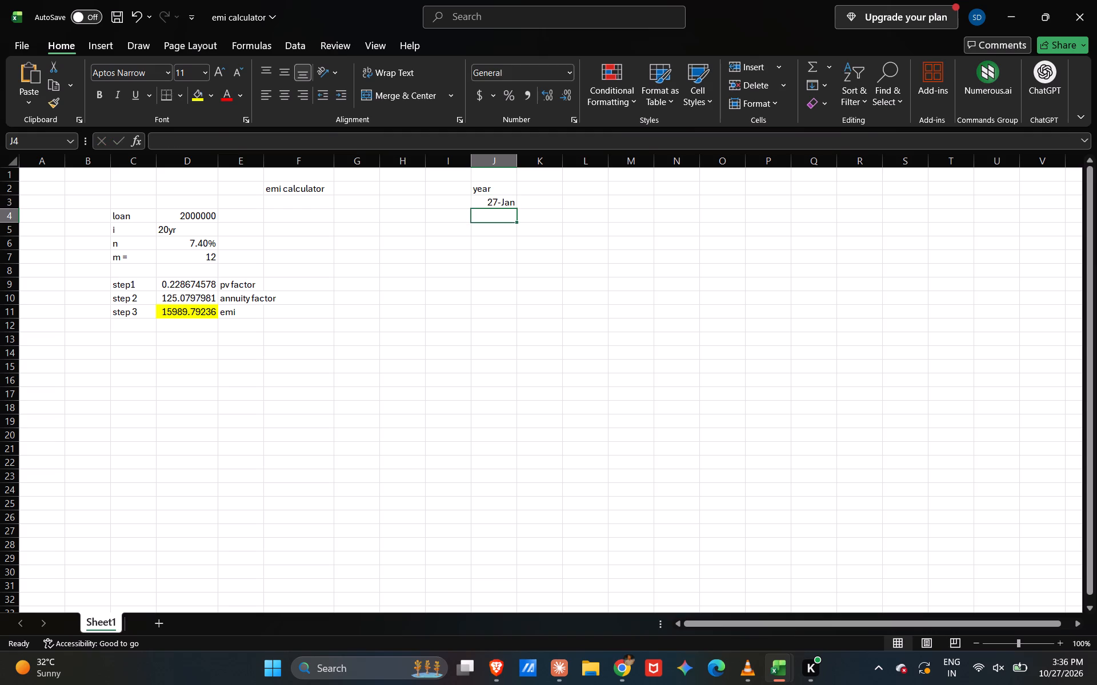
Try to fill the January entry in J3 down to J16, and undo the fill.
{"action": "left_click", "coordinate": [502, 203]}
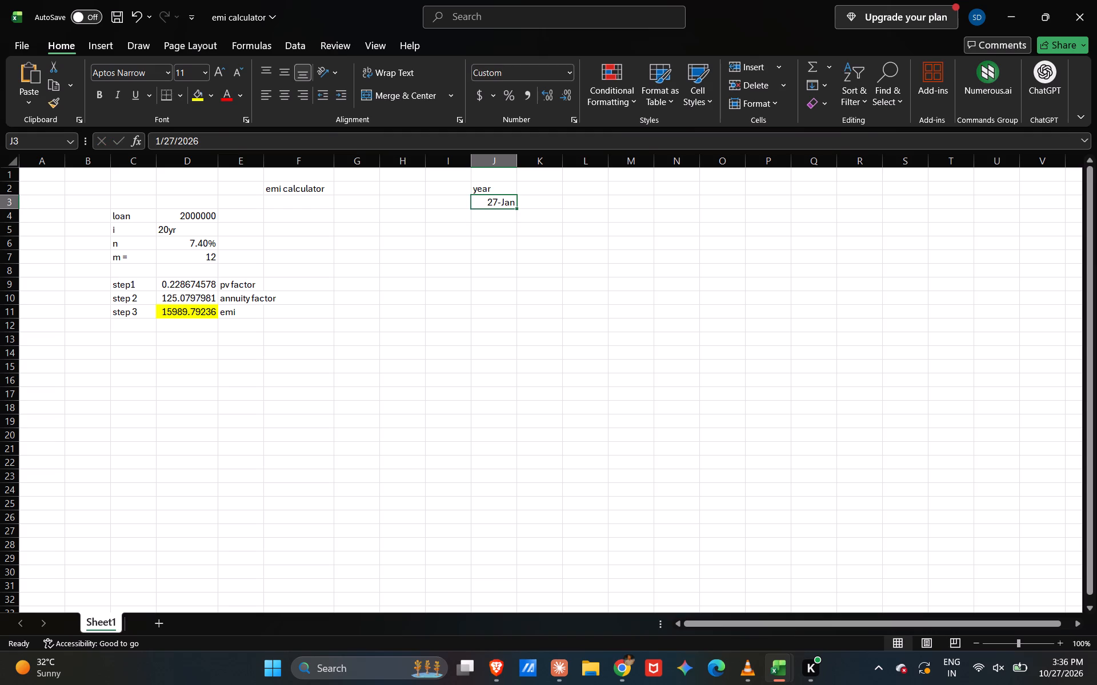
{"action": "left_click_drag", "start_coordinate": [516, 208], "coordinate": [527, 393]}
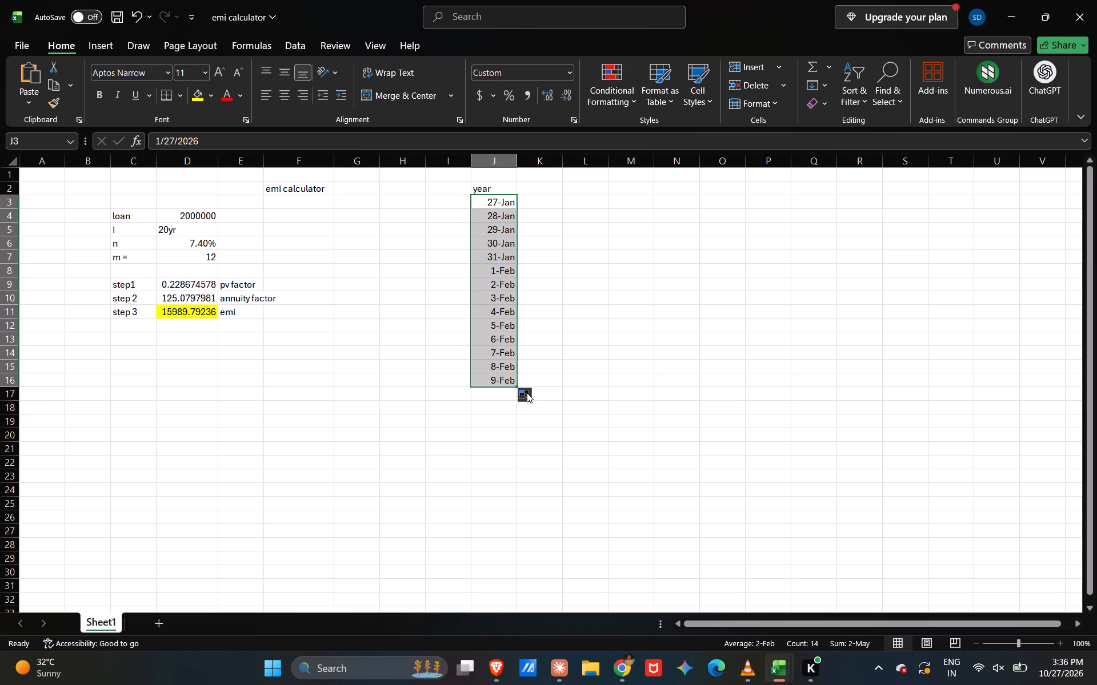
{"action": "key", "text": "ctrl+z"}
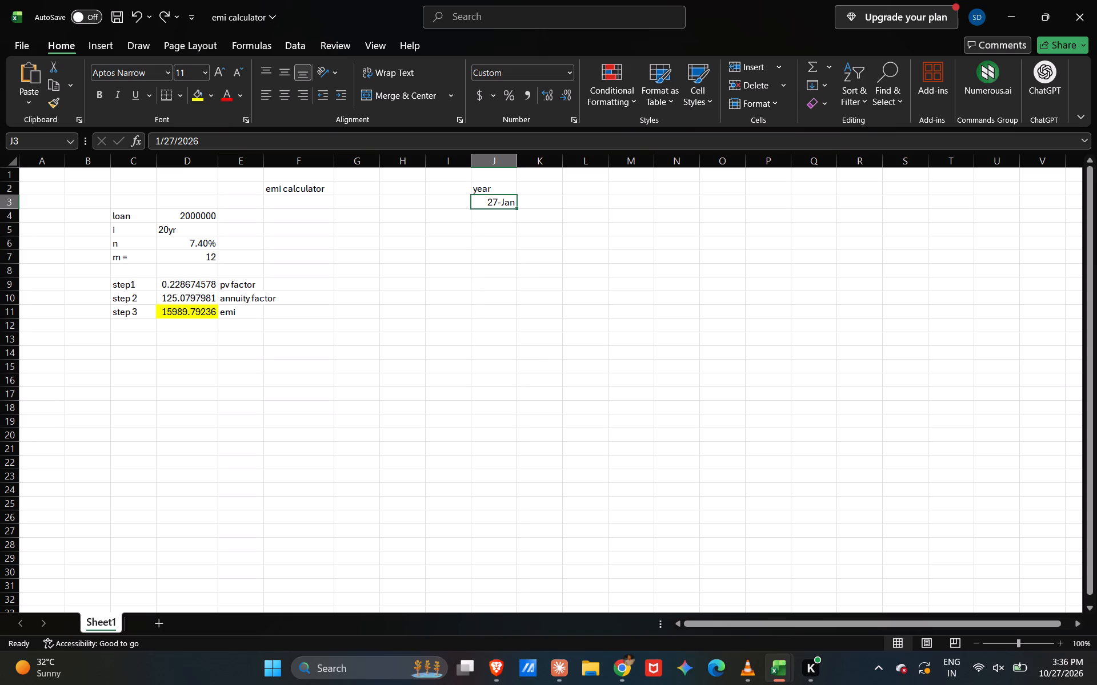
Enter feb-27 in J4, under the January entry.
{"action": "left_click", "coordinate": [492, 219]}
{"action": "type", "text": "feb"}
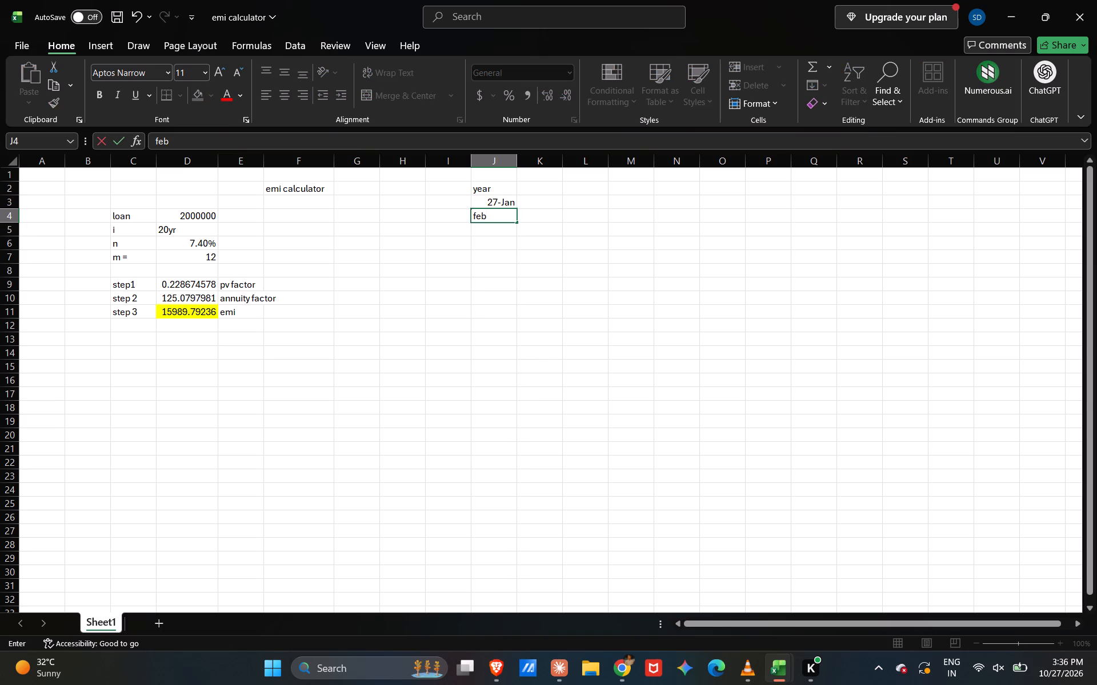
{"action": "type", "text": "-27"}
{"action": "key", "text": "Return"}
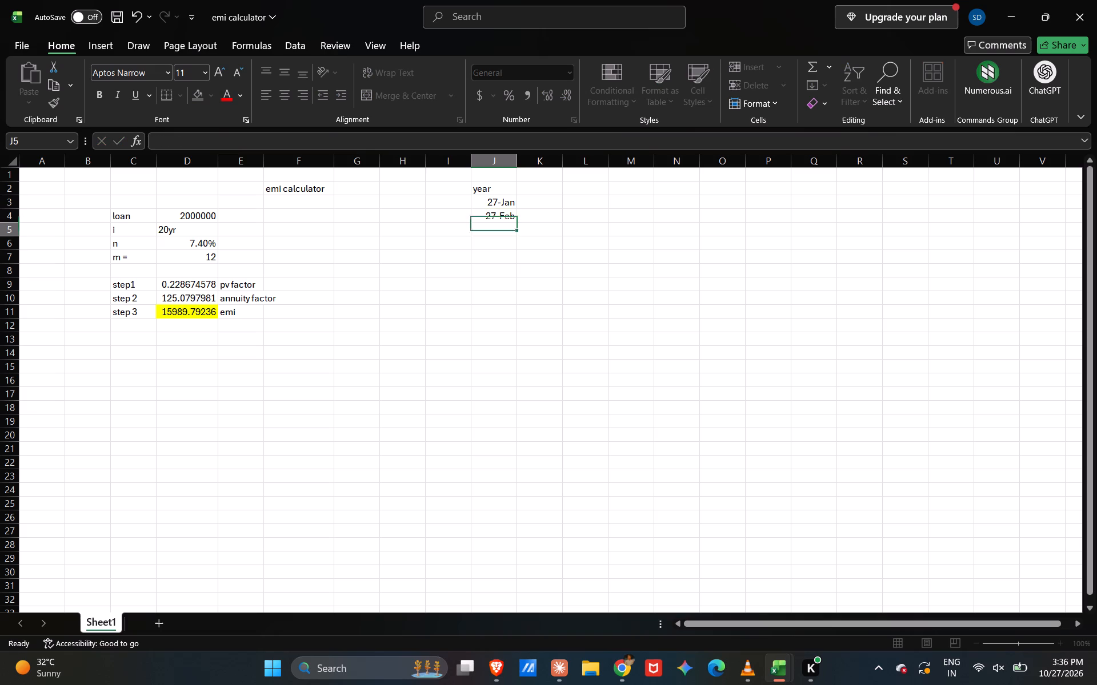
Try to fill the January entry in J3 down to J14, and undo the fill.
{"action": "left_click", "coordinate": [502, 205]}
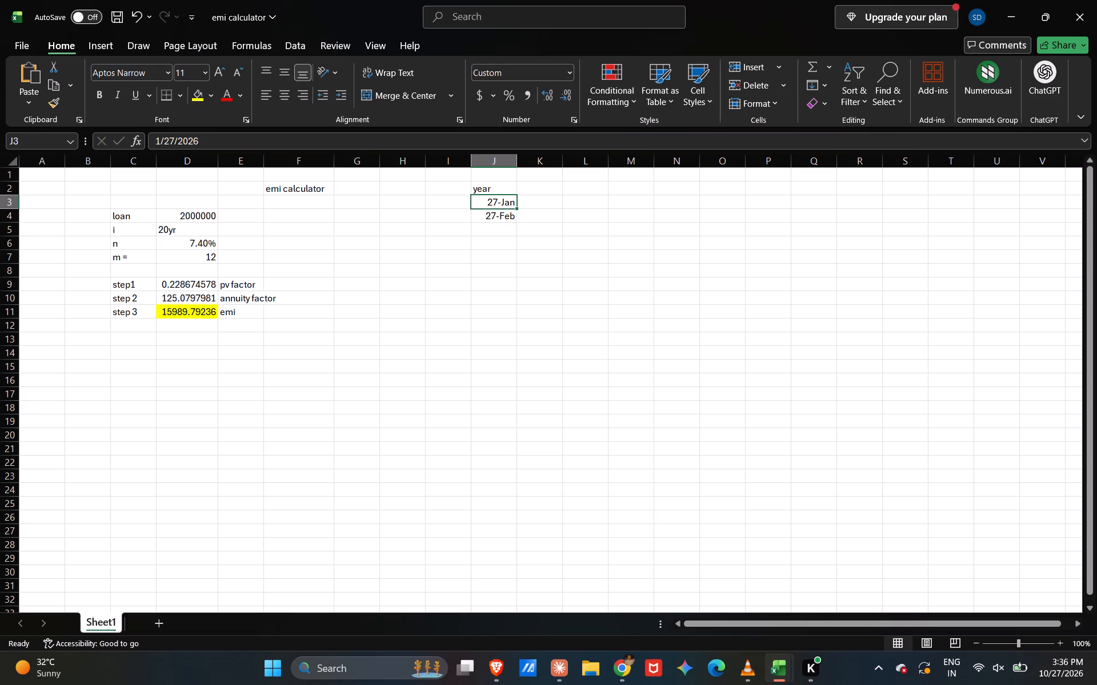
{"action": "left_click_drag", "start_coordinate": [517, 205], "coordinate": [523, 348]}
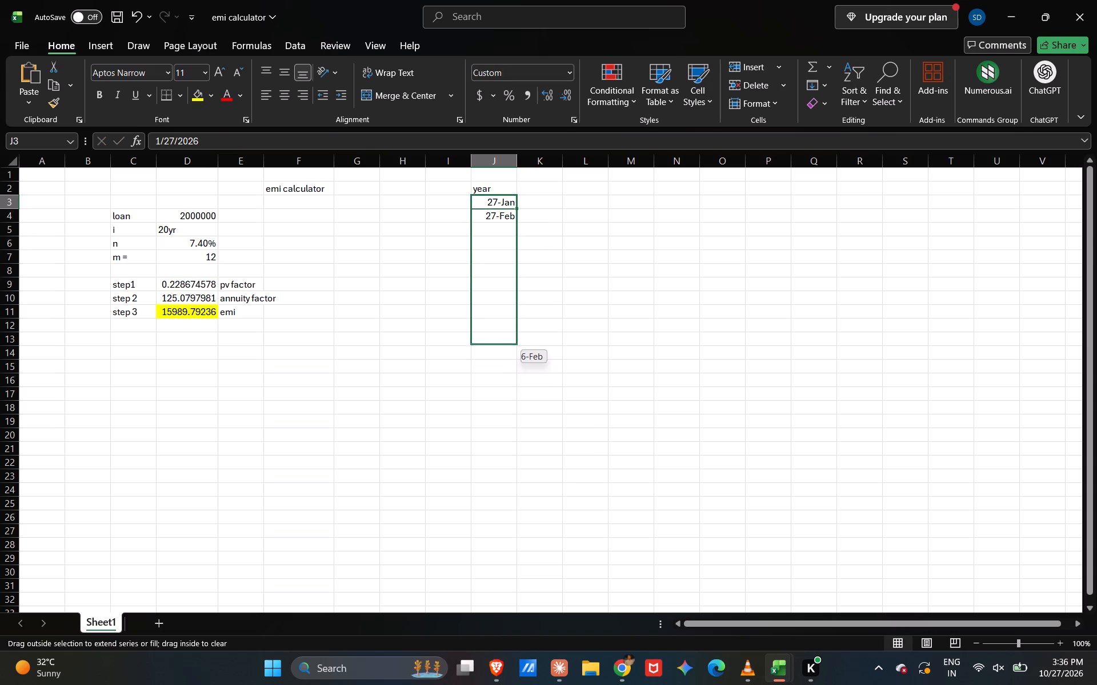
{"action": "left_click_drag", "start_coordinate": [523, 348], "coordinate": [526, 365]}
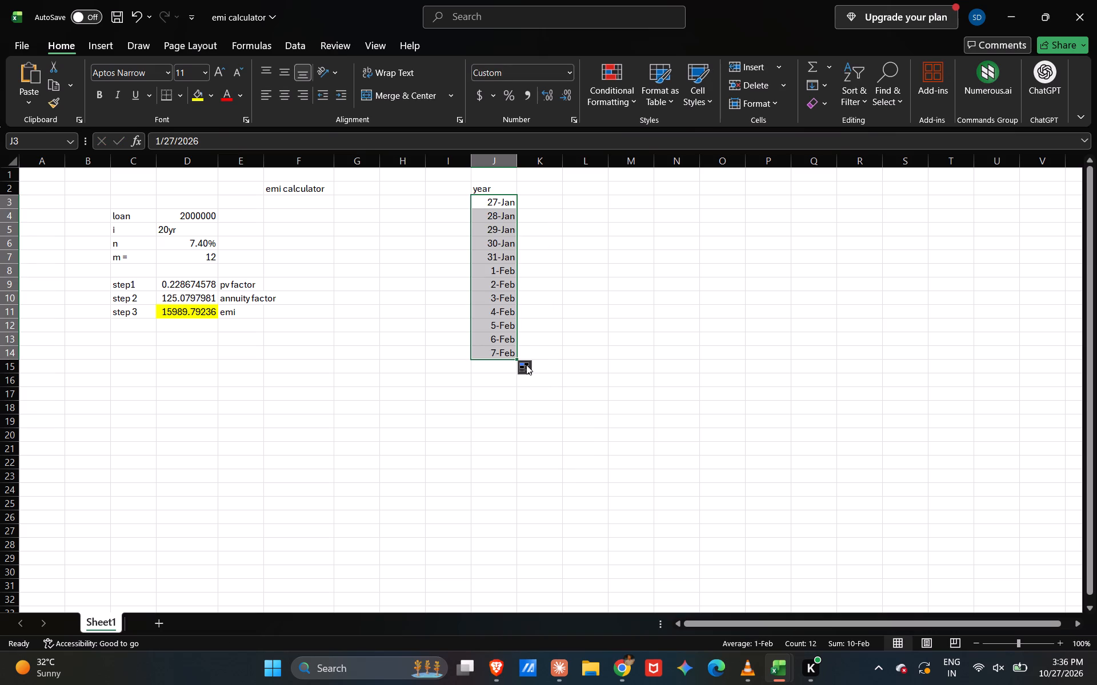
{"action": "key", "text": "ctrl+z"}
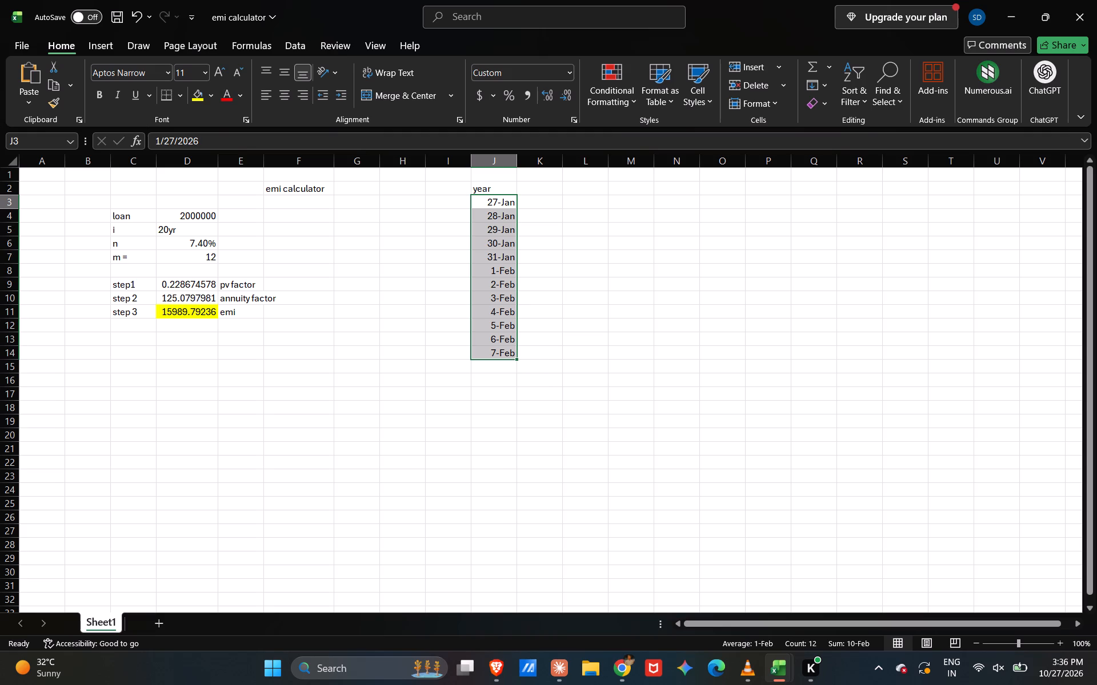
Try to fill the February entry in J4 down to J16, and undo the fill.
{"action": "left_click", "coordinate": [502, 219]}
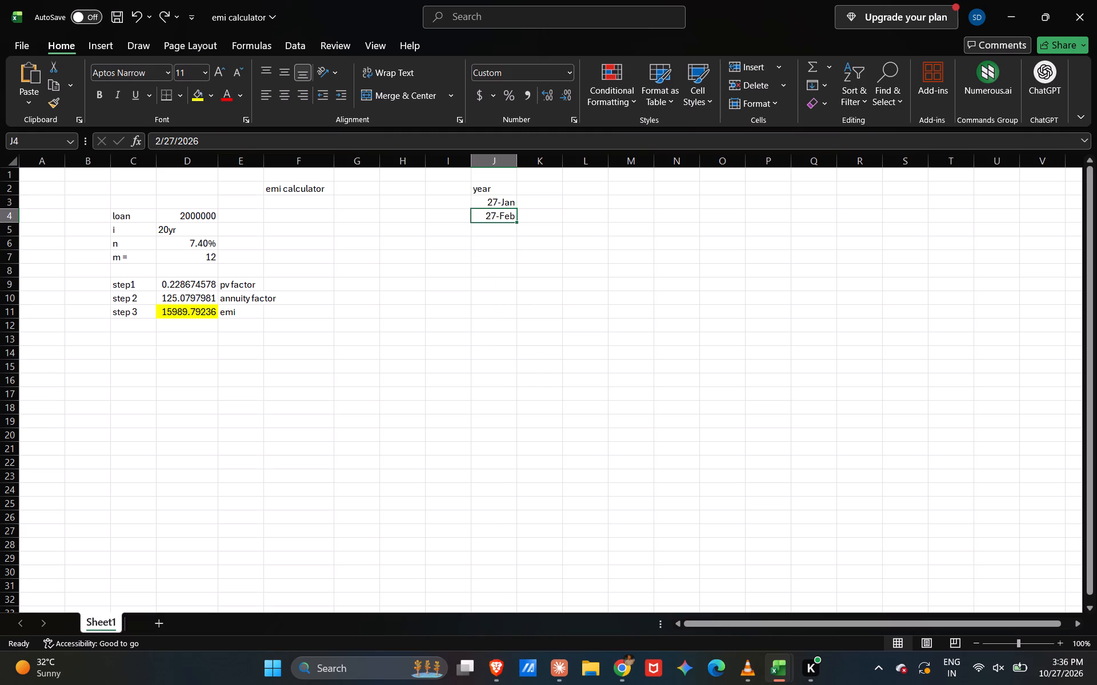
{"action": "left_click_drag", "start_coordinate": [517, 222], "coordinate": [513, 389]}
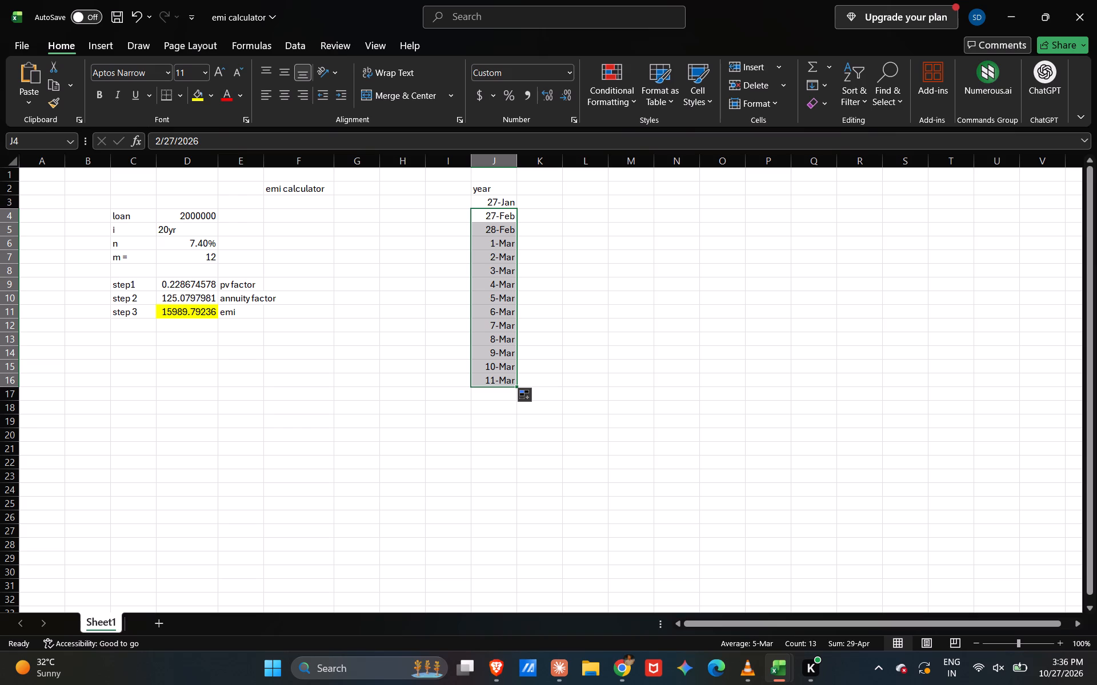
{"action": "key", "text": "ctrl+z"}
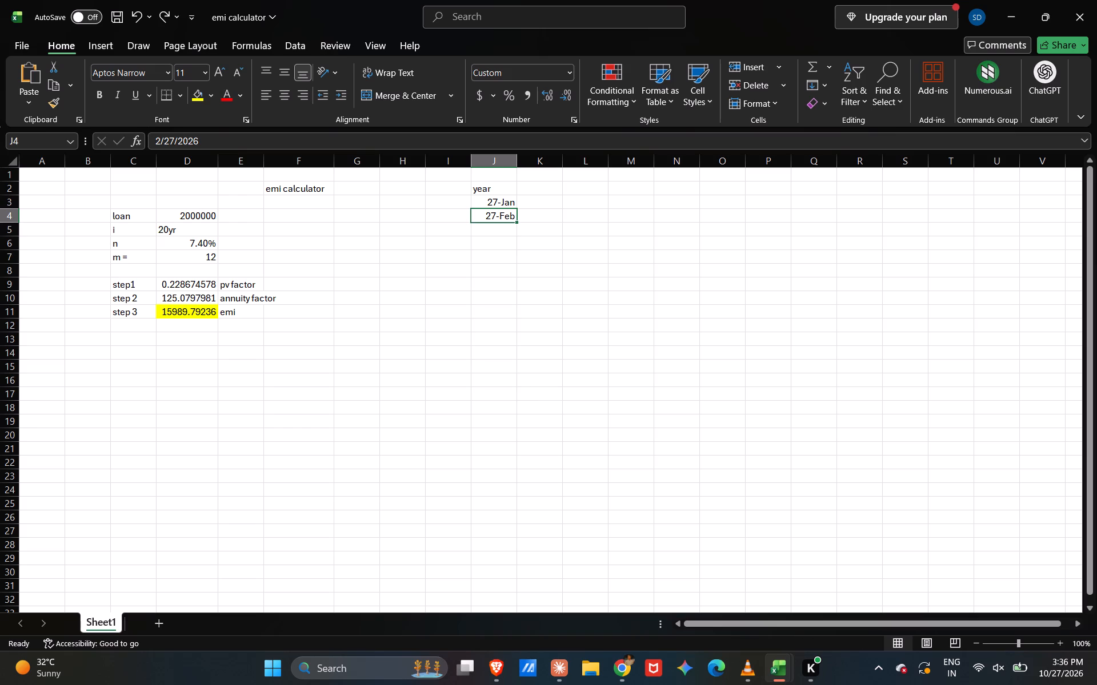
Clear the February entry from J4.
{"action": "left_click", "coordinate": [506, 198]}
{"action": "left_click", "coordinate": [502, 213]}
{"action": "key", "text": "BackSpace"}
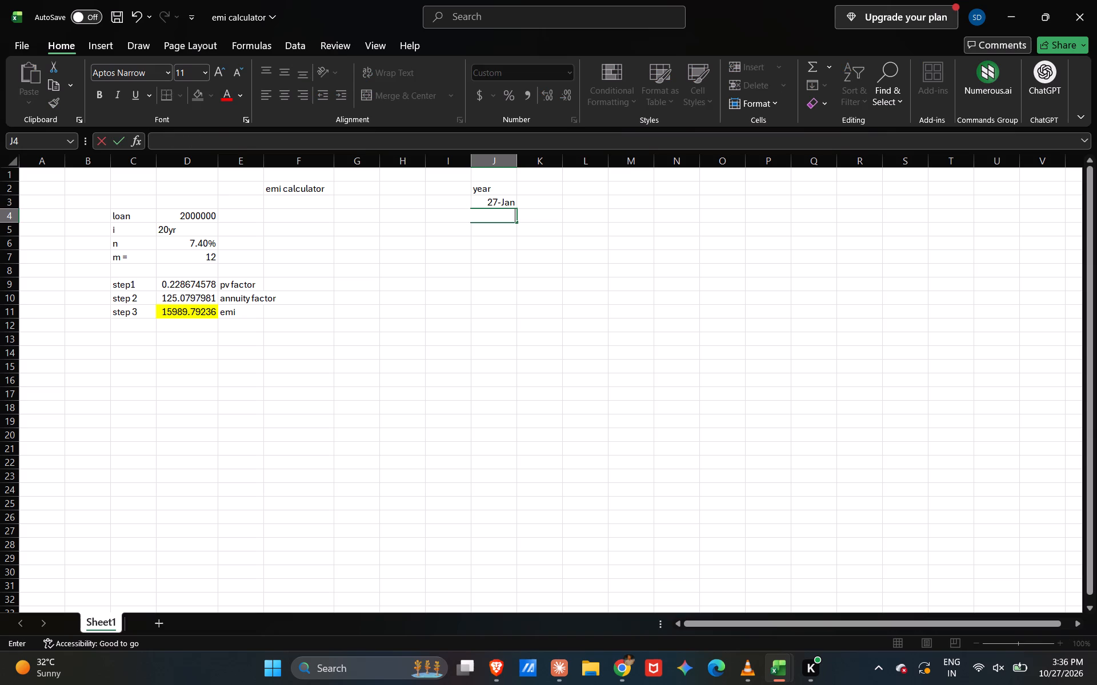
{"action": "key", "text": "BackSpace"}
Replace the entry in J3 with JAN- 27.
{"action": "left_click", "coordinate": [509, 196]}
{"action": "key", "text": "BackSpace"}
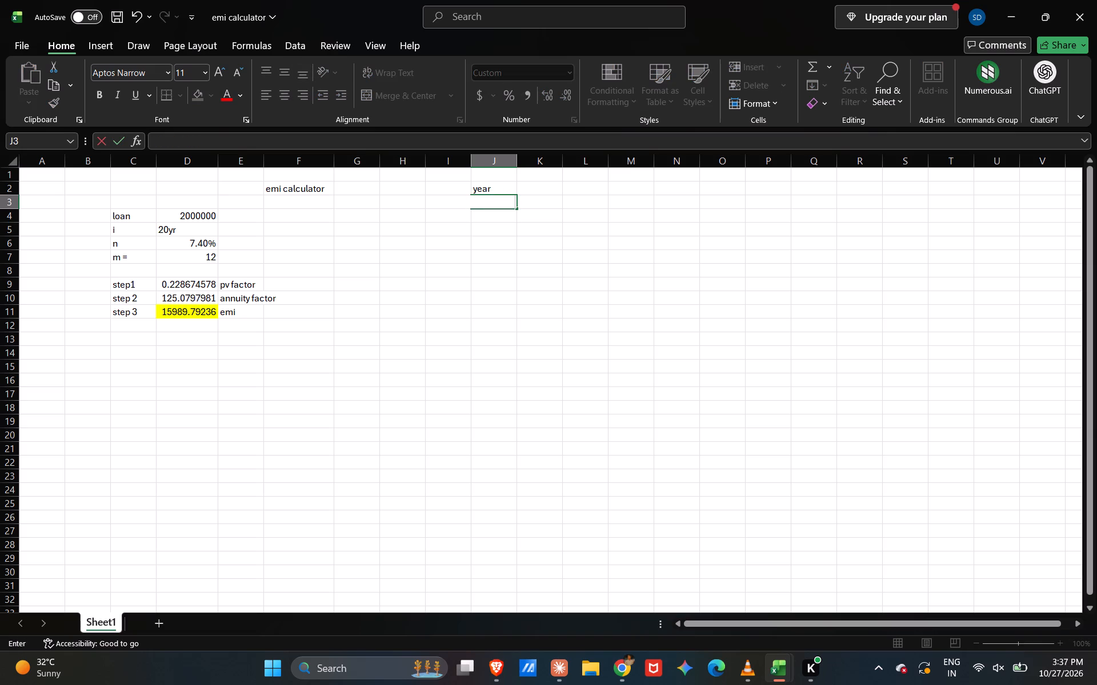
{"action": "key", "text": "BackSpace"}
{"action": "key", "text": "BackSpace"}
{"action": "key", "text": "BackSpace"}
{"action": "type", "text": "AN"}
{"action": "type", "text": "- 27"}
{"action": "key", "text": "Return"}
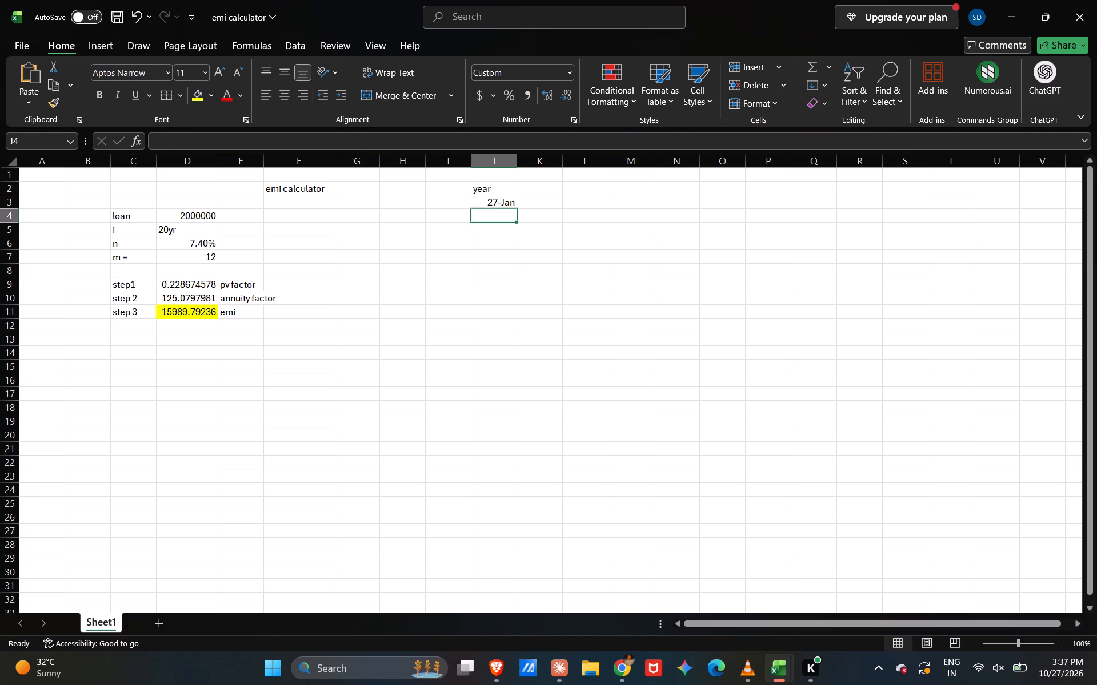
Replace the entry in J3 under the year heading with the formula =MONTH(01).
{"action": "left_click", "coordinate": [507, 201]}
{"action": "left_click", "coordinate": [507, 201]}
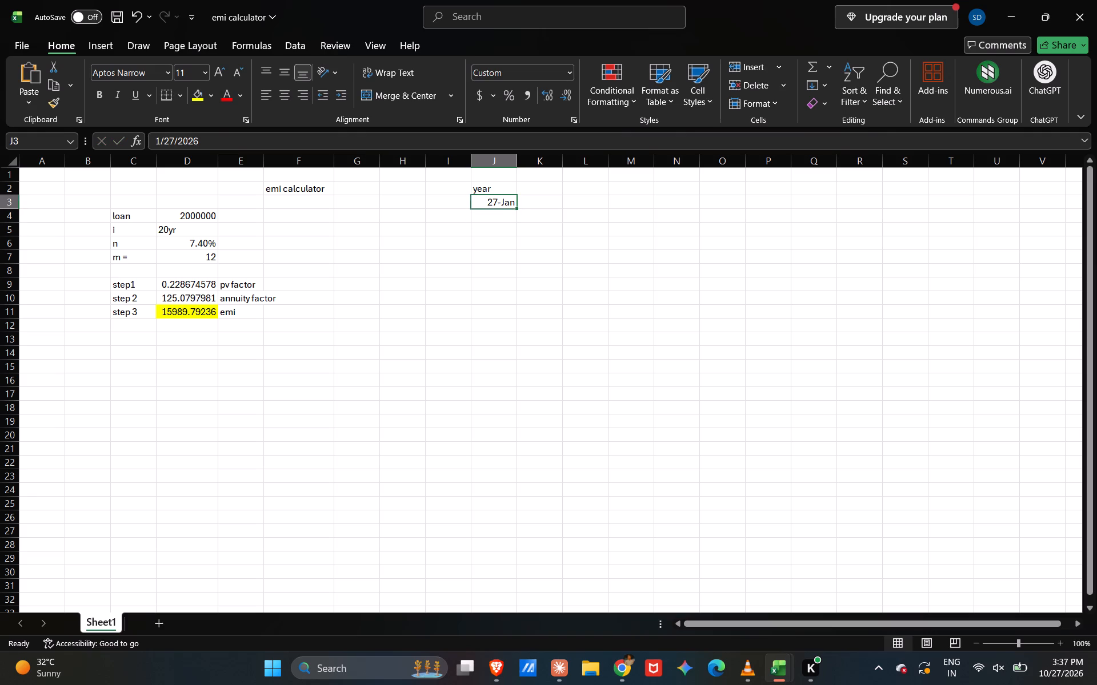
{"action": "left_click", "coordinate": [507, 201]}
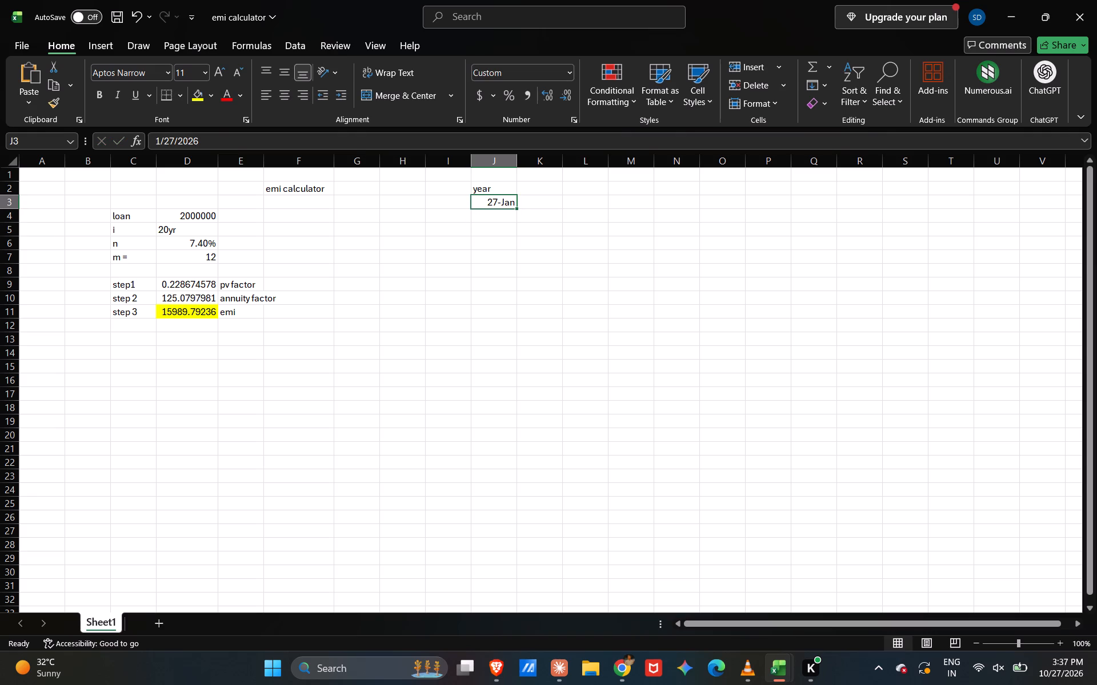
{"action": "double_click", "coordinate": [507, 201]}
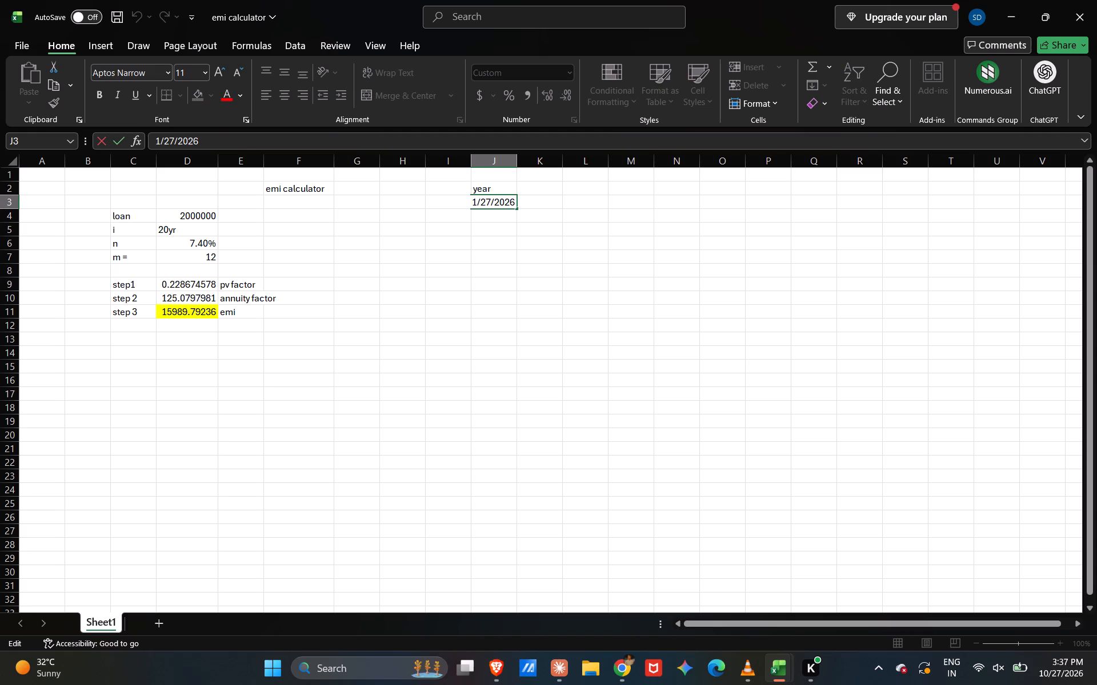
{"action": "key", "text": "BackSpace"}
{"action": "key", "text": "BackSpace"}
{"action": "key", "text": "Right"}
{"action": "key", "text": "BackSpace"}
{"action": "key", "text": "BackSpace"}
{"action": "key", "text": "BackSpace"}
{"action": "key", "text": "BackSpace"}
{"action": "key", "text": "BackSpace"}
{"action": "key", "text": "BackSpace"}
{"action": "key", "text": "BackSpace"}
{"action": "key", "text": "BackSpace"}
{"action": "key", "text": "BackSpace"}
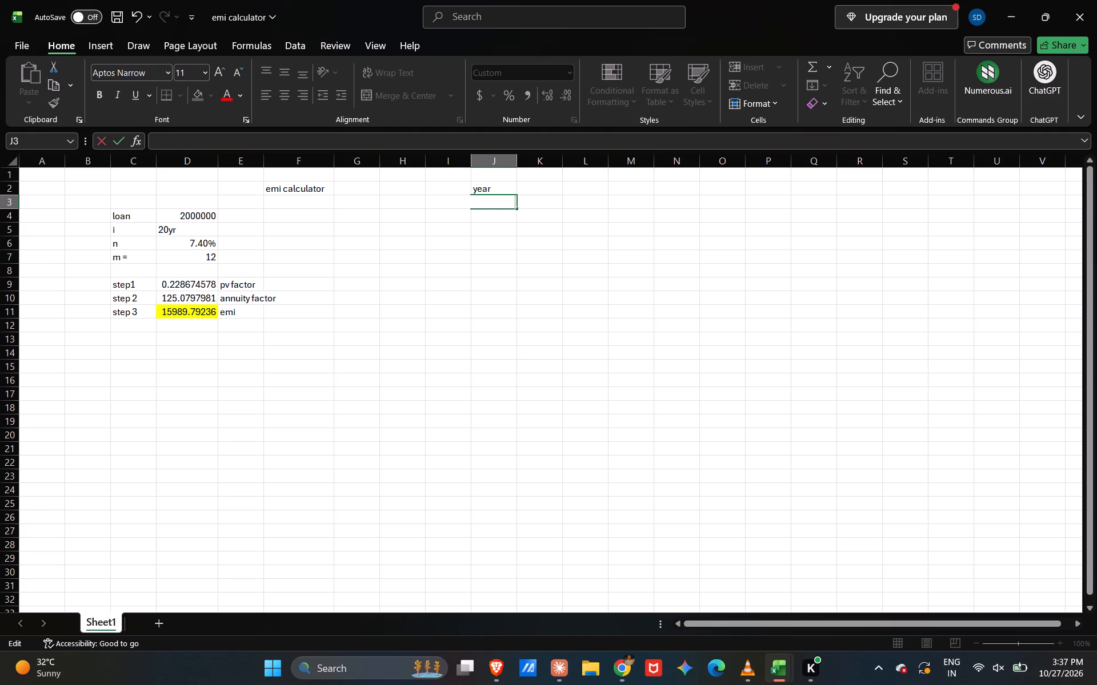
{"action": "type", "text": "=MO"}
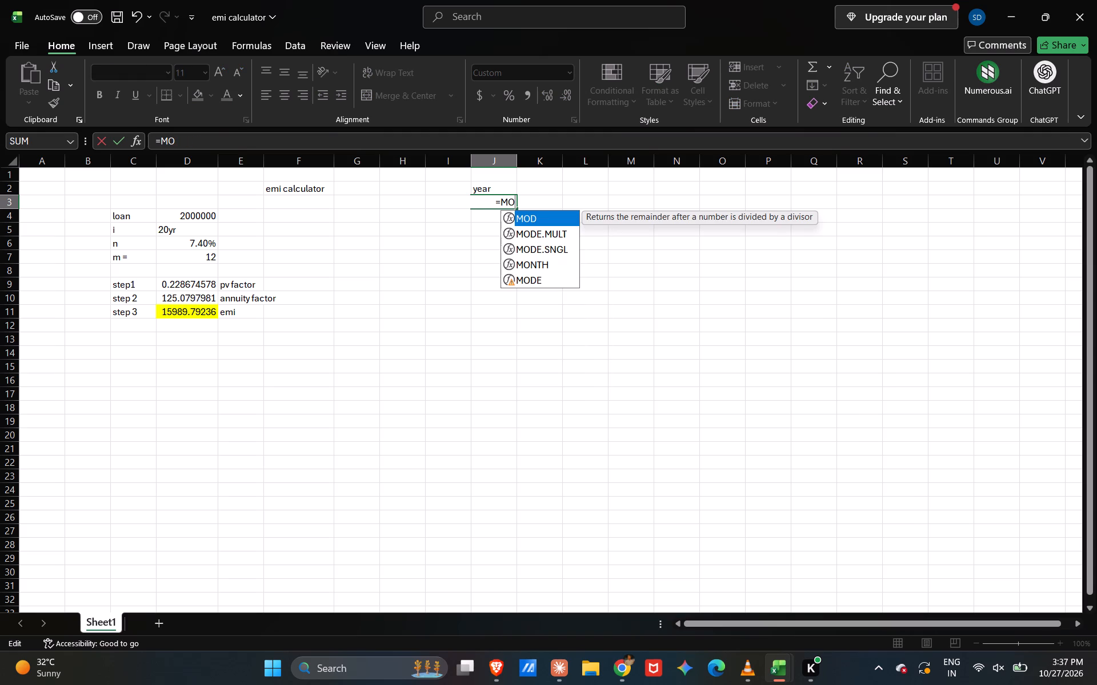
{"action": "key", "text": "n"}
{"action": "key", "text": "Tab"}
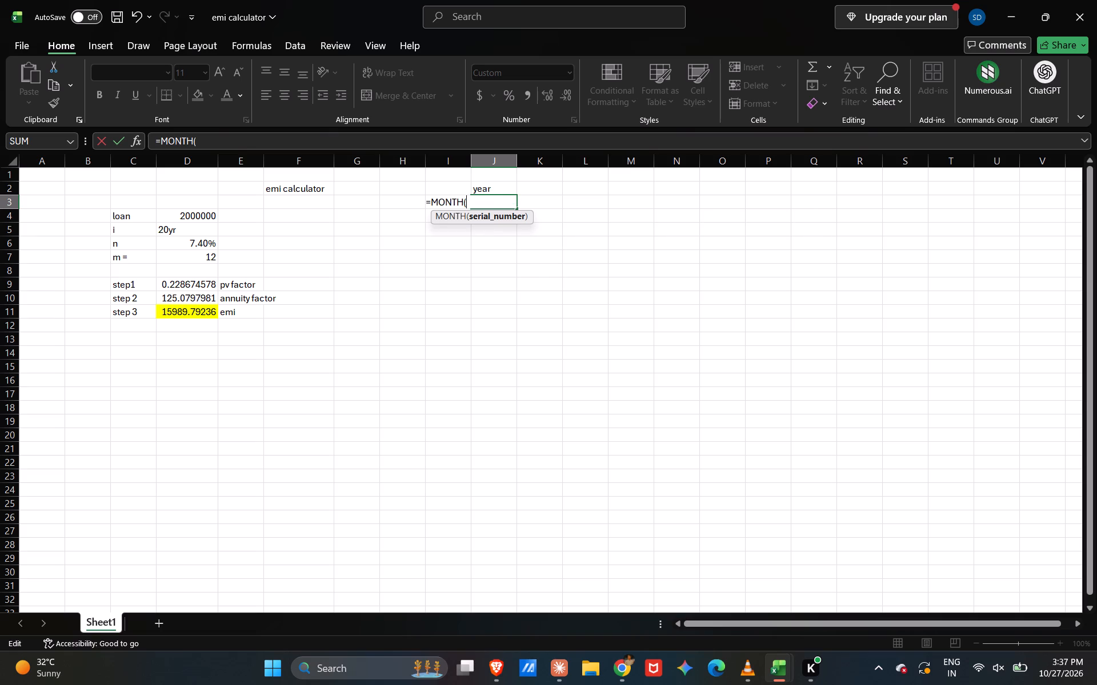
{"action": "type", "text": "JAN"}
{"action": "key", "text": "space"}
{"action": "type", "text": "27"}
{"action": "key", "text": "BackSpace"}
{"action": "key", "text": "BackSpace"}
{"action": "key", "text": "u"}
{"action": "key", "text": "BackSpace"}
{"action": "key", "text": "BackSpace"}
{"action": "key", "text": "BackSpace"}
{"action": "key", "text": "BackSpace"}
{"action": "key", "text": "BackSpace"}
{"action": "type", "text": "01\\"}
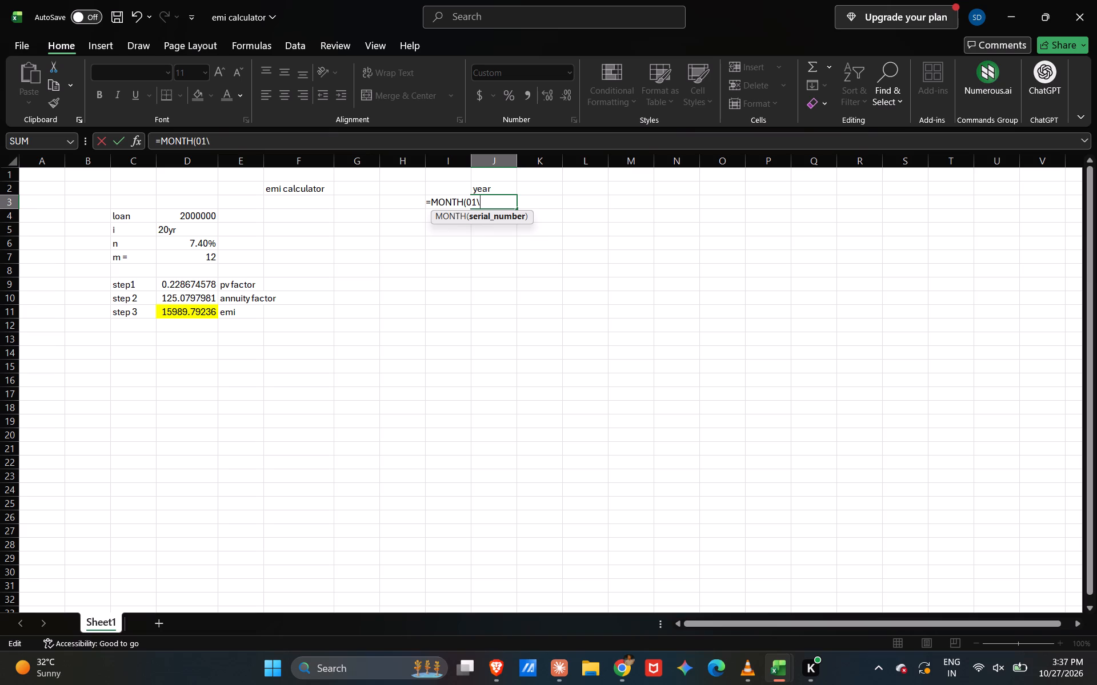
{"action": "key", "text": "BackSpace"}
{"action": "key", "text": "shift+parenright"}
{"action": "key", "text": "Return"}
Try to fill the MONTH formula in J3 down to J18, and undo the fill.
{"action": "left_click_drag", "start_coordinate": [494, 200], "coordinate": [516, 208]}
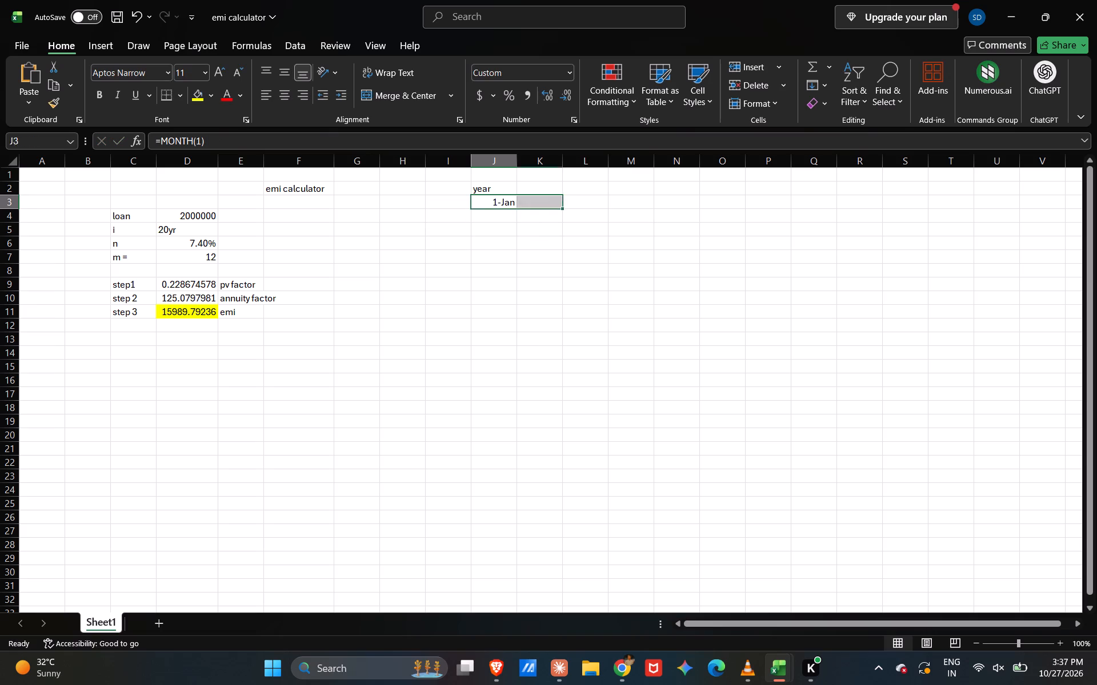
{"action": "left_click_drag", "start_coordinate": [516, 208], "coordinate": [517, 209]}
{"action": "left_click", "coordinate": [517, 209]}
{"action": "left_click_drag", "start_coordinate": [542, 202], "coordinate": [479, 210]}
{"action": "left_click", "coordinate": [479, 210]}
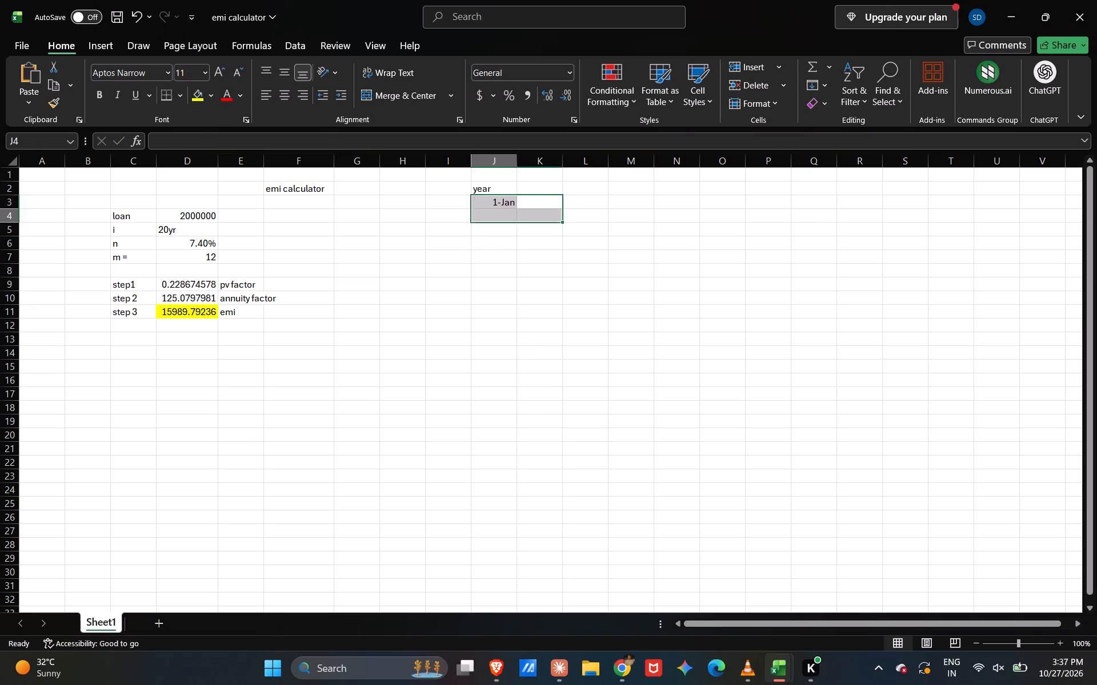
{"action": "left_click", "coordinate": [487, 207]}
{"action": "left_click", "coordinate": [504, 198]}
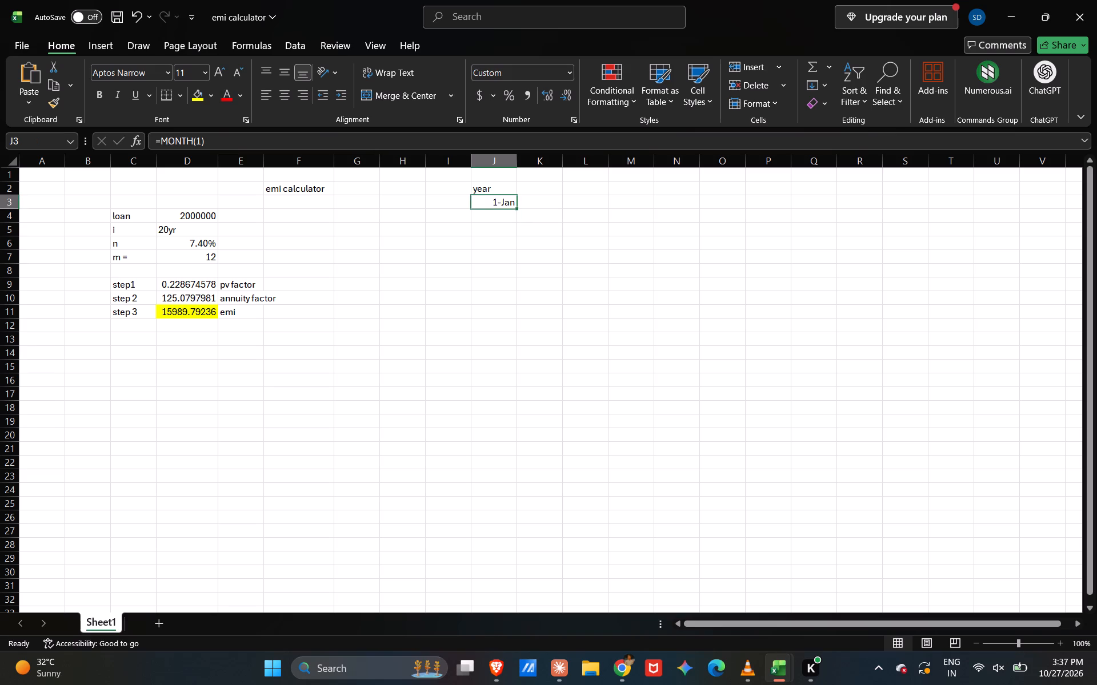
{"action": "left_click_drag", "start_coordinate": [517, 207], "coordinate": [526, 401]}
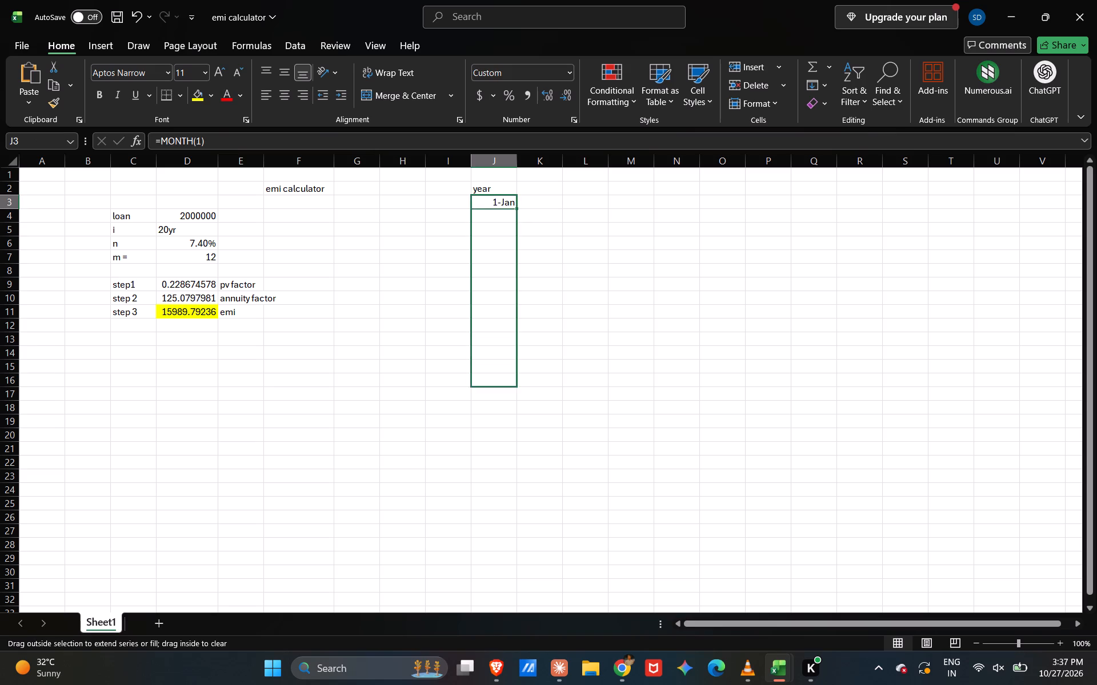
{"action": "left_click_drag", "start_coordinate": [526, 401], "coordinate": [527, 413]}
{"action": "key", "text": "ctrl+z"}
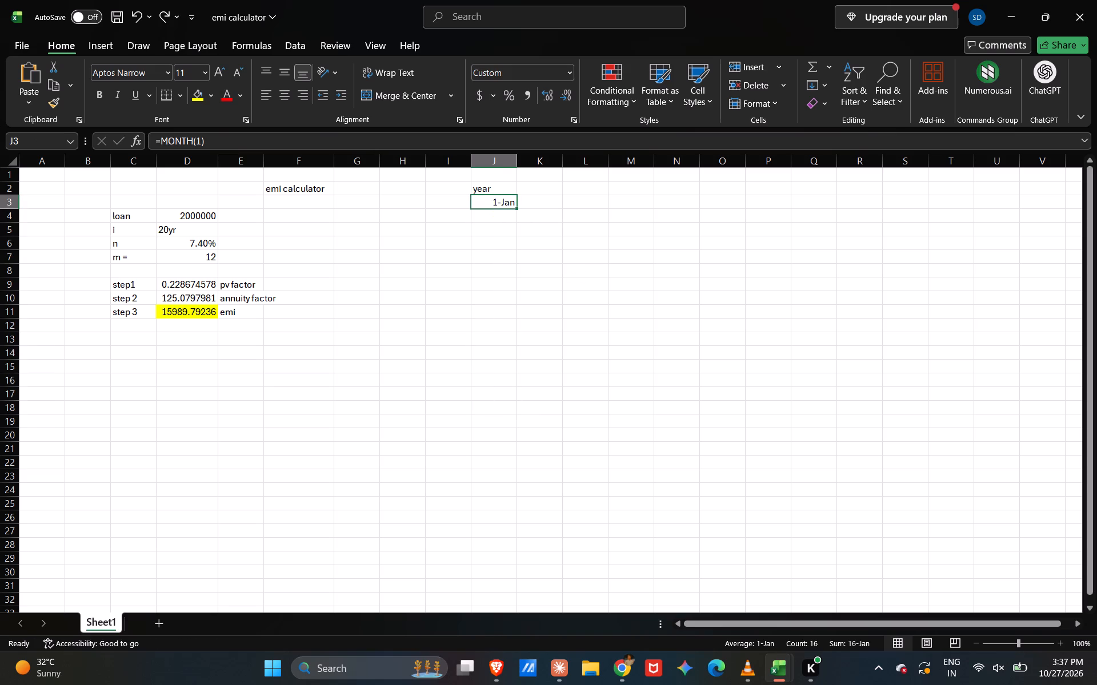
Replace the formula in J3 with JAN 27.
{"action": "left_click", "coordinate": [503, 197]}
{"action": "key", "text": "BackSpace"}
{"action": "type", "text": "JAN 27"}
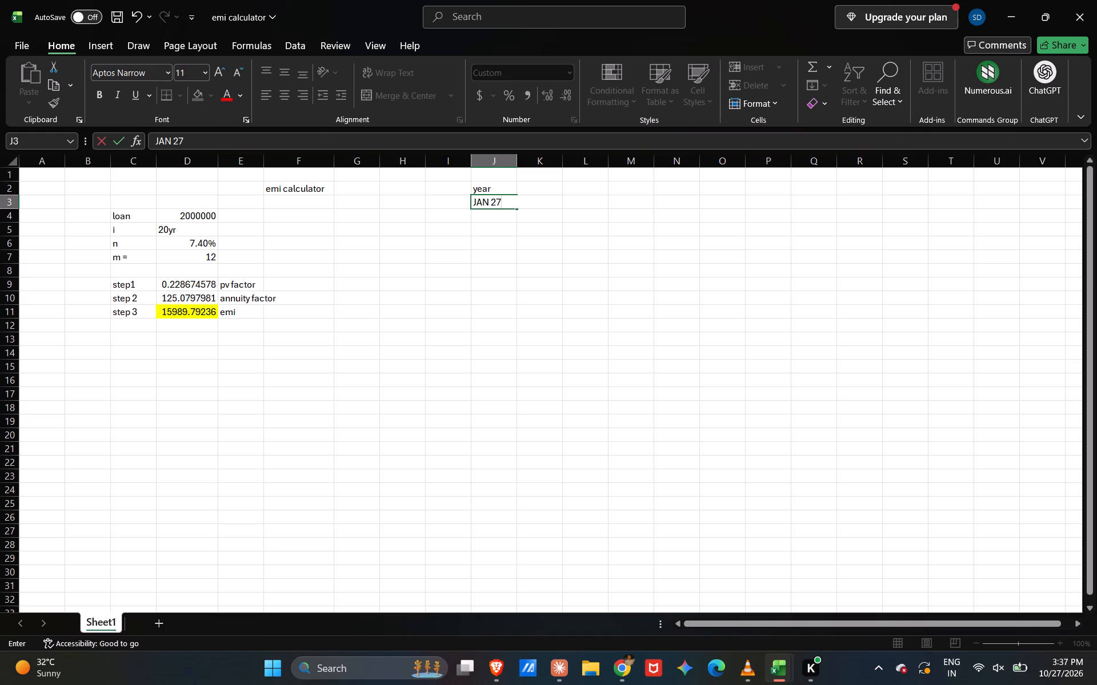
{"action": "key", "text": "space"}
{"action": "key", "text": "Return"}
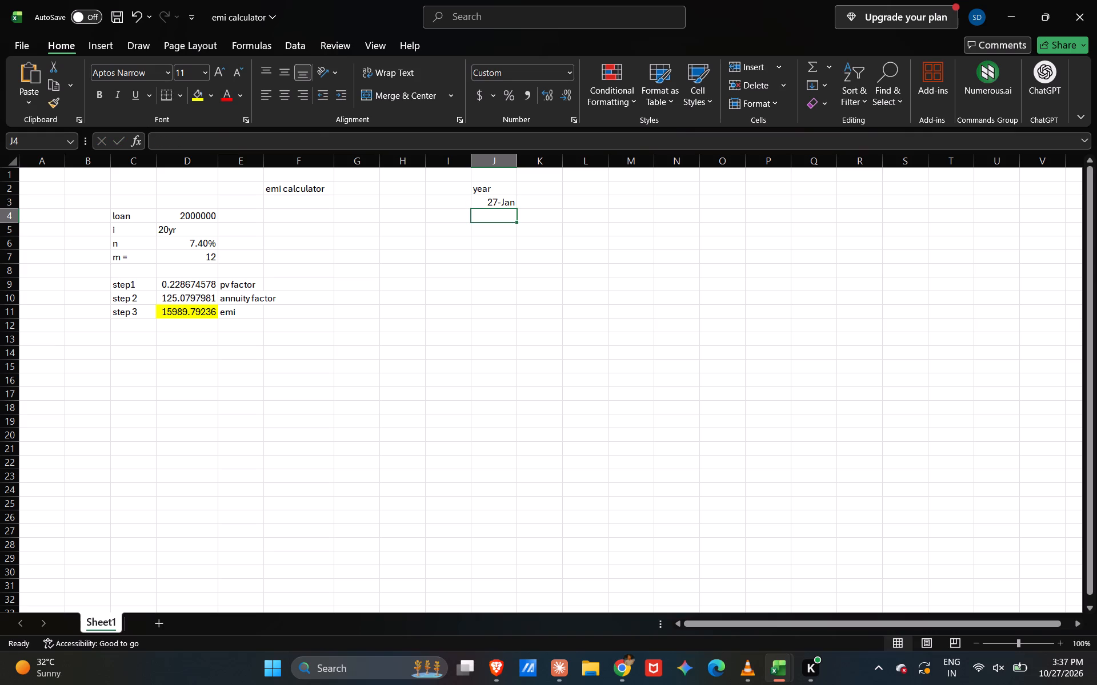
Enter the next two months below January: FEB 27 in J4 and MAR 27 in J5.
{"action": "type", "text": "FE 17"}
{"action": "key", "text": "BackSpace"}
{"action": "key", "text": "BackSpace"}
{"action": "key", "text": "BackSpace"}
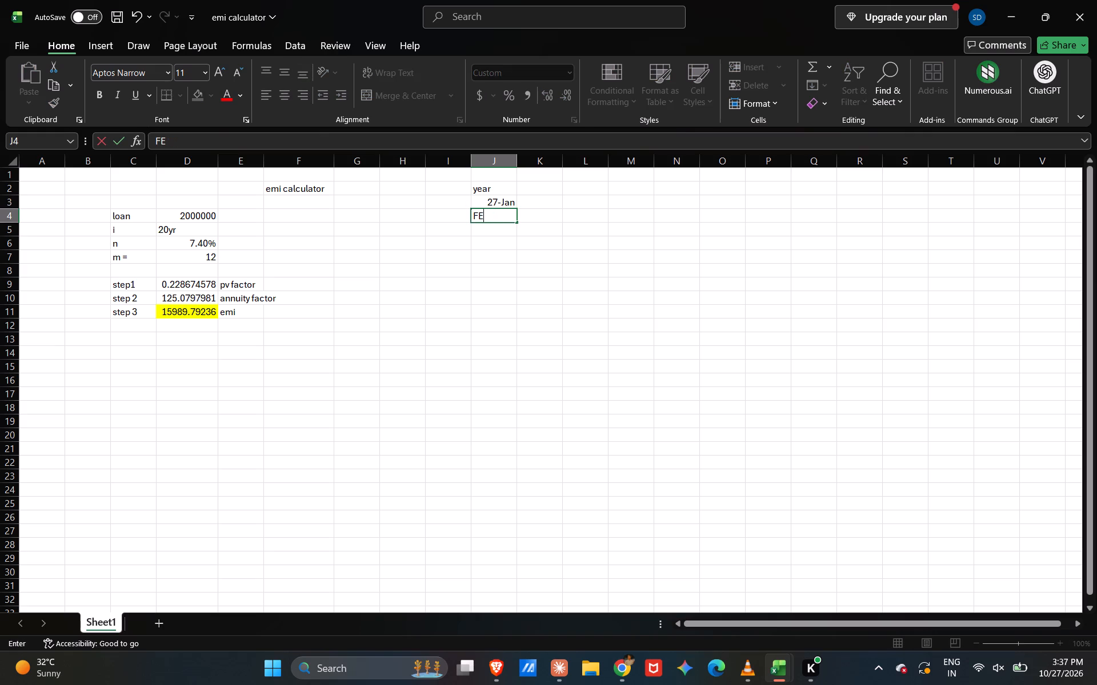
{"action": "key", "text": "b"}
{"action": "type", "text": "27"}
{"action": "key", "text": "Return"}
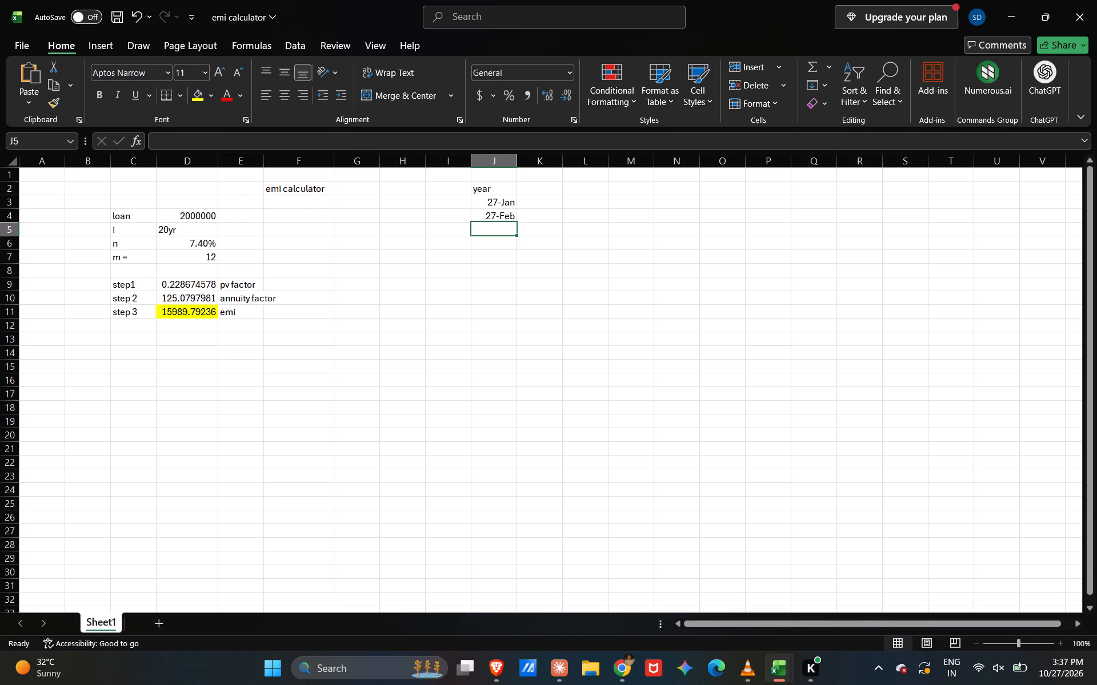
{"action": "key", "text": "m"}
{"action": "key", "text": "BackSpace"}
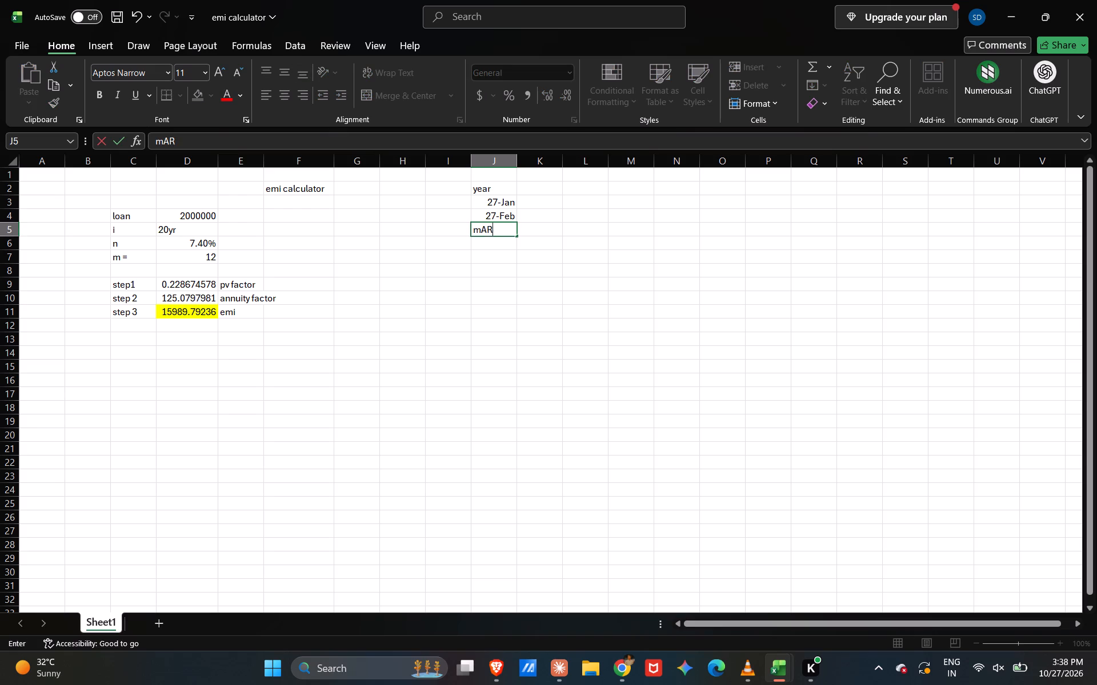
{"action": "type", "text": "27"}
{"action": "key", "text": "Return"}
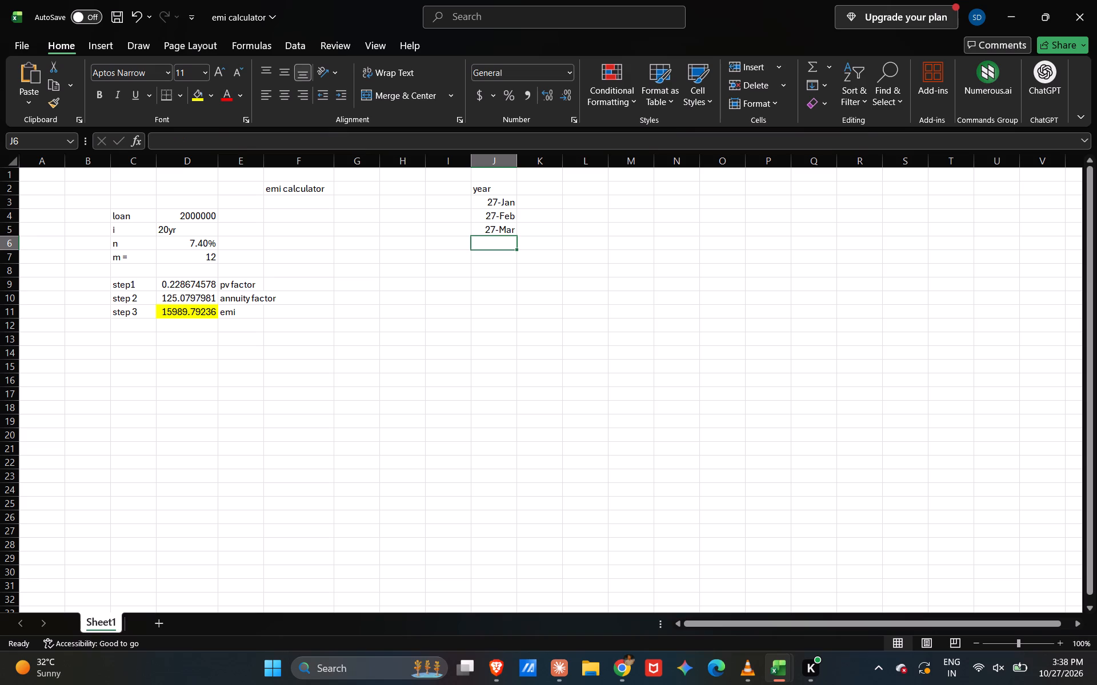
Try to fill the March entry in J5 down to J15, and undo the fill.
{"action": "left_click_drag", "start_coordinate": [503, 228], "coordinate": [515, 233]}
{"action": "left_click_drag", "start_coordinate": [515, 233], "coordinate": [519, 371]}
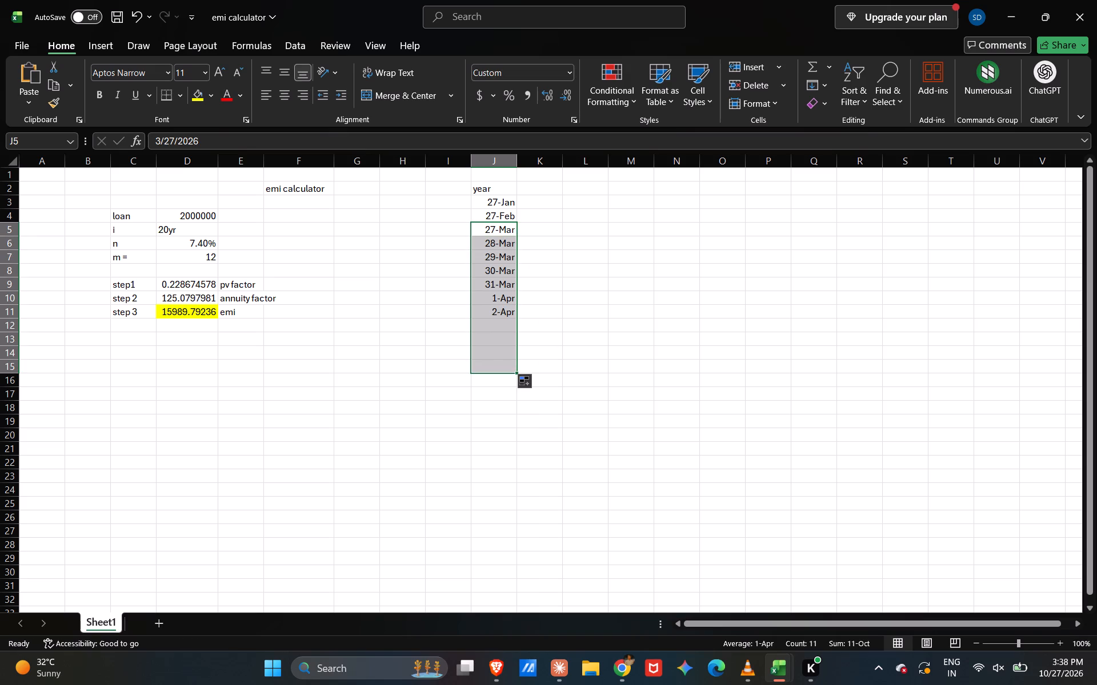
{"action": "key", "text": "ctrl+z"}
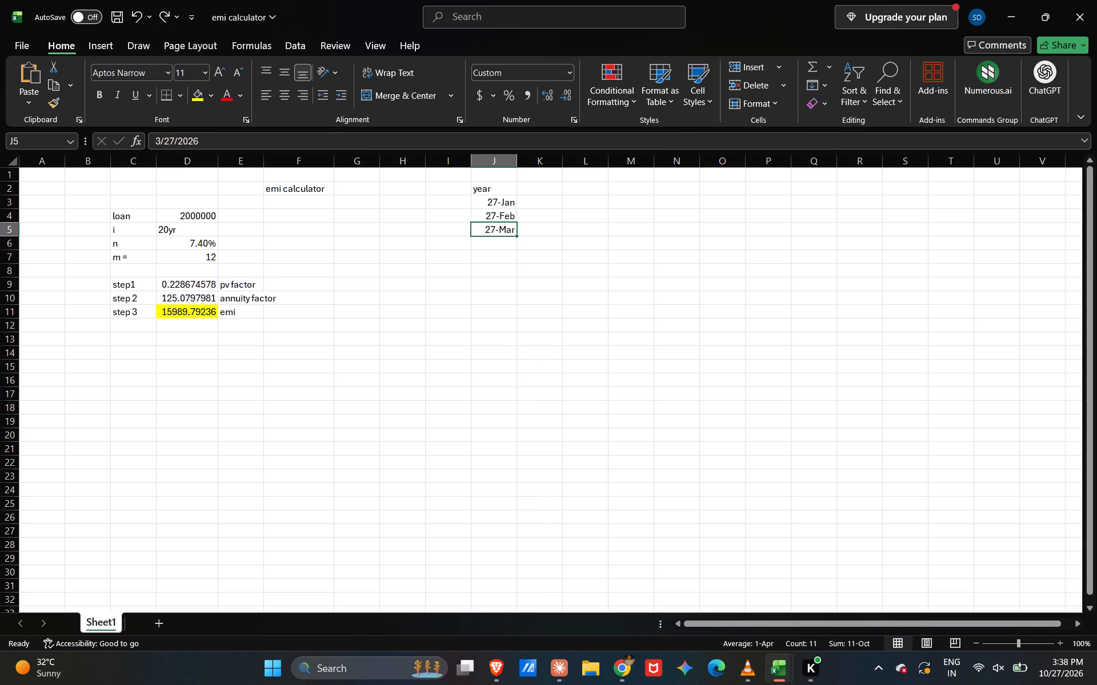
Enter the heading principal outstanding in K2, beside the year heading.
{"action": "left_click", "coordinate": [545, 178]}
{"action": "left_click", "coordinate": [541, 188]}
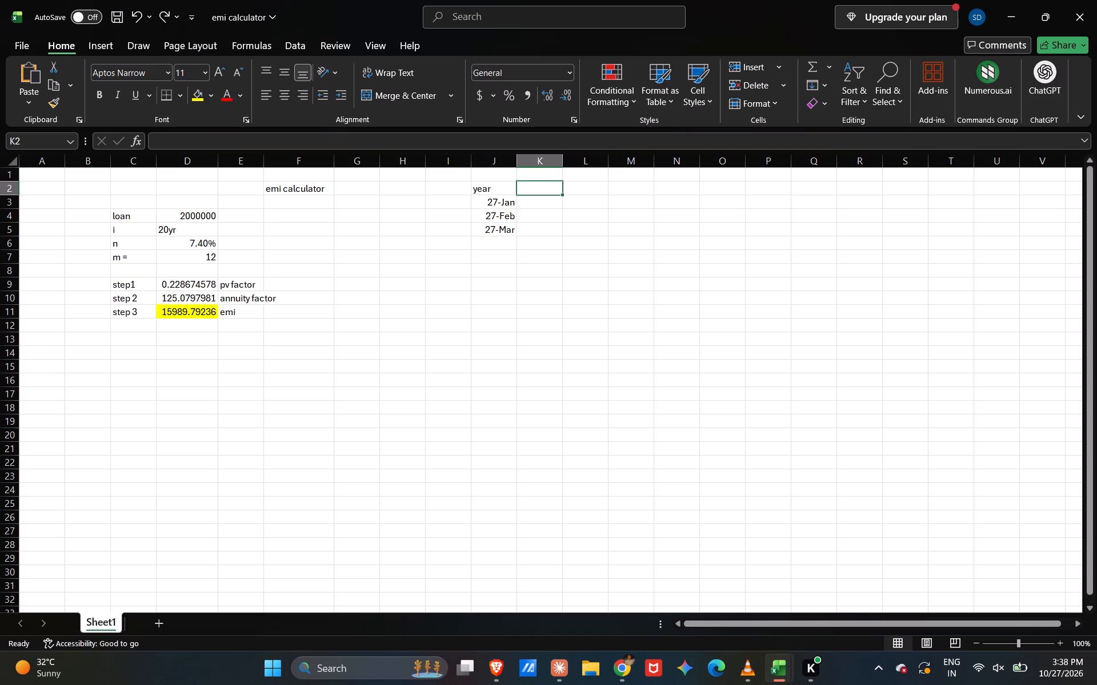
{"action": "type", "text": "pro"}
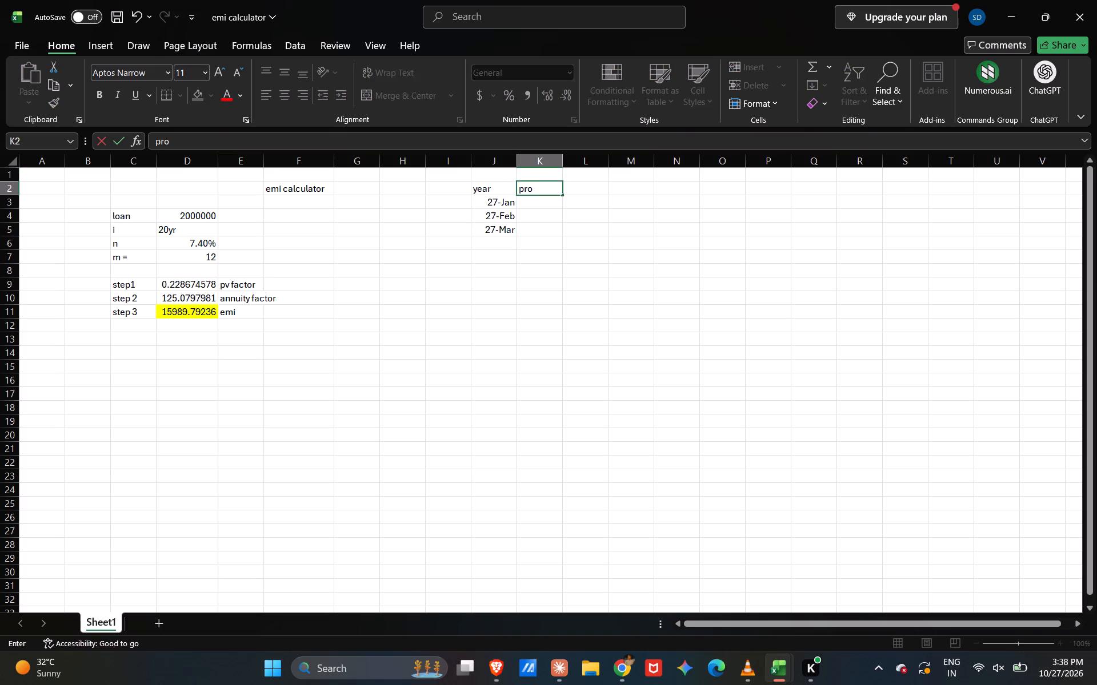
{"action": "key", "text": "BackSpace"}
{"action": "type", "text": "incipal"}
{"action": "key", "text": "space"}
{"action": "type", "text": "ourrt"}
{"action": "key", "text": "BackSpace"}
{"action": "key", "text": "BackSpace"}
{"action": "key", "text": "BackSpace"}
{"action": "type", "text": "tstnadd"}
{"action": "key", "text": "BackSpace"}
{"action": "key", "text": "BackSpace"}
{"action": "key", "text": "BackSpace"}
{"action": "key", "text": "BackSpace"}
{"action": "type", "text": "anding"}
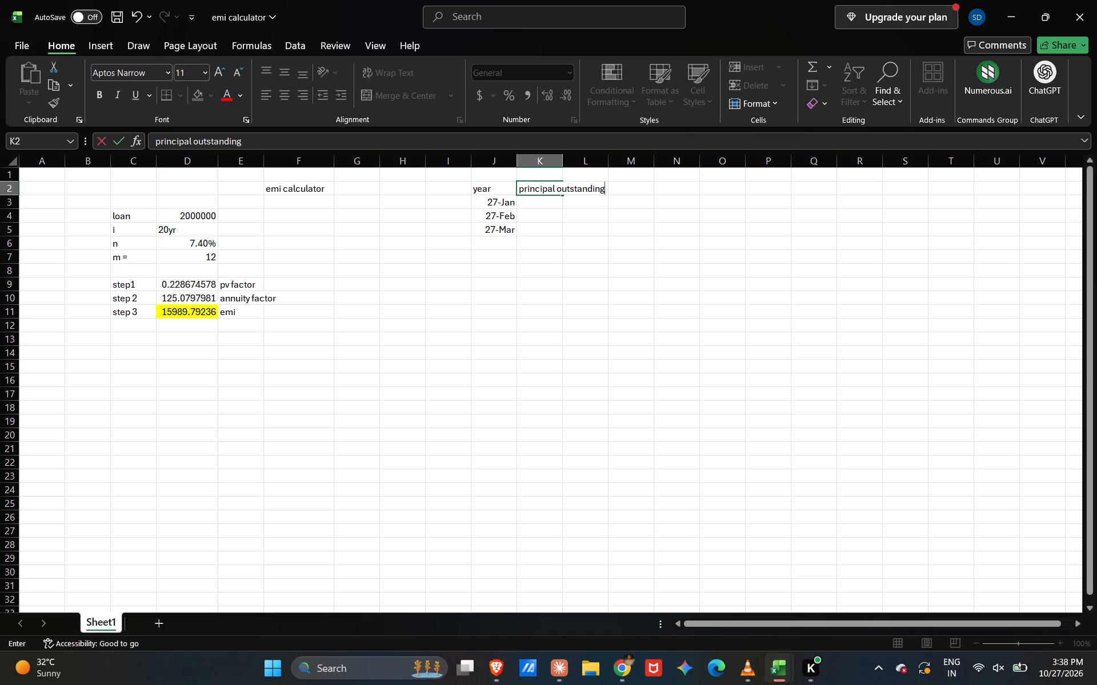
Widen column K to a width of about 15.22 for the principal outstanding heading.
{"action": "left_click_drag", "start_coordinate": [563, 158], "coordinate": [596, 158]}
{"action": "left_click", "coordinate": [552, 187]}
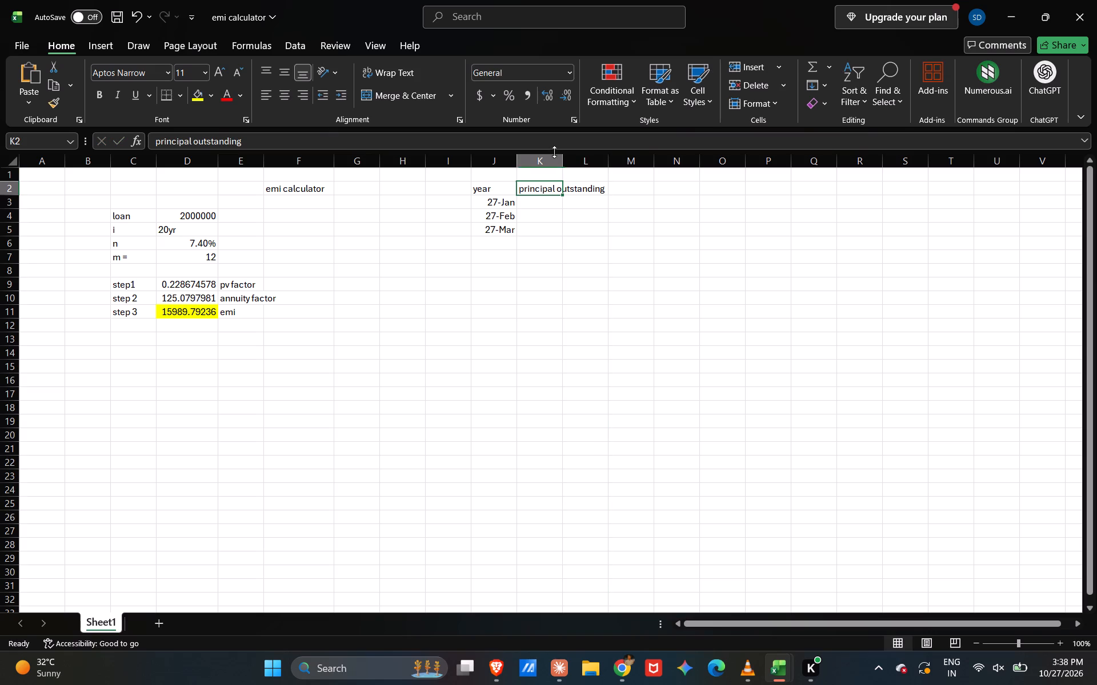
{"action": "left_click_drag", "start_coordinate": [564, 154], "coordinate": [554, 165]}
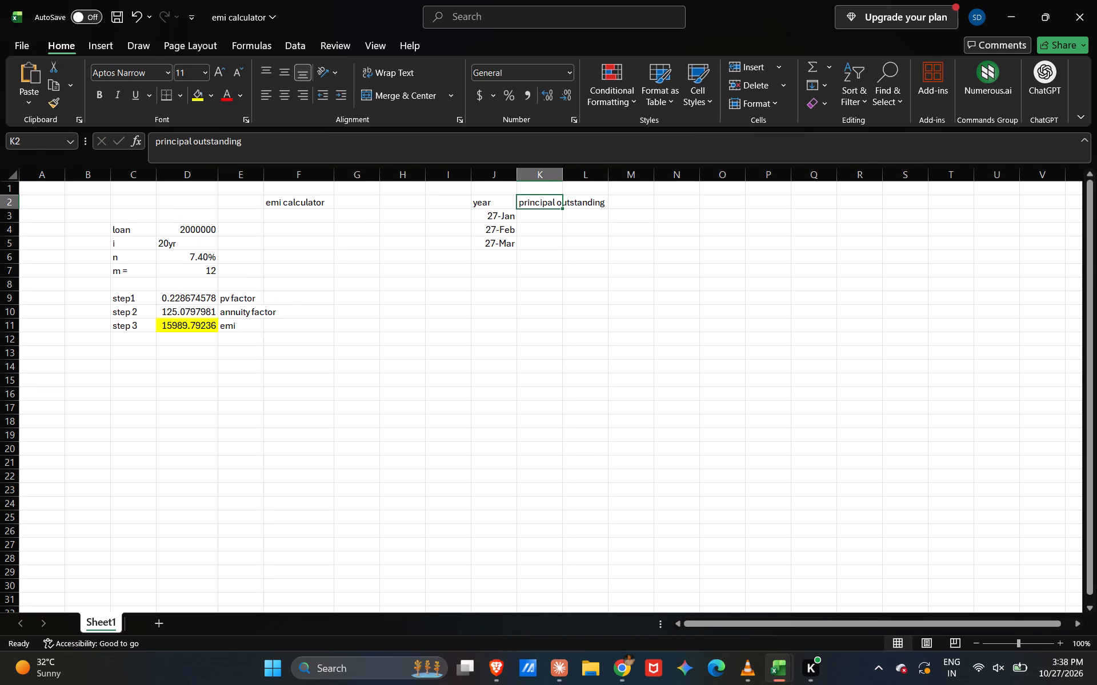
{"action": "left_click_drag", "start_coordinate": [554, 163], "coordinate": [554, 142]}
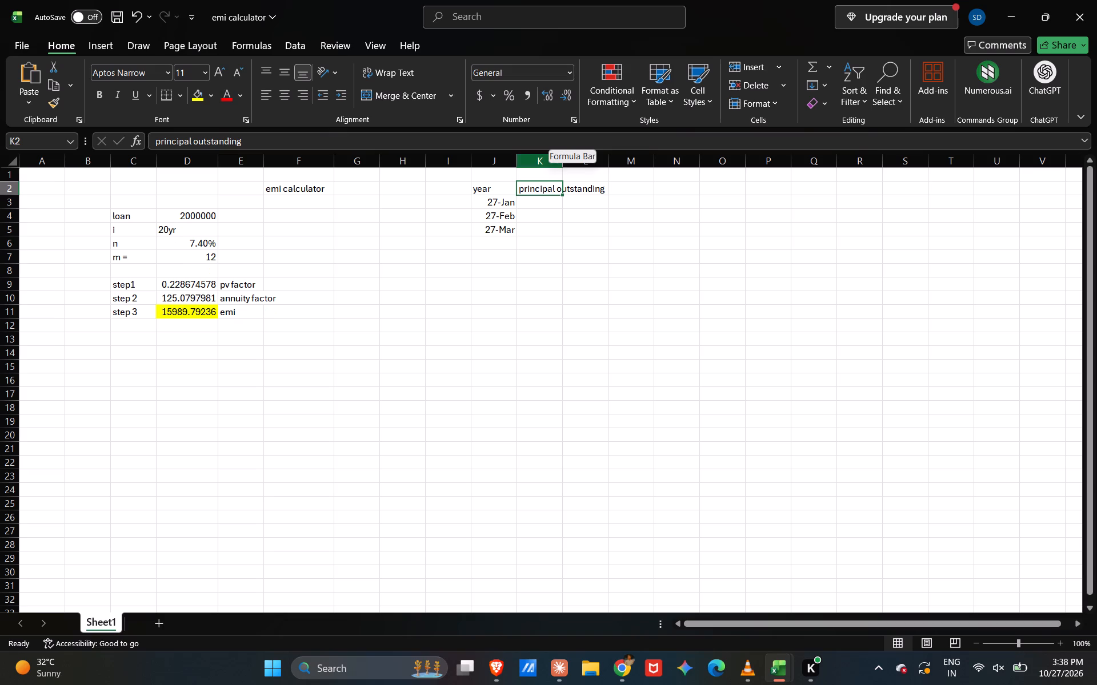
{"action": "left_click", "coordinate": [542, 192]}
{"action": "left_click_drag", "start_coordinate": [563, 156], "coordinate": [600, 151]}
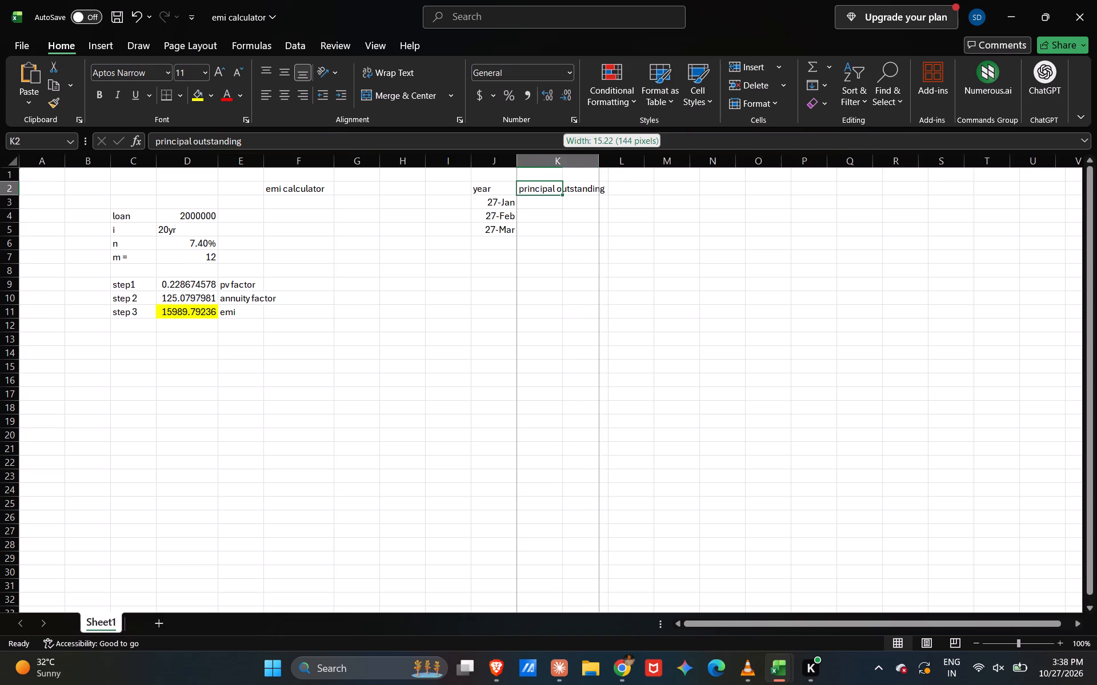
Widen column K further so the full principal outstanding heading fits inside it.
{"action": "left_click_drag", "start_coordinate": [600, 151], "coordinate": [609, 153]}
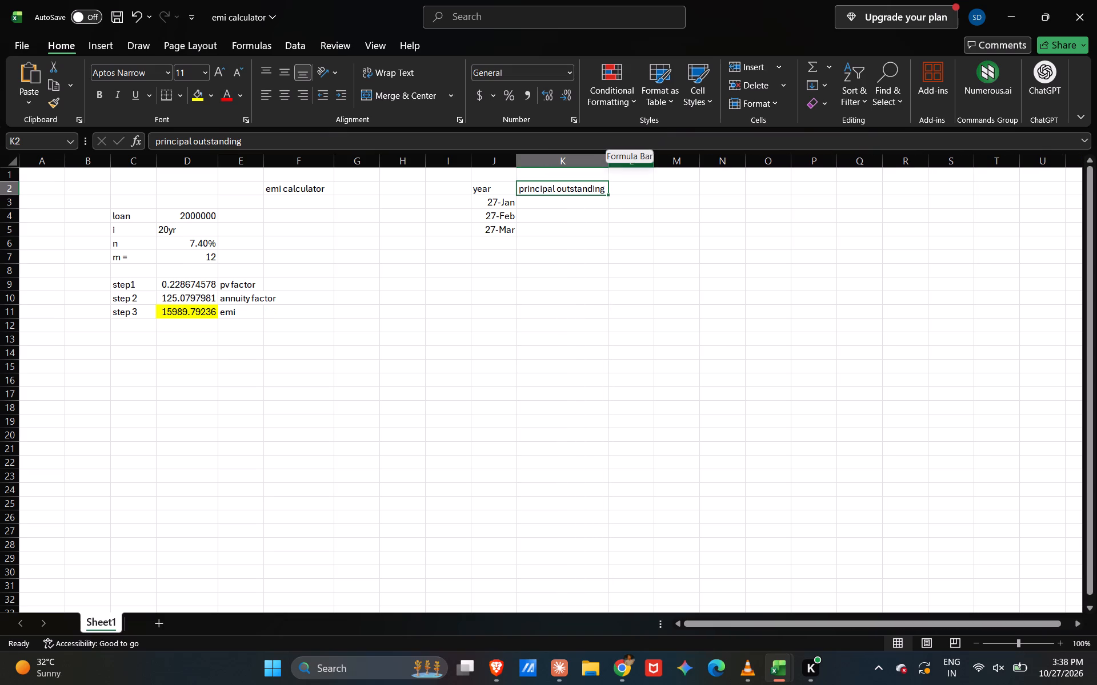
Enter the heading emi in L2, beside the principal outstanding heading.
{"action": "left_click", "coordinate": [631, 184]}
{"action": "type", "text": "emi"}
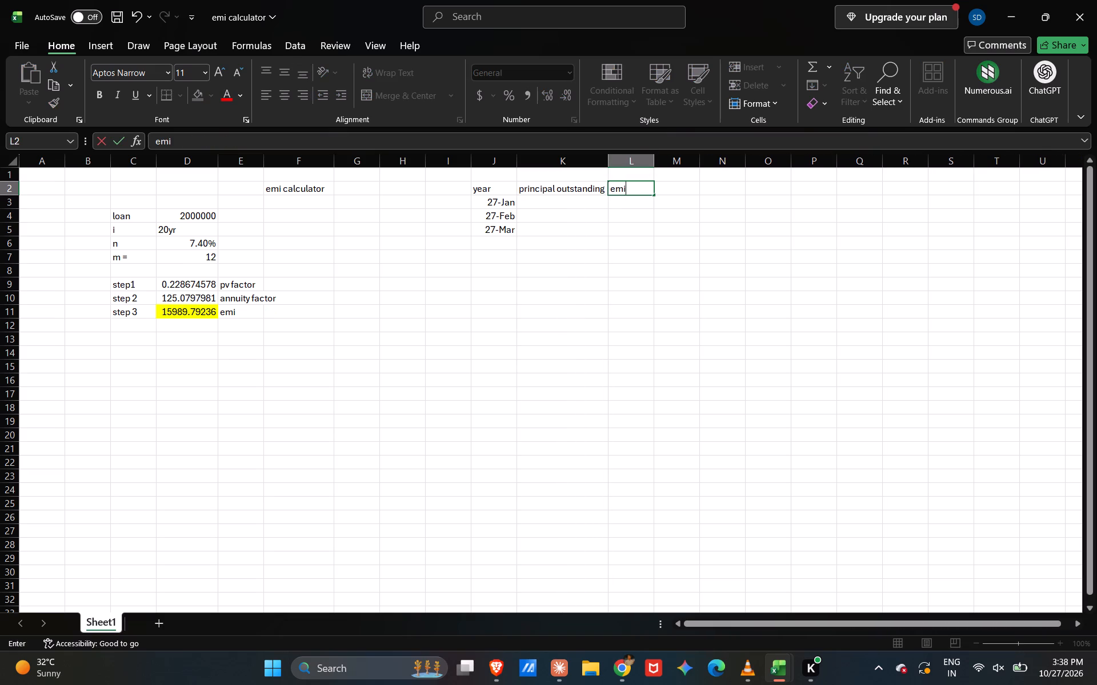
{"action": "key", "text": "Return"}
Fill in the January row with 2000000 as principal outstanding in K3 and 15989.8 as emi in L3.
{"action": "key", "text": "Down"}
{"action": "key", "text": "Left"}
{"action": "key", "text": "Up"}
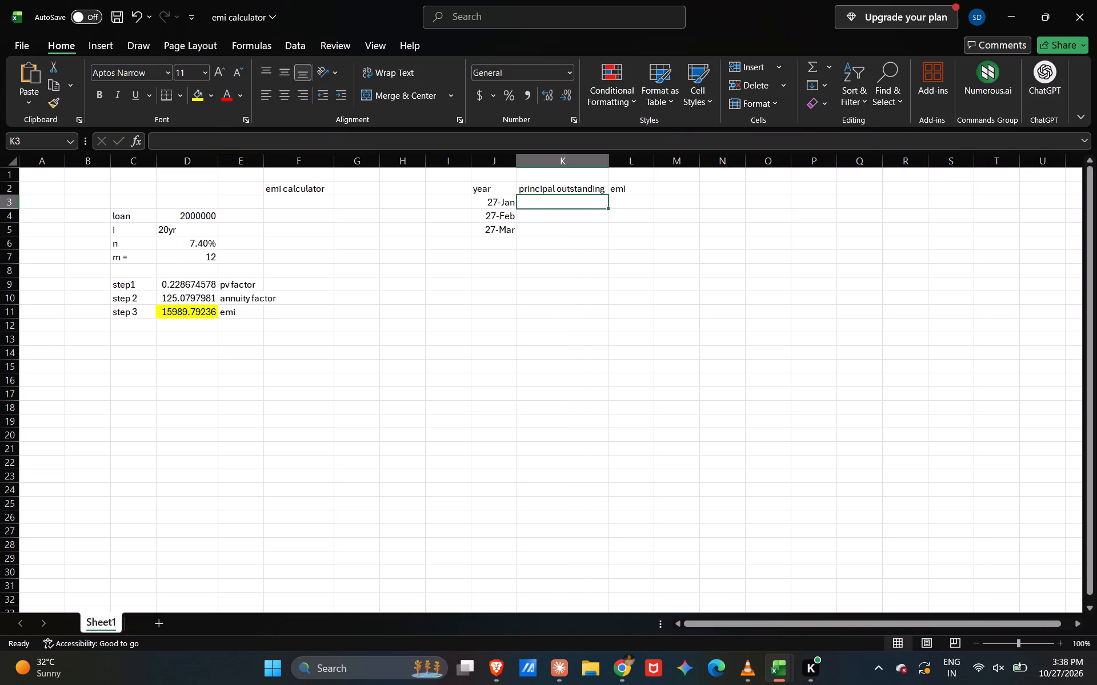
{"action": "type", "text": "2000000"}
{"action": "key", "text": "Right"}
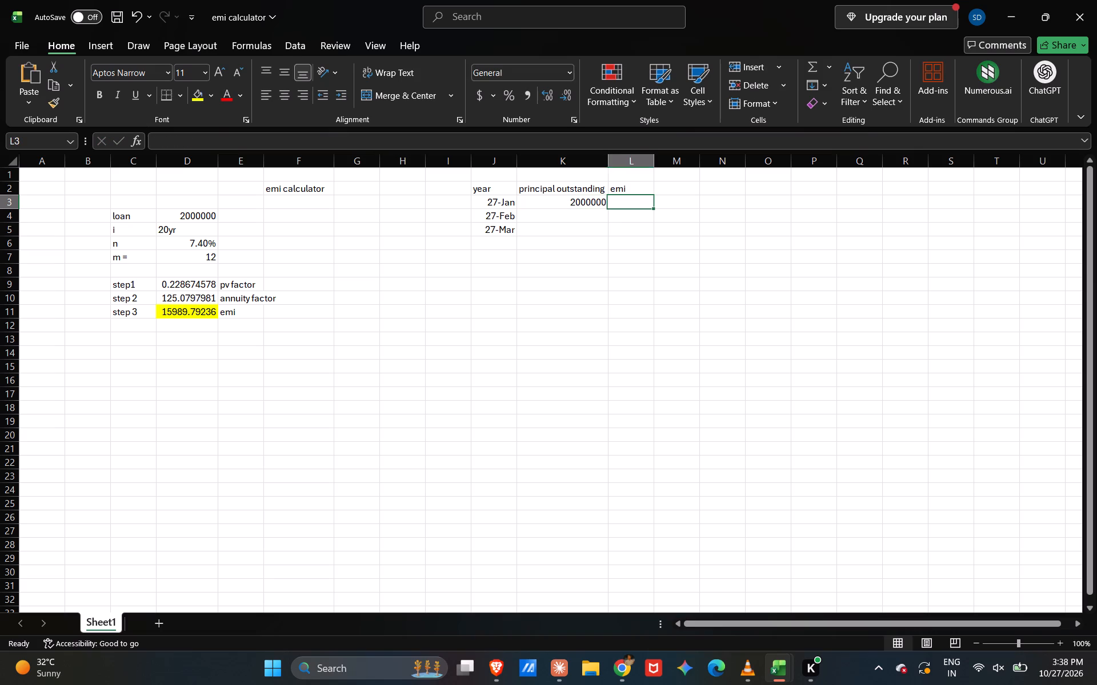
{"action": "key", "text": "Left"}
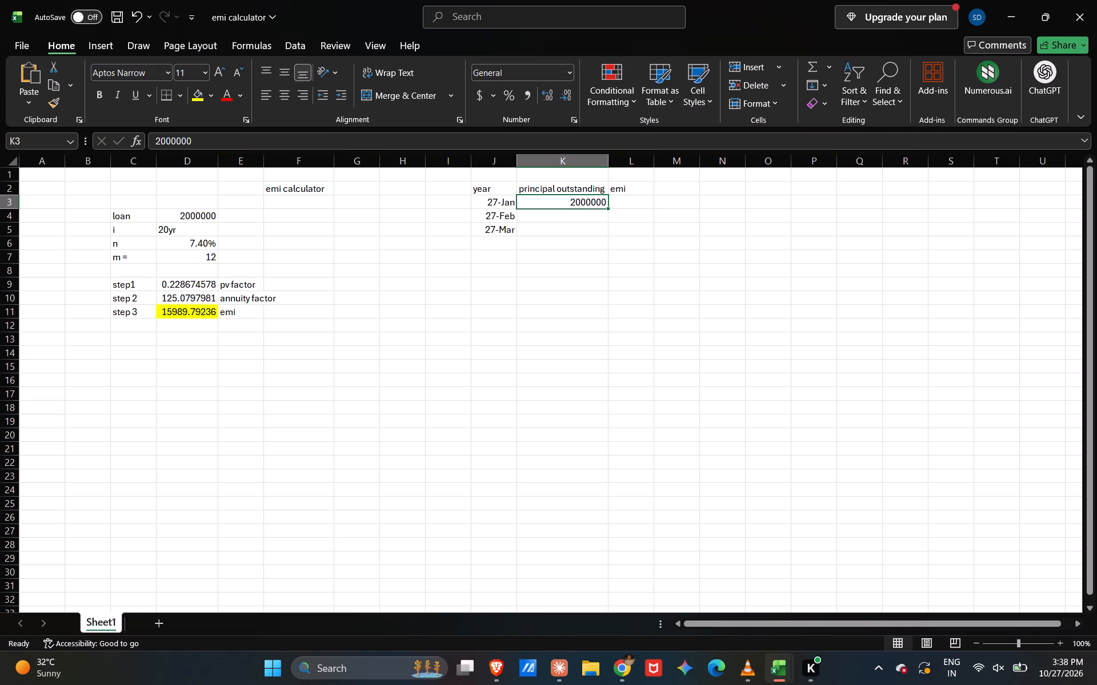
{"action": "left_click", "coordinate": [629, 204]}
{"action": "key", "text": "1"}
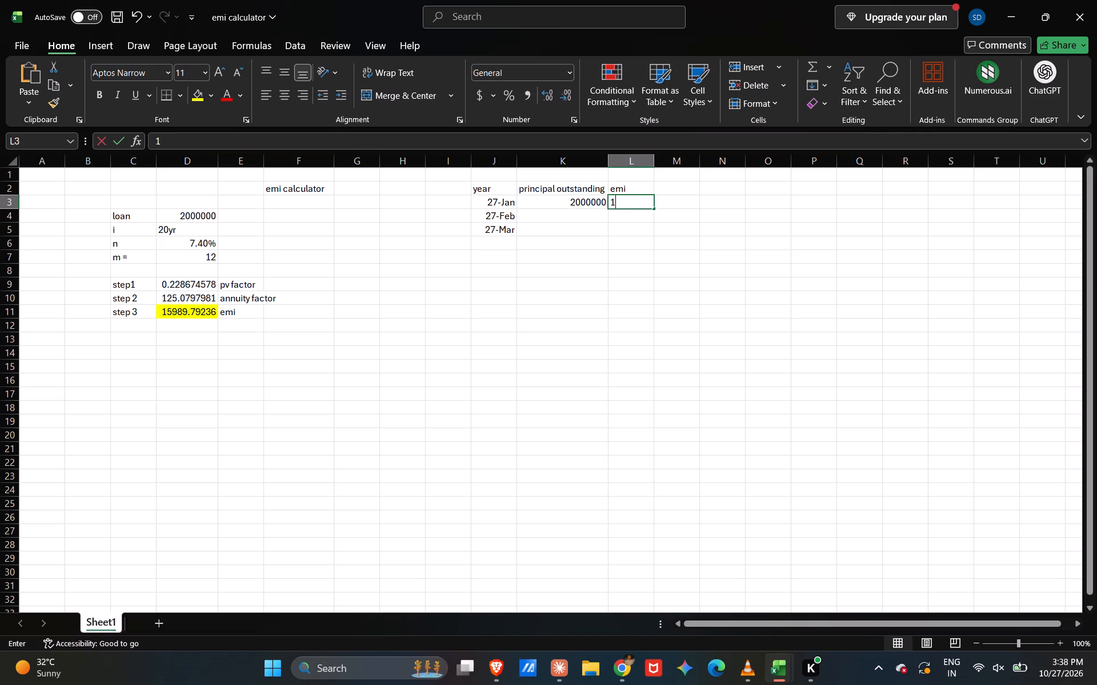
{"action": "key", "text": "5"}
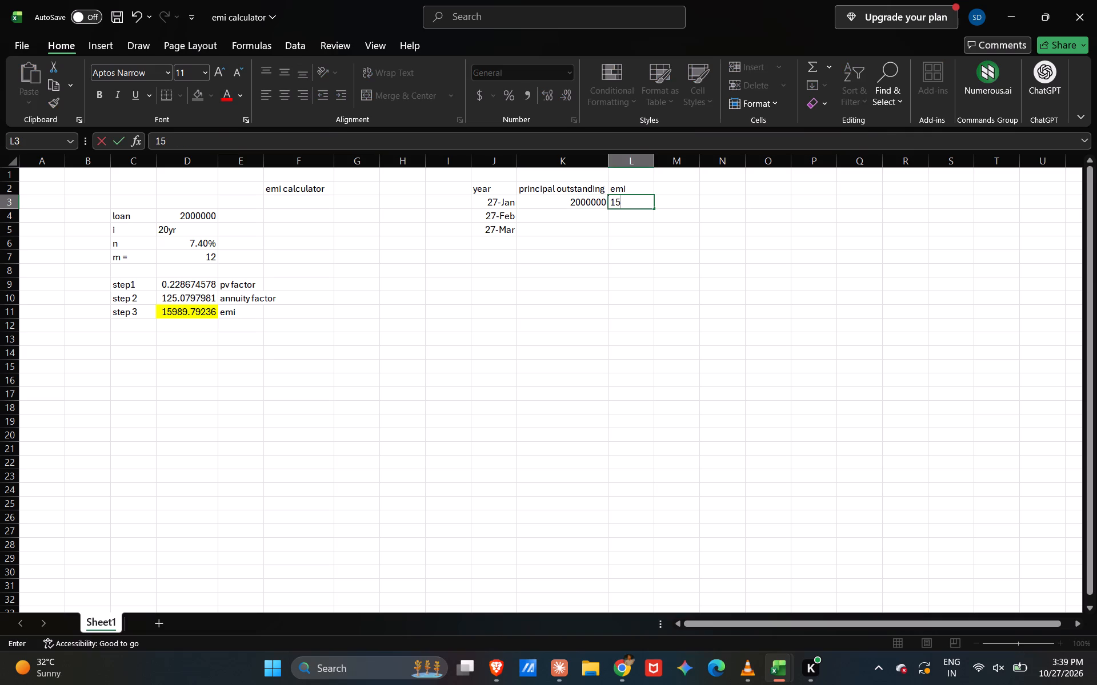
{"action": "type", "text": "989"}
{"action": "key", "text": "period"}
{"action": "key", "text": "8"}
{"action": "key", "text": "Return"}
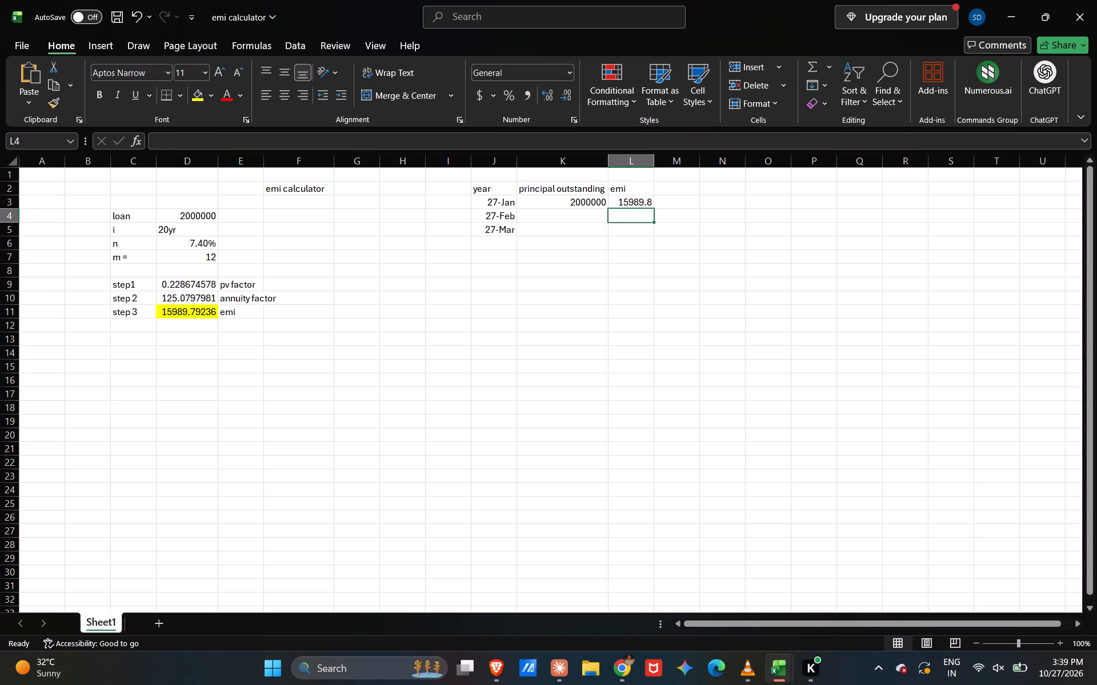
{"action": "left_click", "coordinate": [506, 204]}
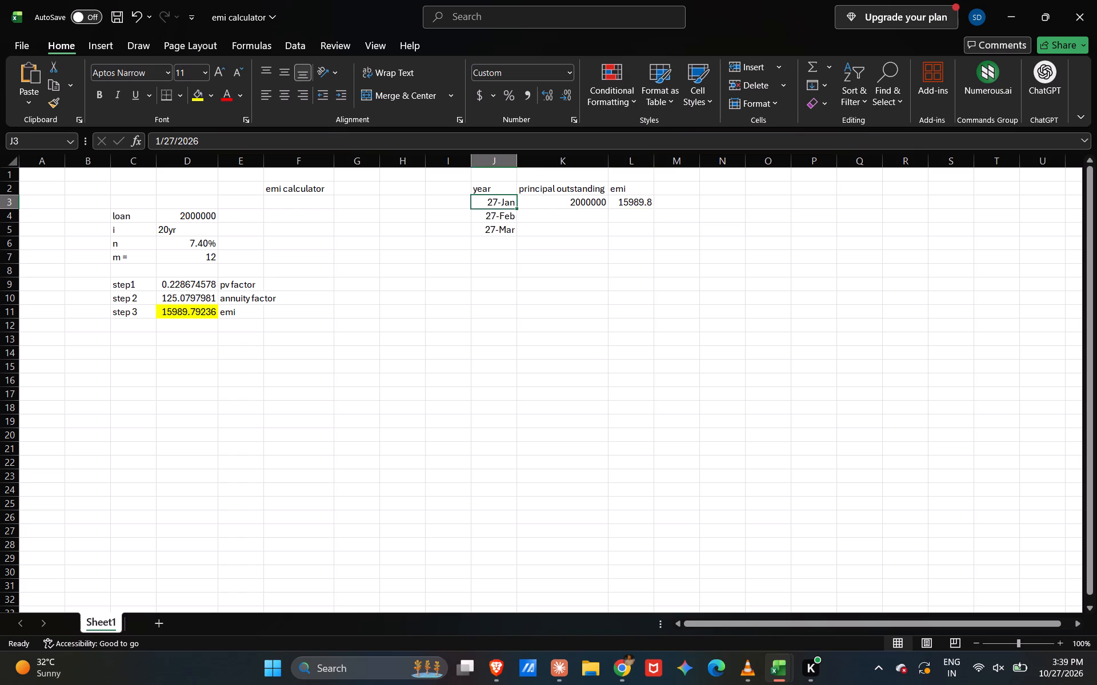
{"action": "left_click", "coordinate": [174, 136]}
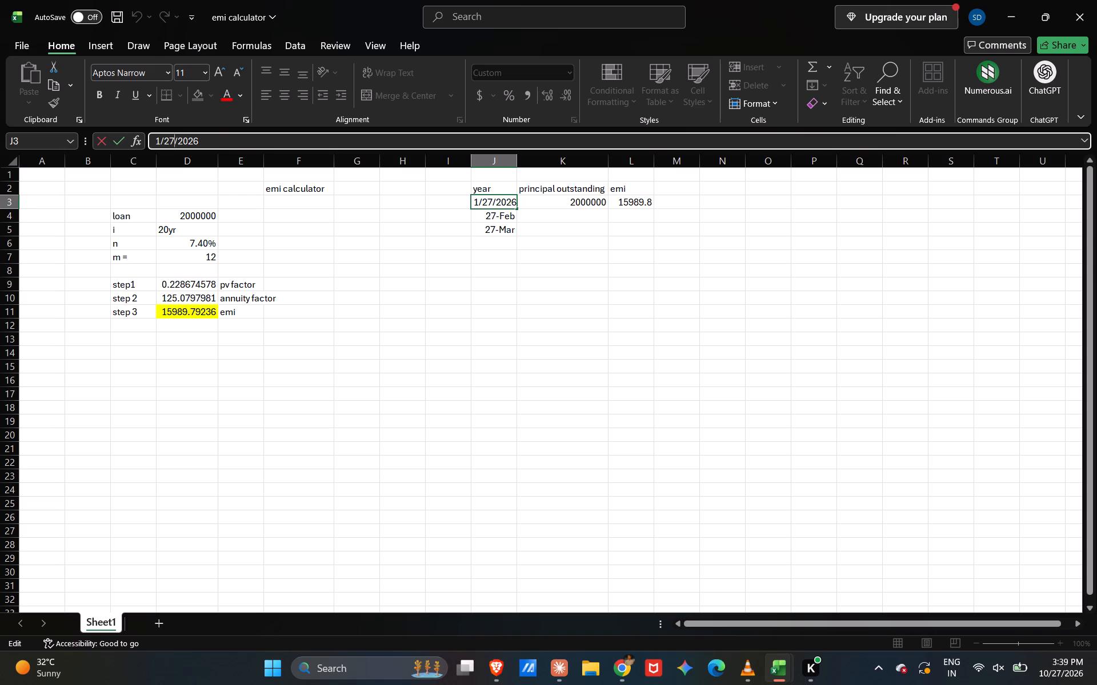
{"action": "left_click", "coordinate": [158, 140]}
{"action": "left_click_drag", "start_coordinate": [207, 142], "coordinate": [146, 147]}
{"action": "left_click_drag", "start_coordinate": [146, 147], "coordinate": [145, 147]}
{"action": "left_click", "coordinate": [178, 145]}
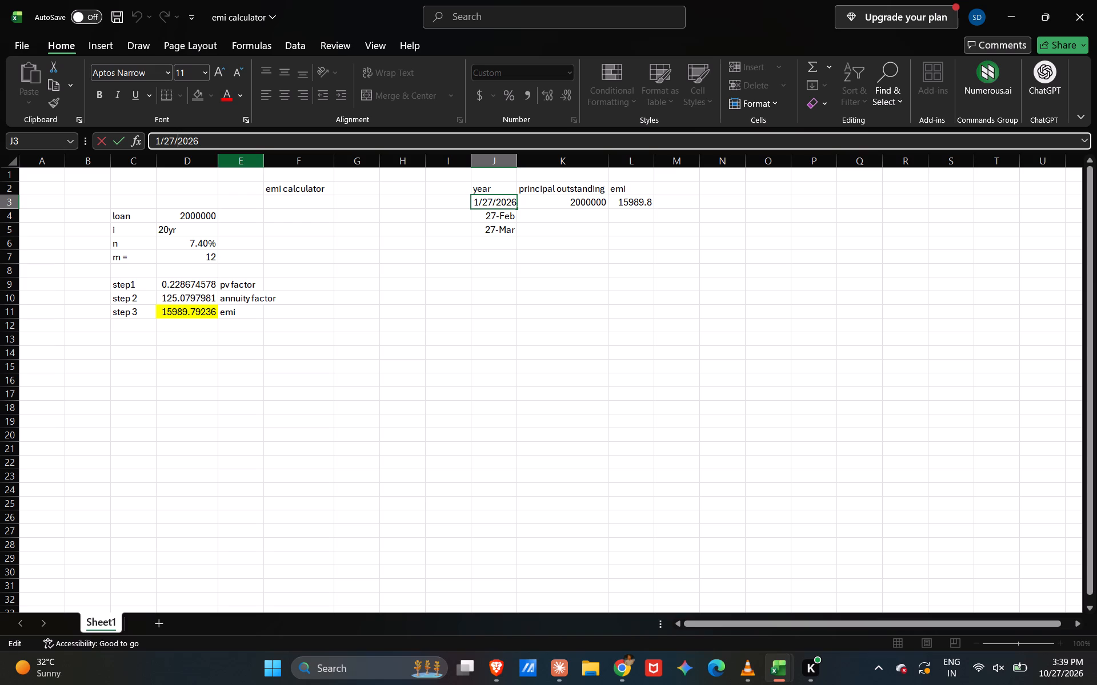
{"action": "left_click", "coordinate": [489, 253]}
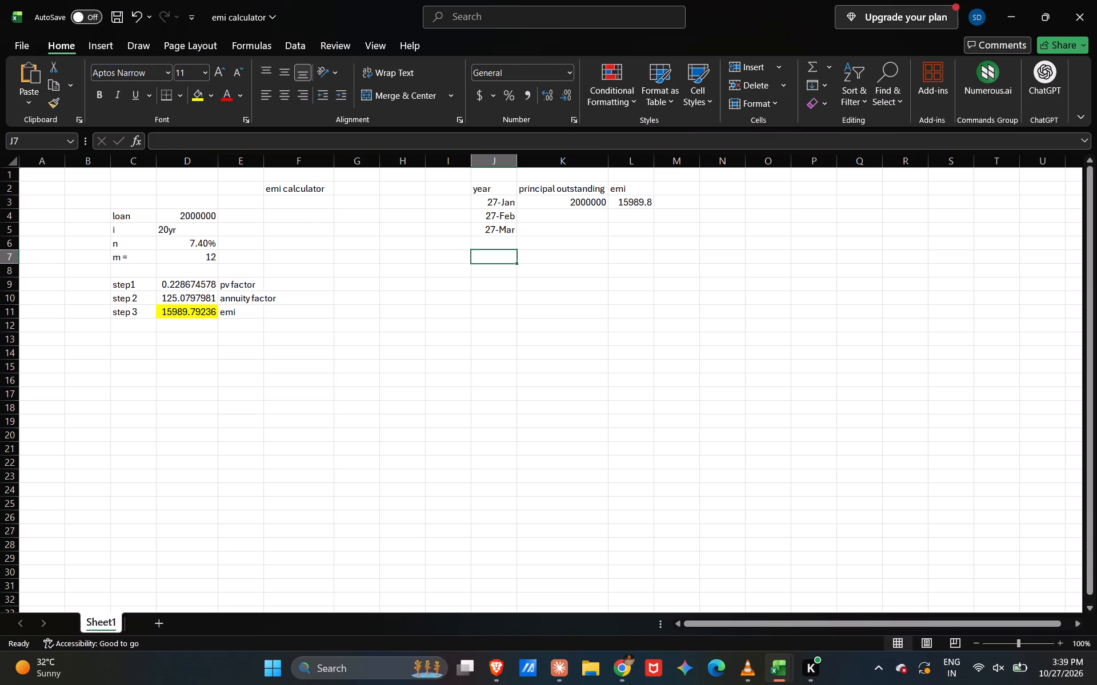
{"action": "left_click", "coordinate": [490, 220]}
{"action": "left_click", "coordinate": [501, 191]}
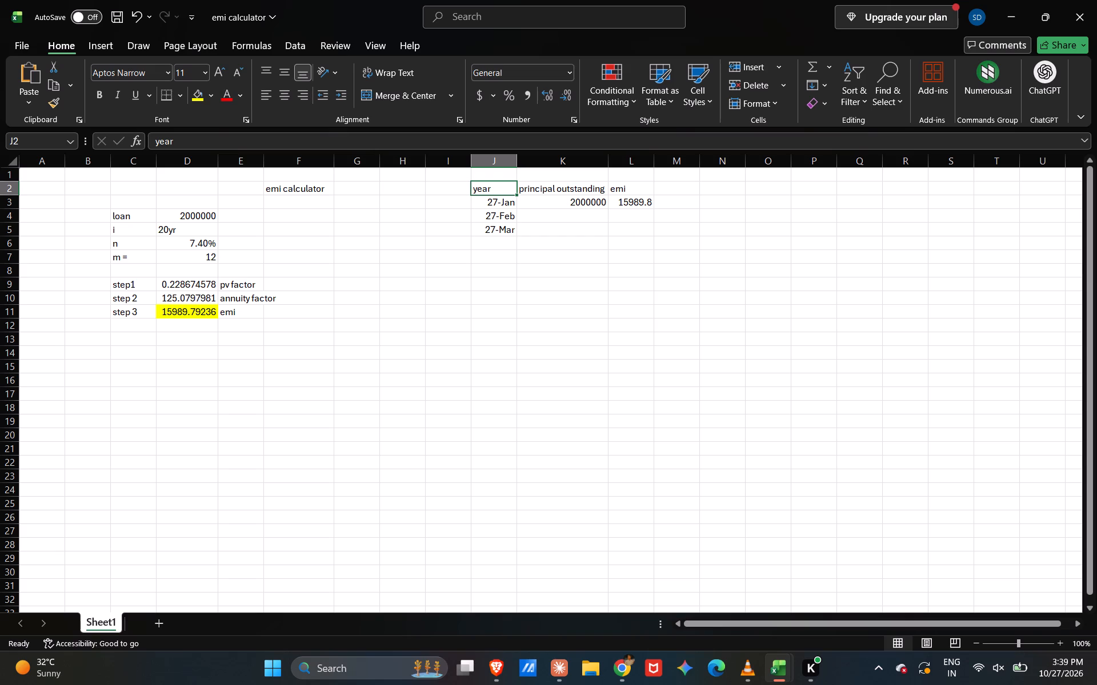
Turn the January principal outstanding in K3 into the formula =2000000*2.
{"action": "left_click", "coordinate": [588, 198]}
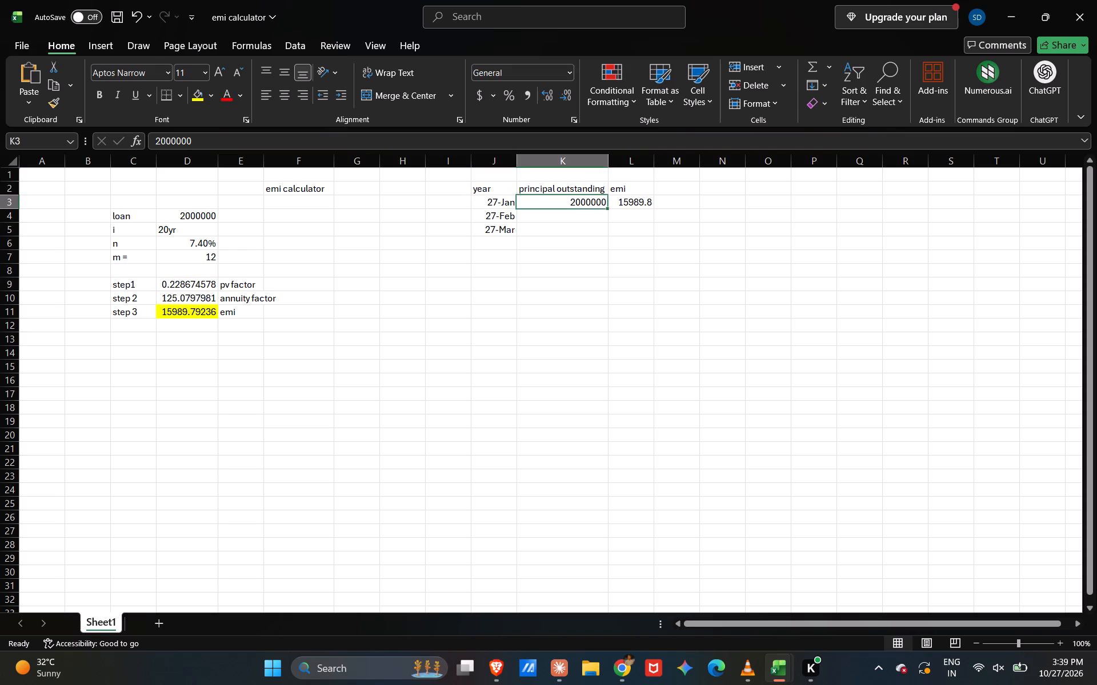
{"action": "double_click", "coordinate": [588, 198]}
{"action": "left_click", "coordinate": [588, 198]}
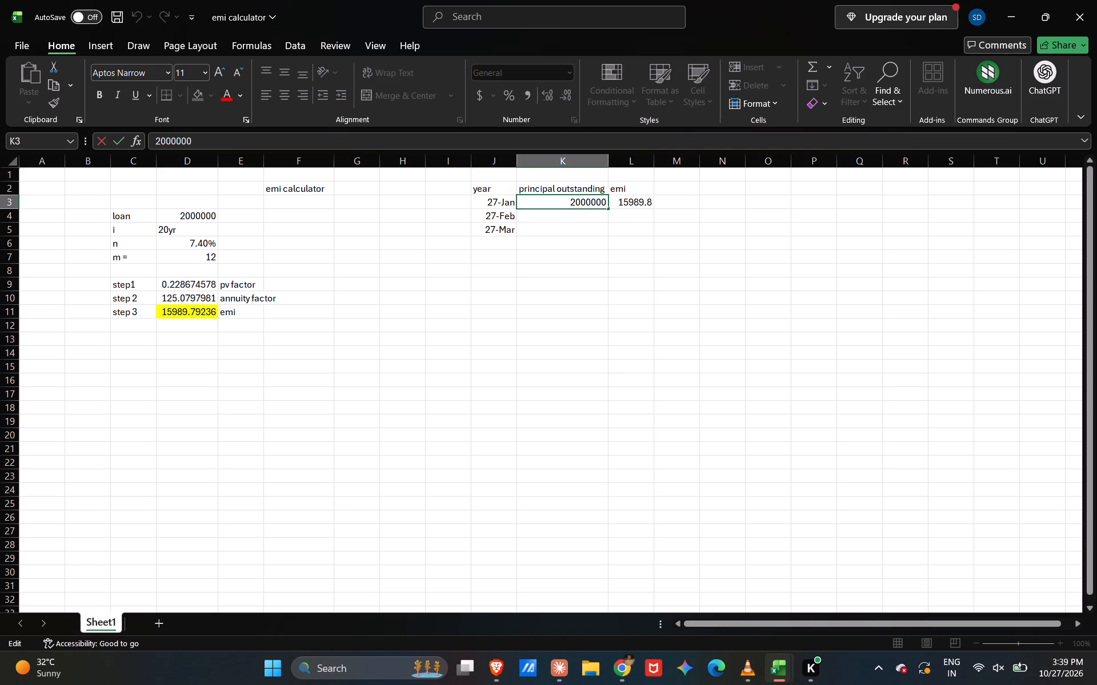
{"action": "key", "text": "Right"}
{"action": "key", "text": "Right"}
{"action": "key", "text": "Right"}
{"action": "key", "text": "Left"}
{"action": "key", "text": "Left"}
{"action": "key", "text": "Left"}
{"action": "key", "text": "Left"}
{"action": "key", "text": "Left"}
{"action": "key", "text": "Left"}
{"action": "key", "text": "Left"}
{"action": "key", "text": "equal"}
{"action": "key", "text": "Right"}
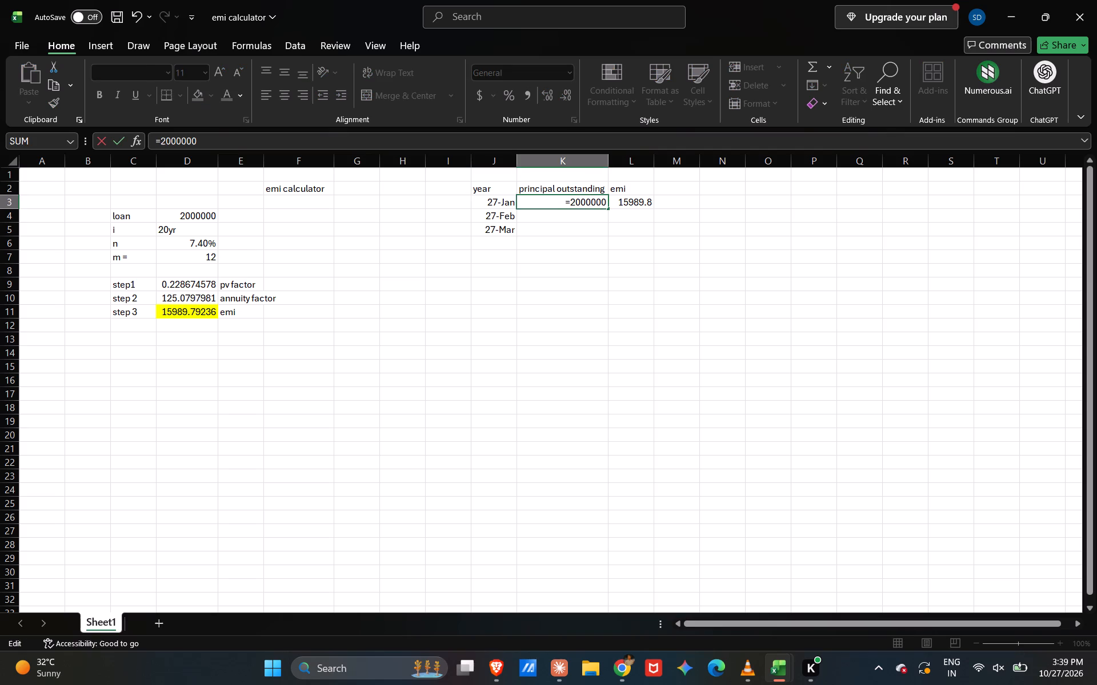
{"action": "key", "text": "Right"}
{"action": "key", "text": "Right"}
{"action": "key", "text": "Right"}
{"action": "key", "text": "Right"}
{"action": "key", "text": "Right"}
{"action": "key", "text": "Right"}
{"action": "type", "text": "*2"}
{"action": "key", "text": "Return"}
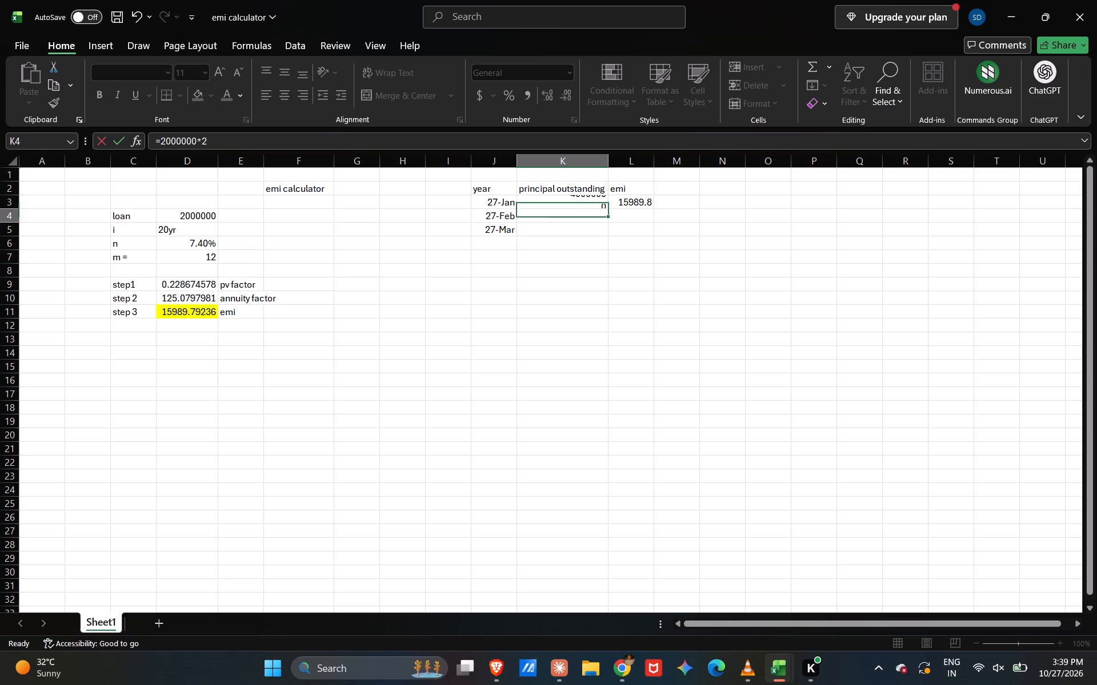
Turn the January emi in L3 into the formula =15989.8*2.
{"action": "double_click", "coordinate": [639, 203]}
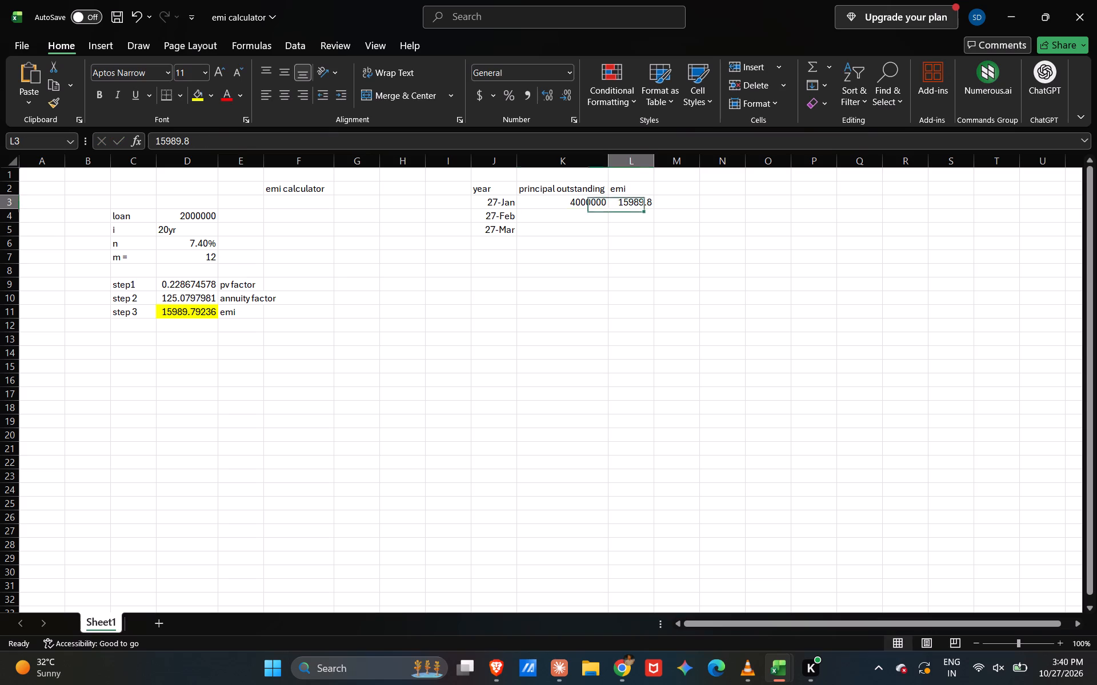
{"action": "key", "text": "Left"}
{"action": "key", "text": "Left"}
{"action": "key", "text": "Left"}
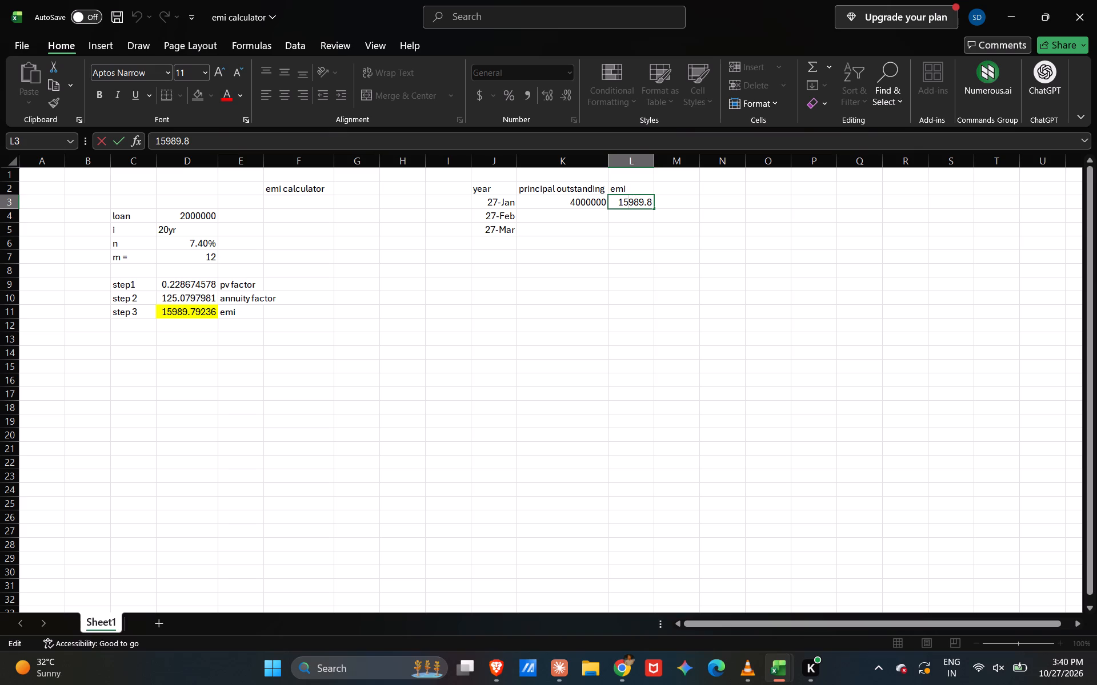
{"action": "key", "text": "Left"}
{"action": "key", "text": "equal"}
{"action": "key", "text": "Right"}
{"action": "key", "text": "Right"}
{"action": "key", "text": "Right"}
{"action": "key", "text": "Right"}
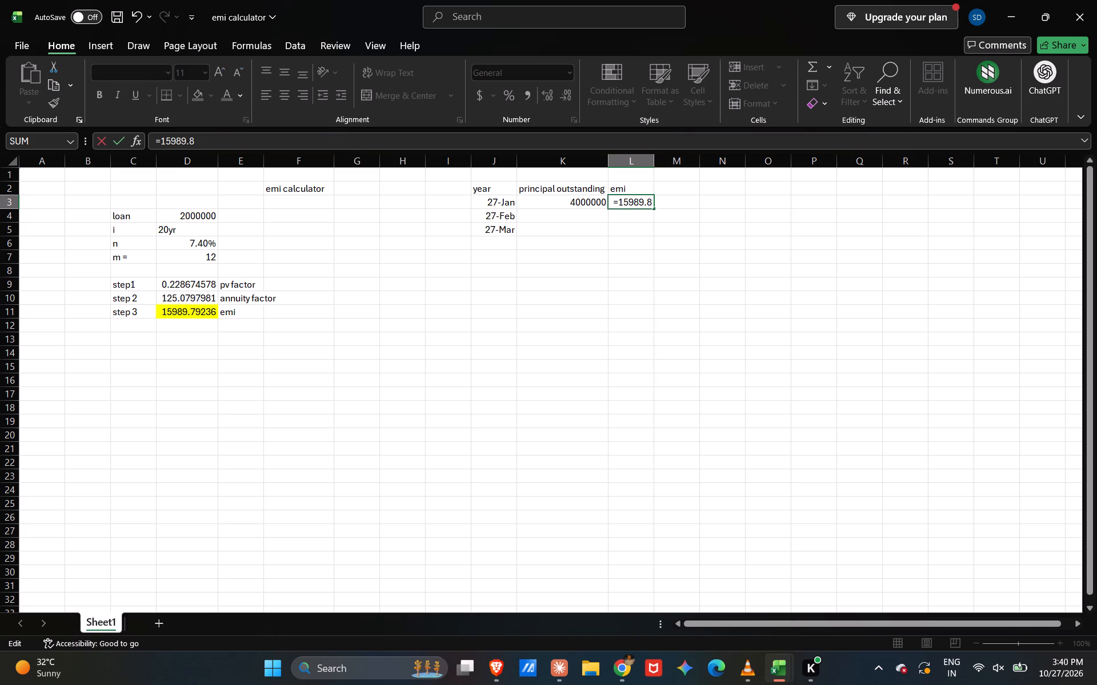
{"action": "key", "text": "Right"}
{"action": "key", "text": "Right"}
{"action": "key", "text": "Right"}
{"action": "type", "text": "*2"}
{"action": "key", "text": "Return"}
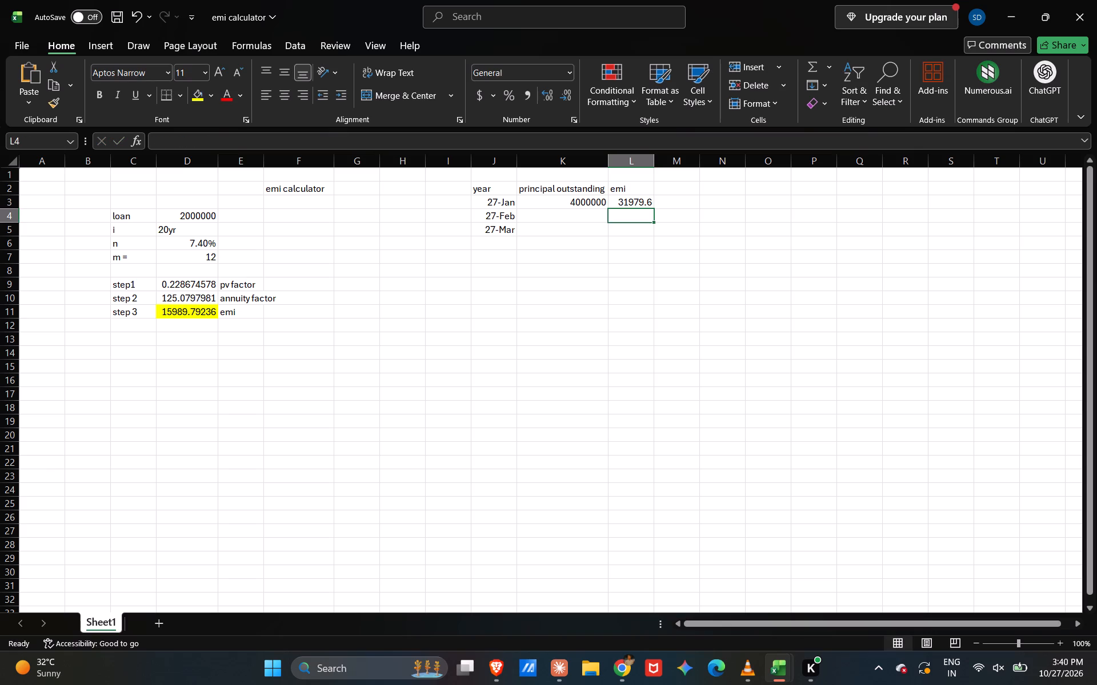
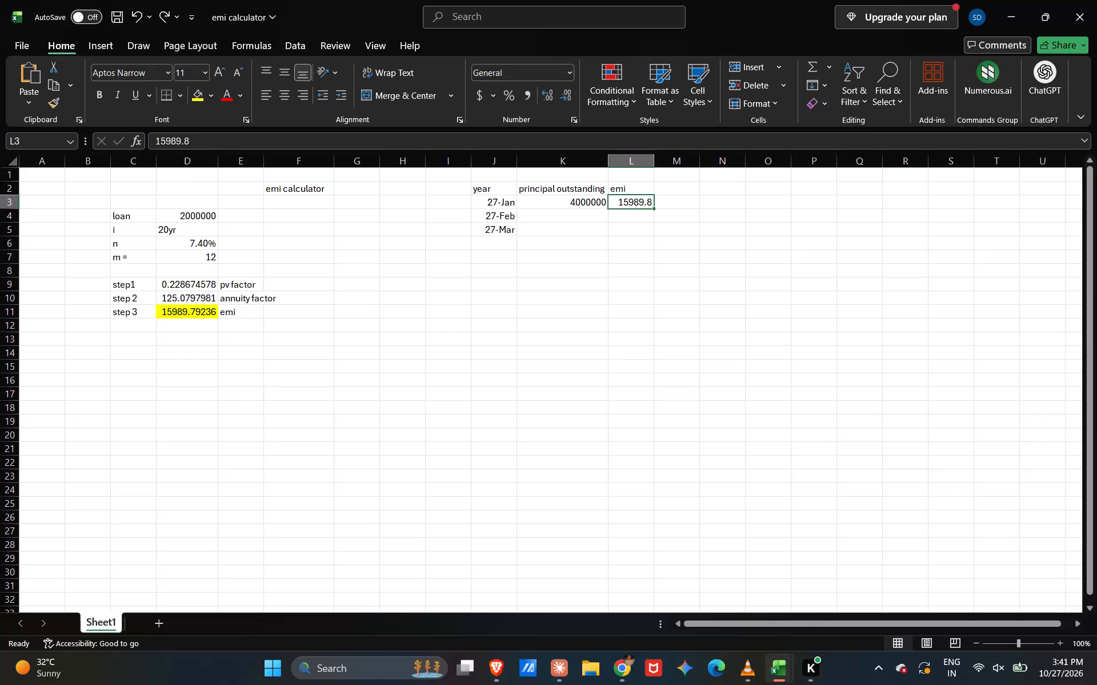
Undo the doubling of the January principal outstanding in K3.
{"action": "key", "text": "ctrl+z"}
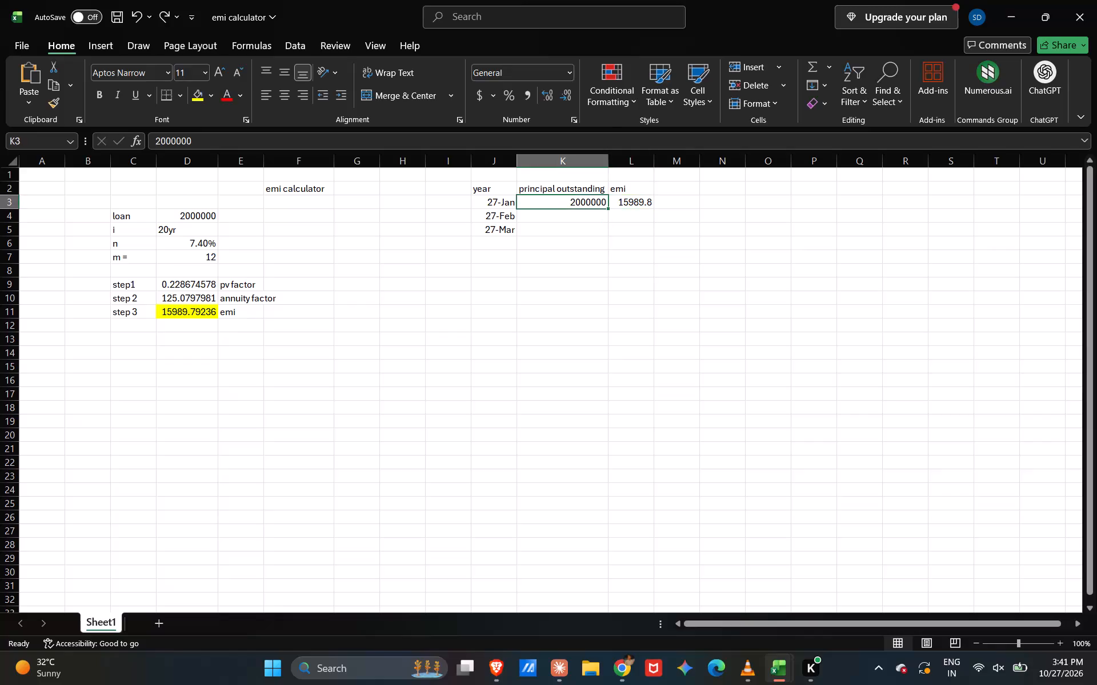
Enter the heading interst in M2, beside the emi heading.
{"action": "left_click", "coordinate": [686, 187]}
{"action": "type", "text": "interst"}
{"action": "key", "text": "space"}
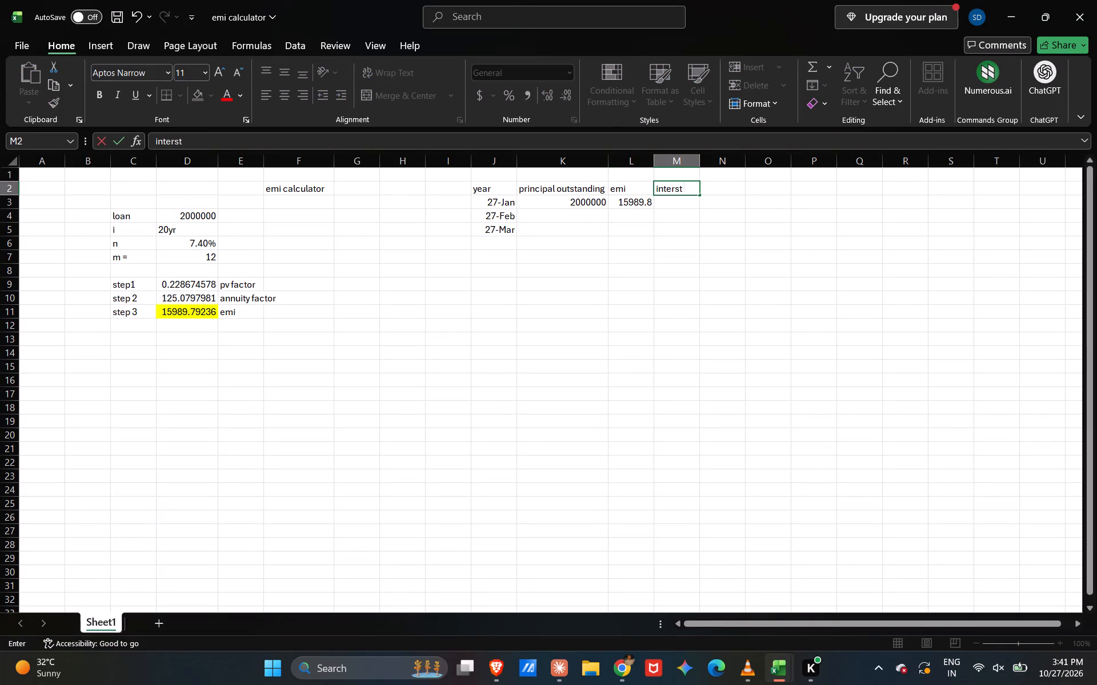
{"action": "key", "text": "Return"}
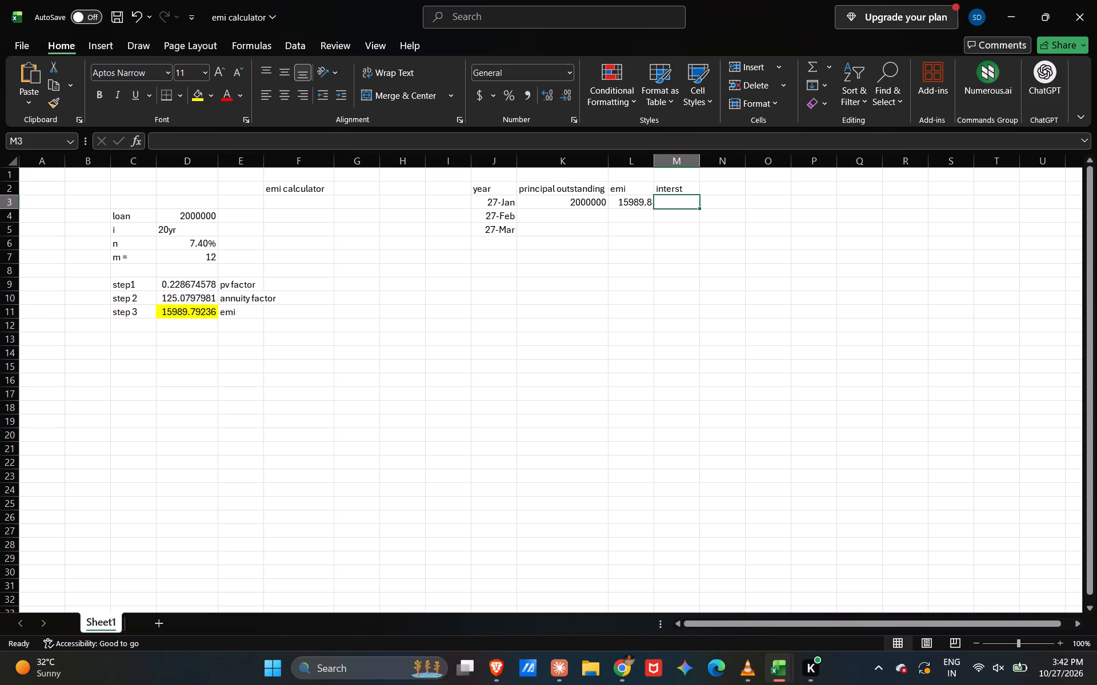
Continue the year column with apr 27 in J6 and may 27 in J7.
{"action": "left_click", "coordinate": [503, 202]}
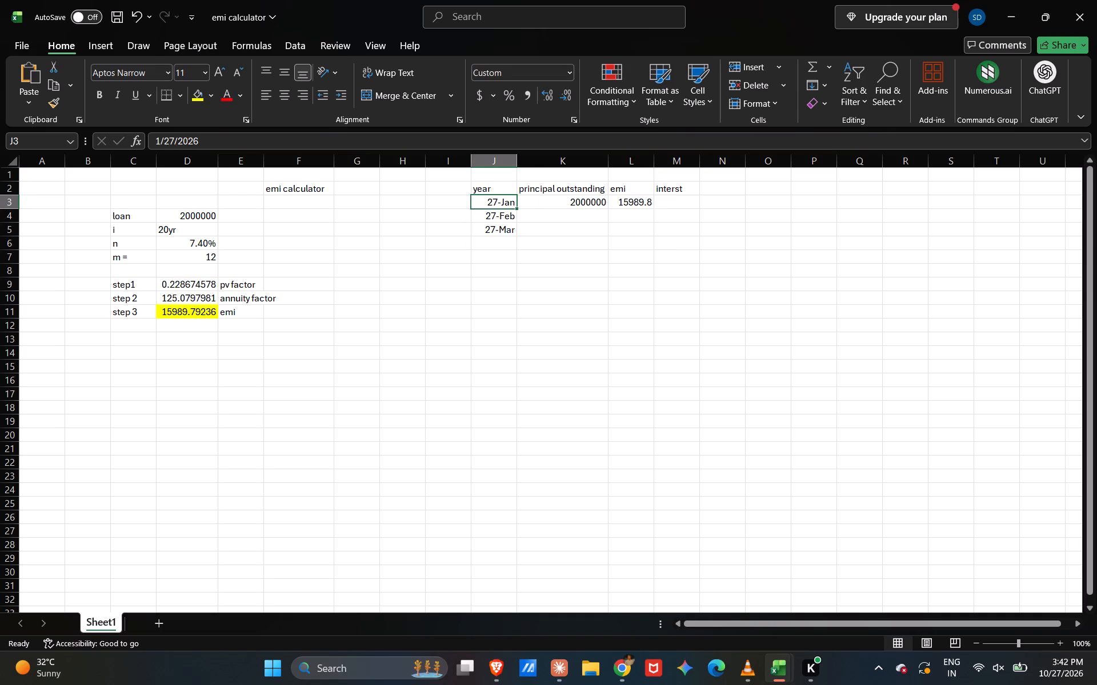
{"action": "double_click", "coordinate": [500, 243]}
{"action": "type", "text": "apr 27"}
{"action": "key", "text": "Return"}
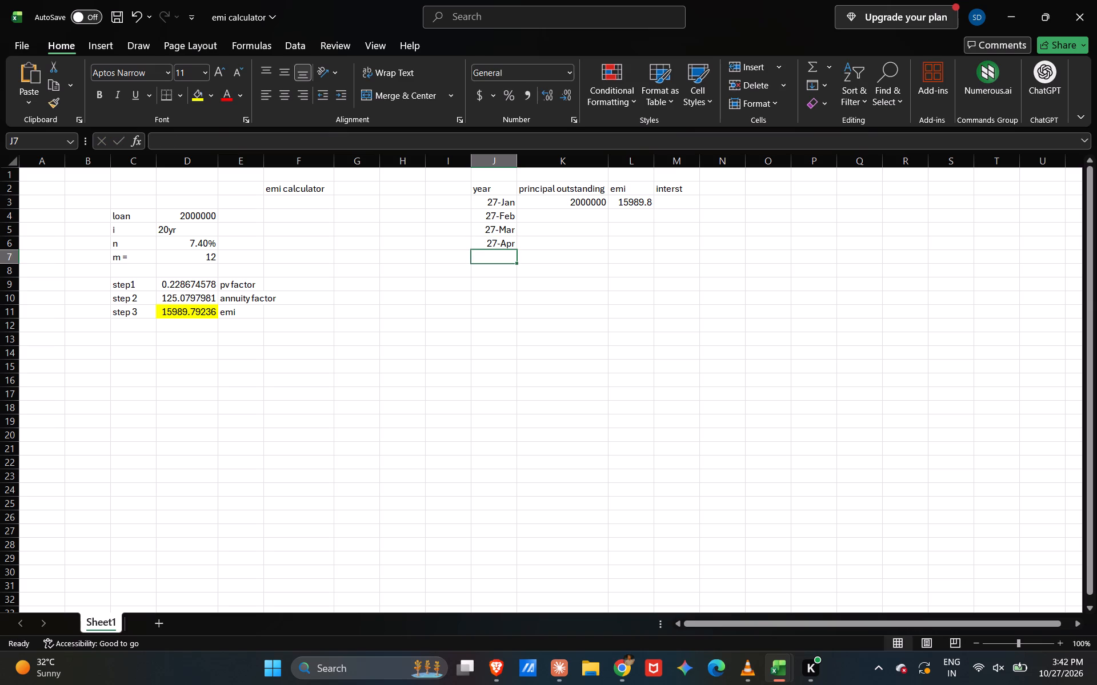
{"action": "type", "text": "may"}
{"action": "key", "text": "space"}
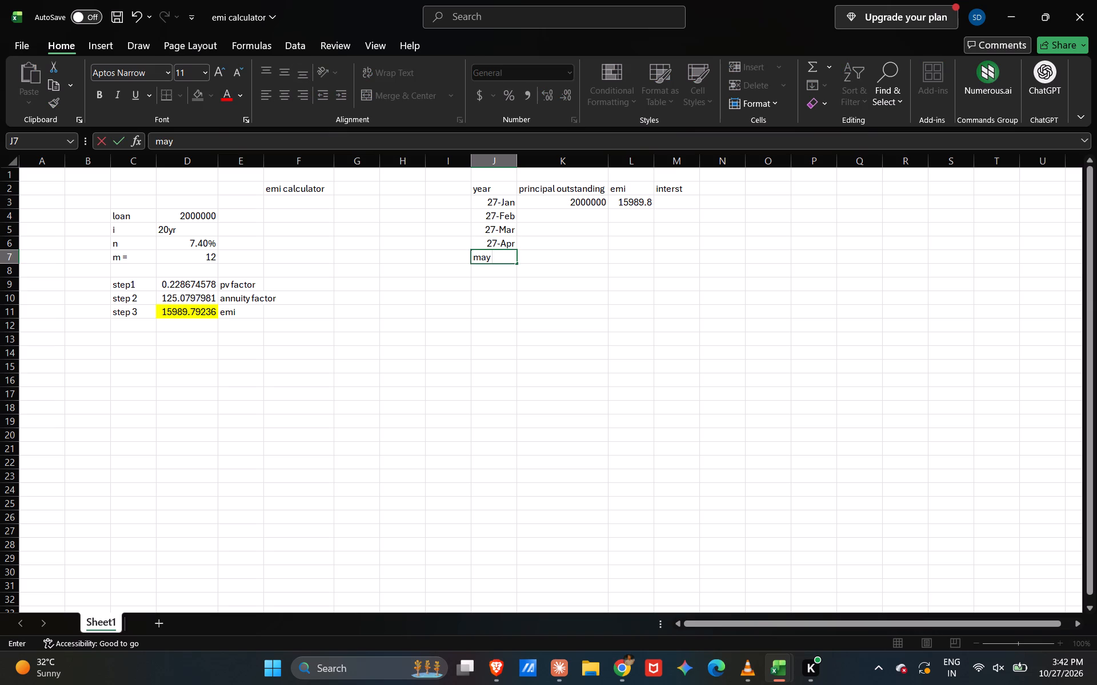
{"action": "key", "text": "space"}
{"action": "type", "text": "27"}
{"action": "key", "text": "Return"}
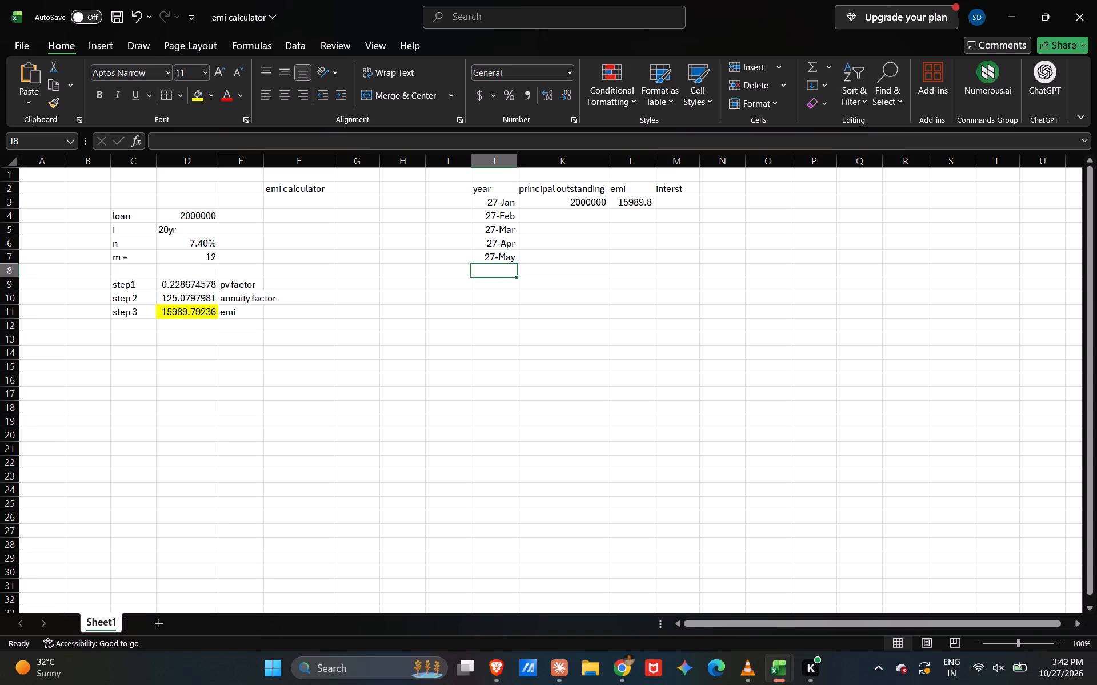
Calculate the January interest in M3 with the formula =K3*7.40%*1/12.
{"action": "left_click", "coordinate": [681, 196]}
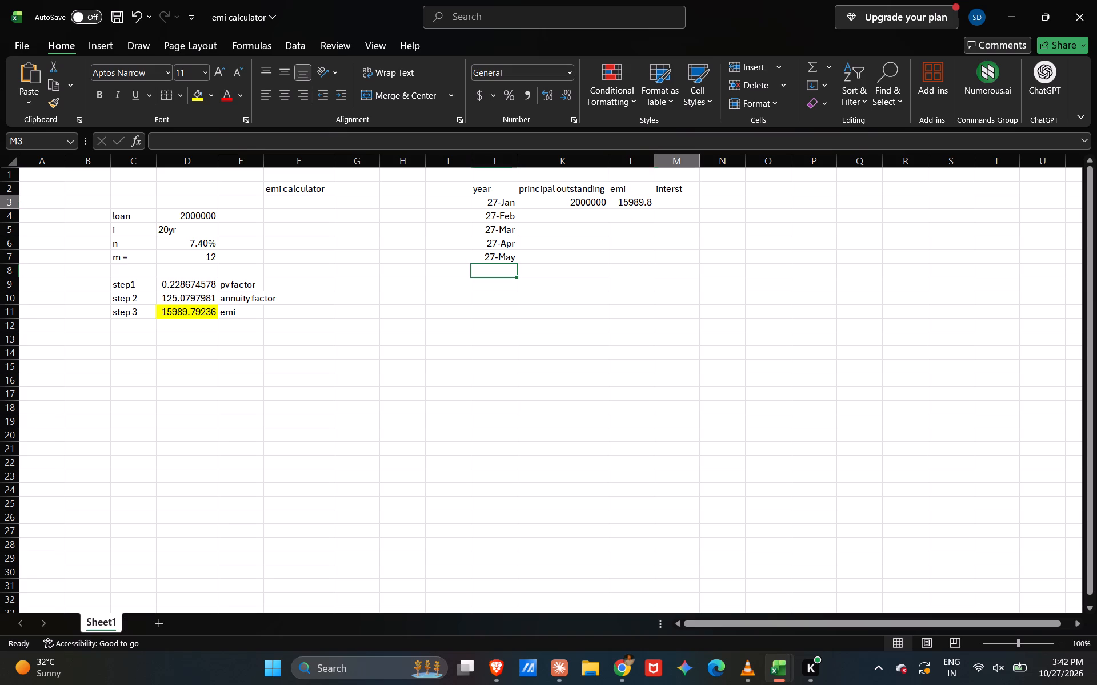
{"action": "key", "text": "equal"}
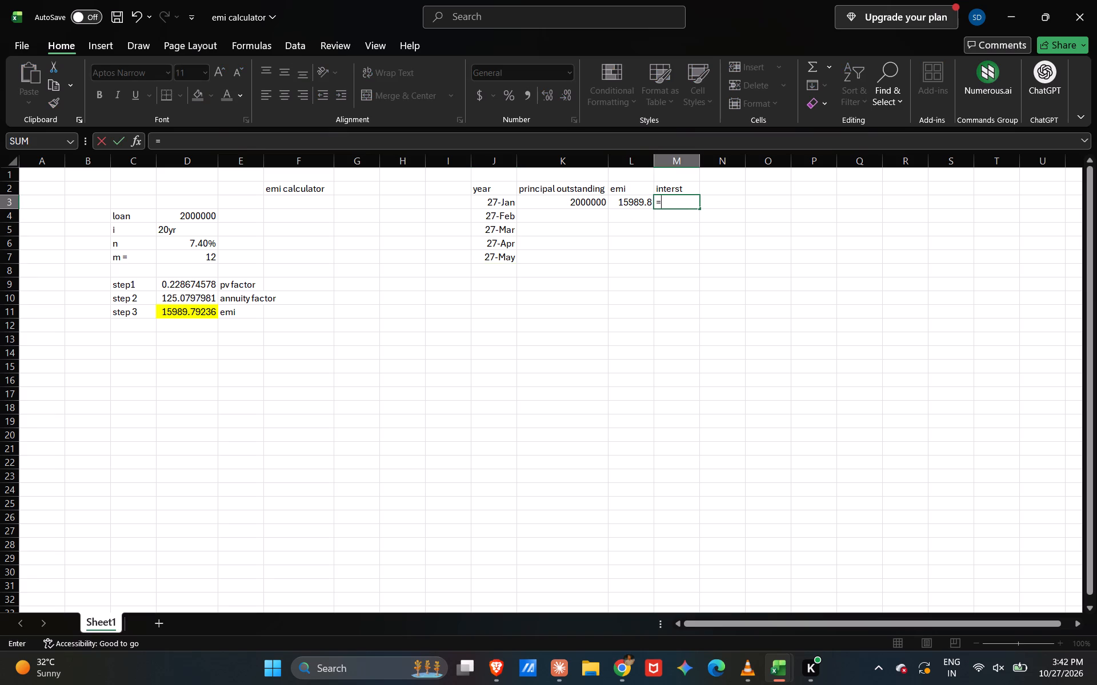
{"action": "left_click", "coordinate": [583, 200], "text": "shift"}
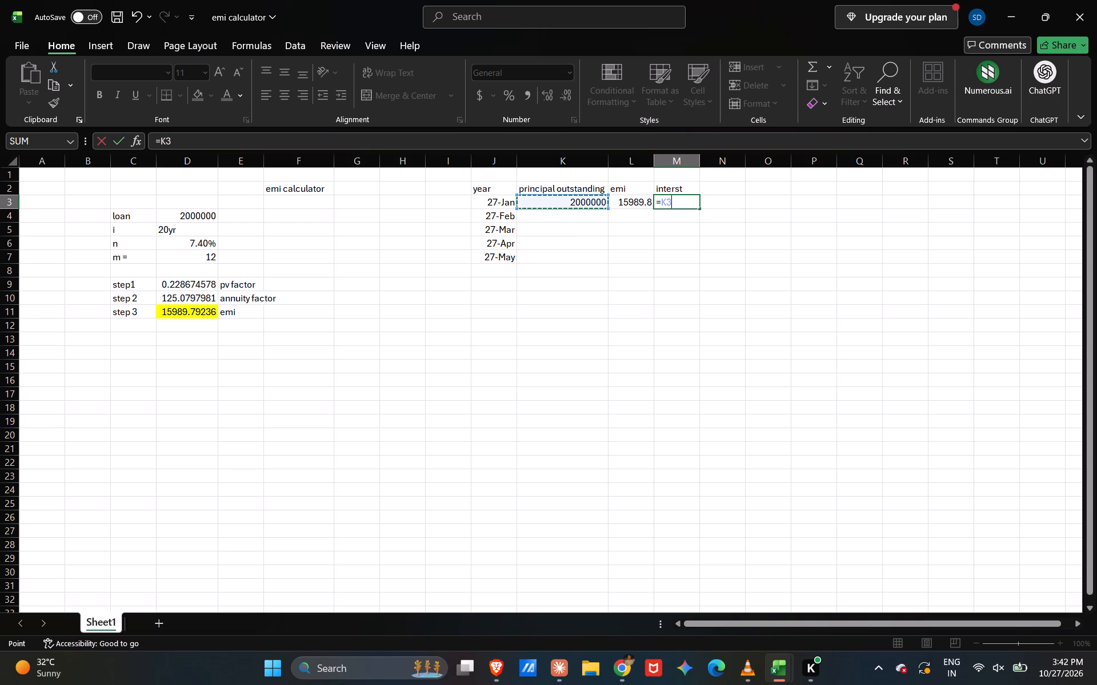
{"action": "key", "text": "shift+ampersand"}
{"action": "key", "text": "BackSpace"}
{"action": "key", "text": "shift+asterisk"}
{"action": "type", "text": "7/4-"}
{"action": "key", "text": "BackSpace"}
{"action": "key", "text": "BackSpace"}
{"action": "key", "text": "BackSpace"}
{"action": "key", "text": "period"}
{"action": "type", "text": "40"}
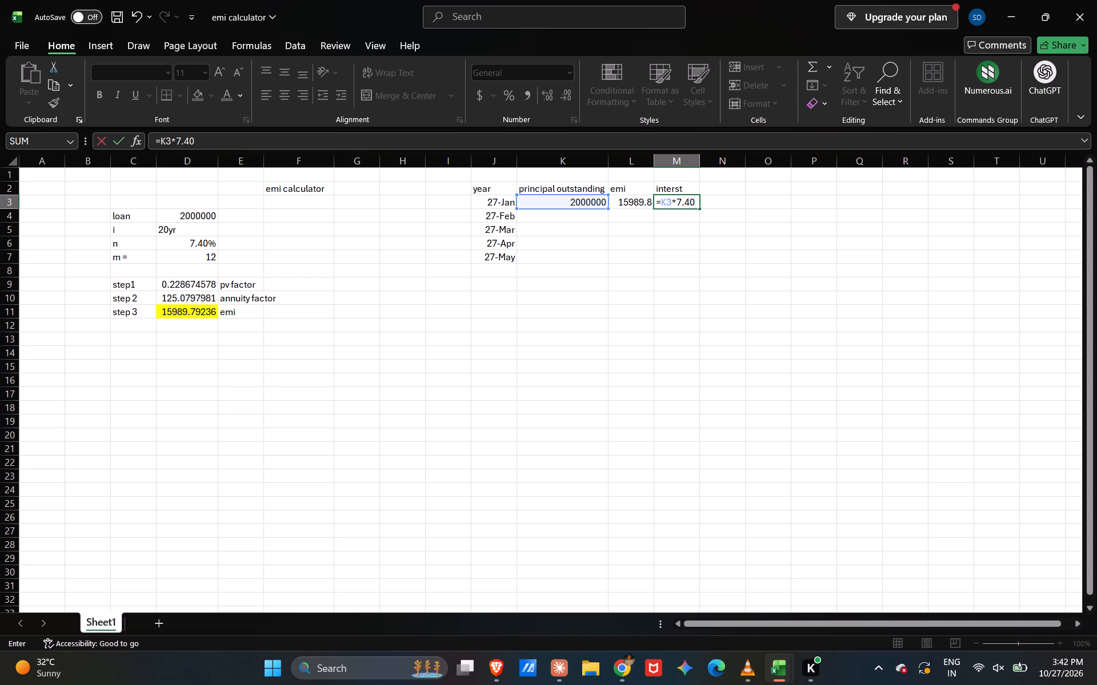
{"action": "key", "text": "shift+percent"}
{"action": "type", "text": "*1"}
{"action": "key", "text": "shift+question"}
{"action": "key", "text": "BackSpace"}
{"action": "type", "text": "/12"}
{"action": "key", "text": "Return"}
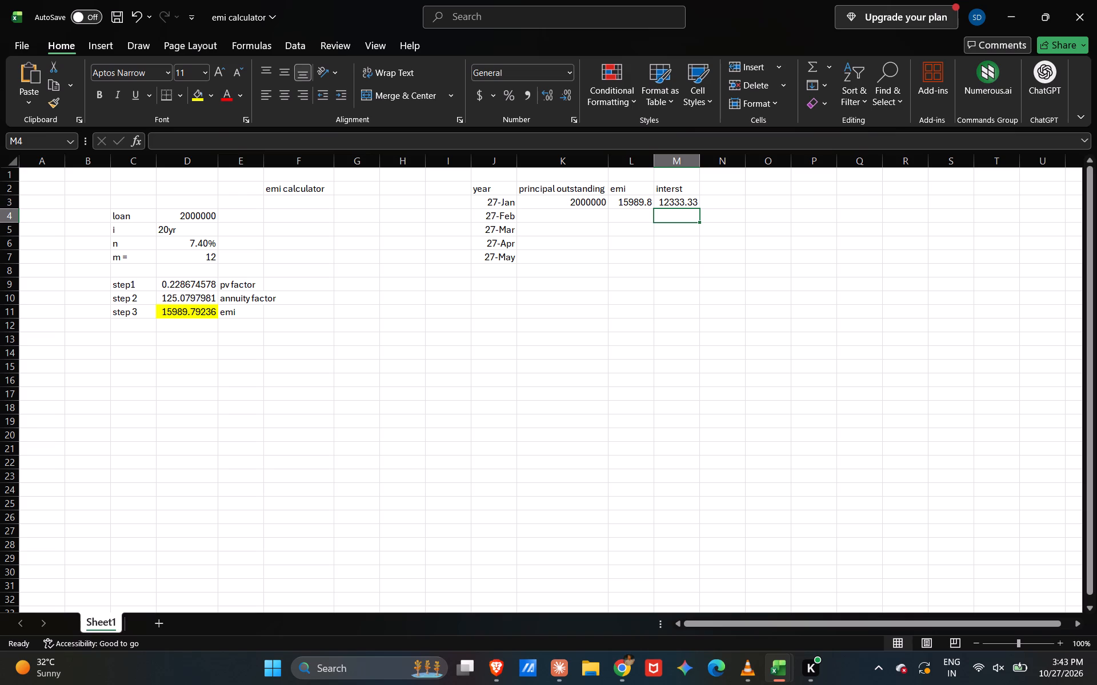
Add brackets around the rate and the month fraction in M3's formula, making it =K3*(7.4%)*(1/12).
{"action": "left_click", "coordinate": [680, 204]}
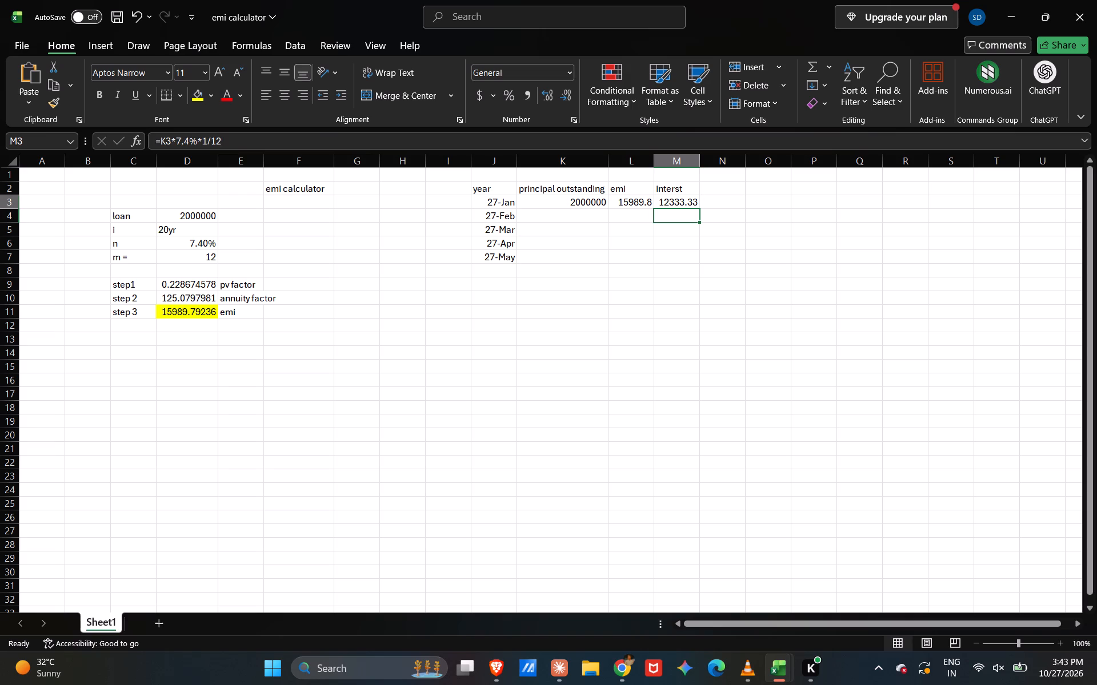
{"action": "left_click", "coordinate": [195, 142]}
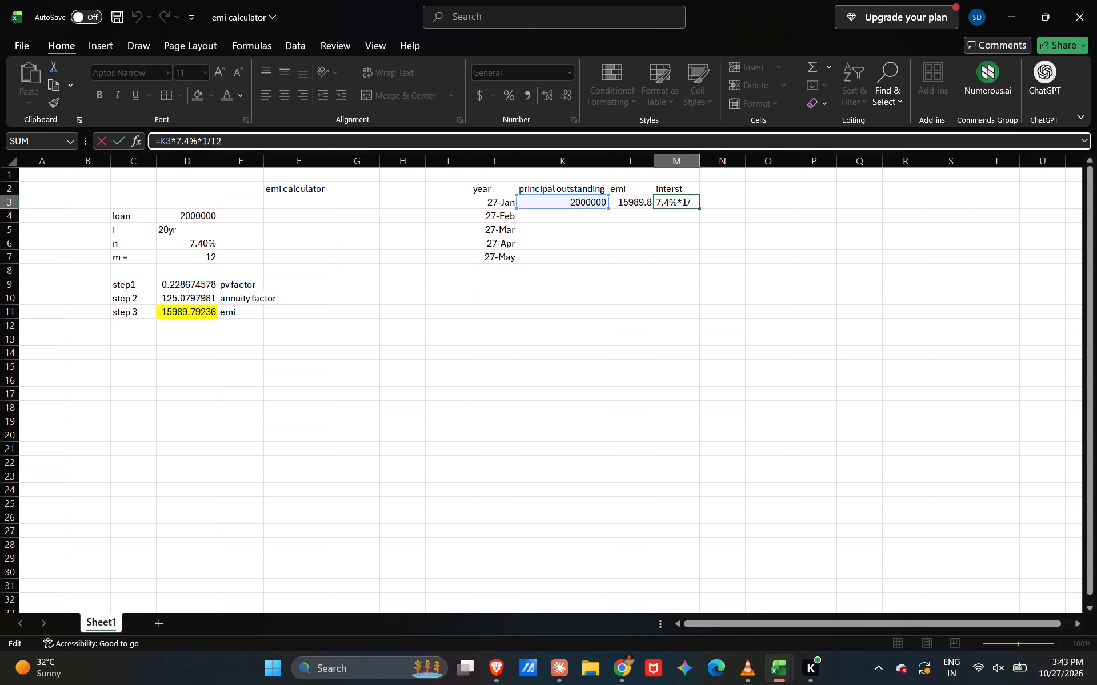
{"action": "left_click", "coordinate": [201, 140]}
{"action": "key", "text": "shift+parenleft"}
{"action": "key", "text": "Right"}
{"action": "key", "text": "Right"}
{"action": "key", "text": "Right"}
{"action": "key", "text": "Right"}
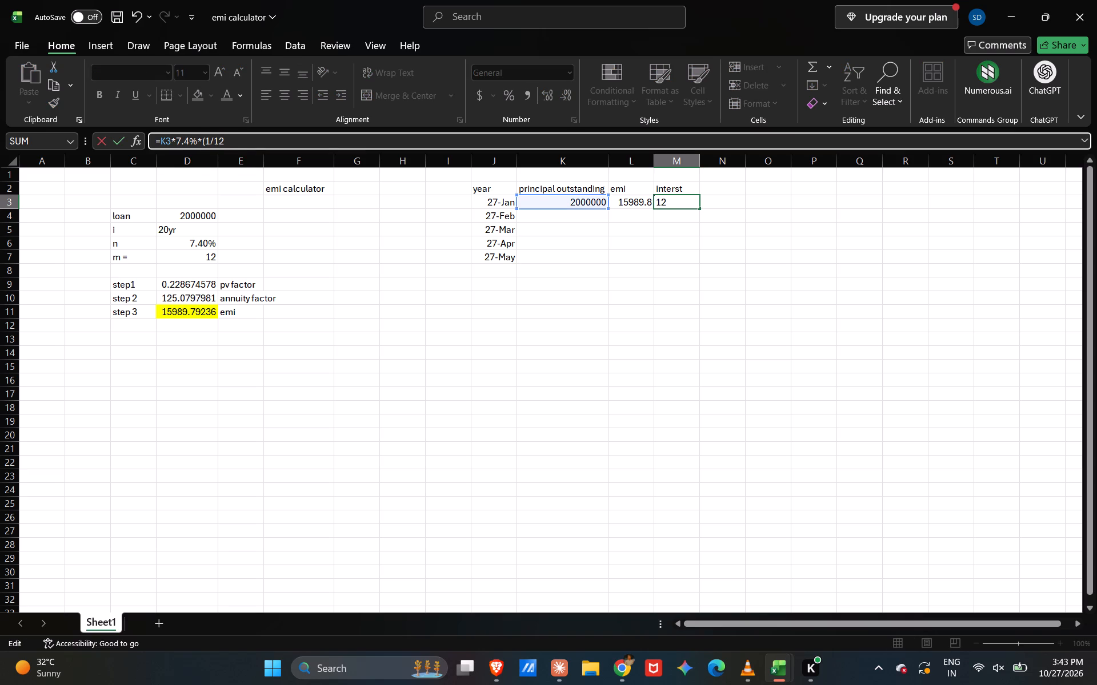
{"action": "key", "text": "shift+parenright"}
{"action": "key", "text": "Left"}
{"action": "key", "text": "Left"}
{"action": "key", "text": "Left"}
{"action": "key", "text": "Left"}
{"action": "key", "text": "Left"}
{"action": "key", "text": "Left"}
{"action": "key", "text": "Left"}
{"action": "key", "text": "shift+parenright"}
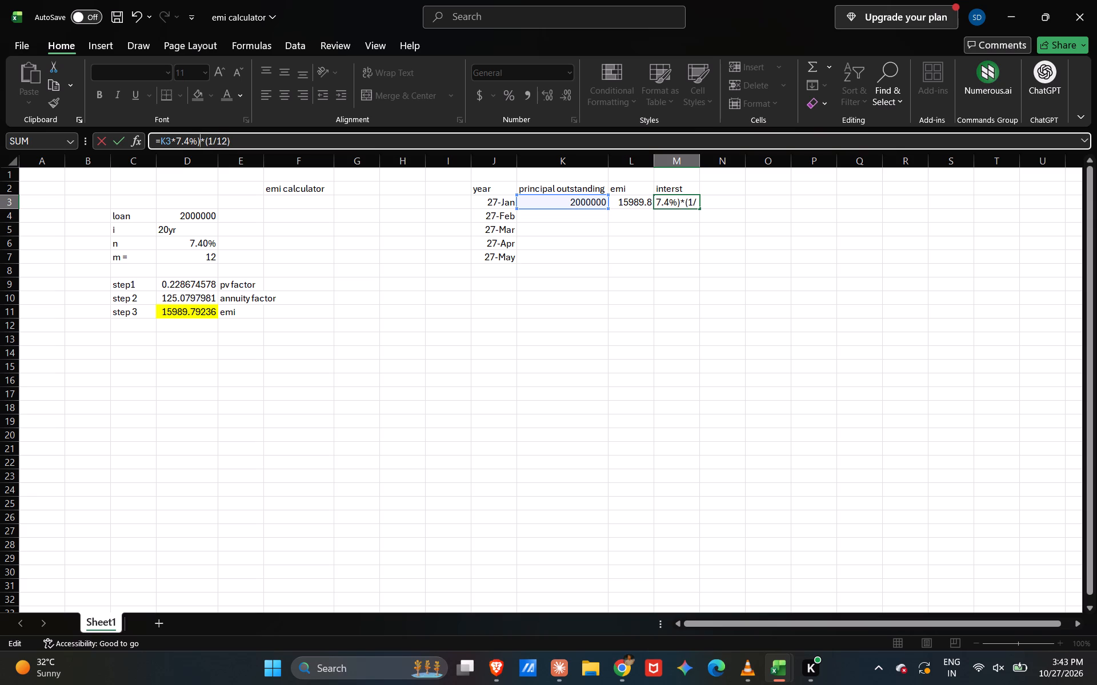
{"action": "key", "text": "Left"}
{"action": "key", "text": "Left"}
{"action": "key", "text": "Left"}
{"action": "key", "text": "Left"}
{"action": "key", "text": "Left"}
{"action": "key", "text": "shift+parenleft"}
{"action": "key", "text": "Return"}
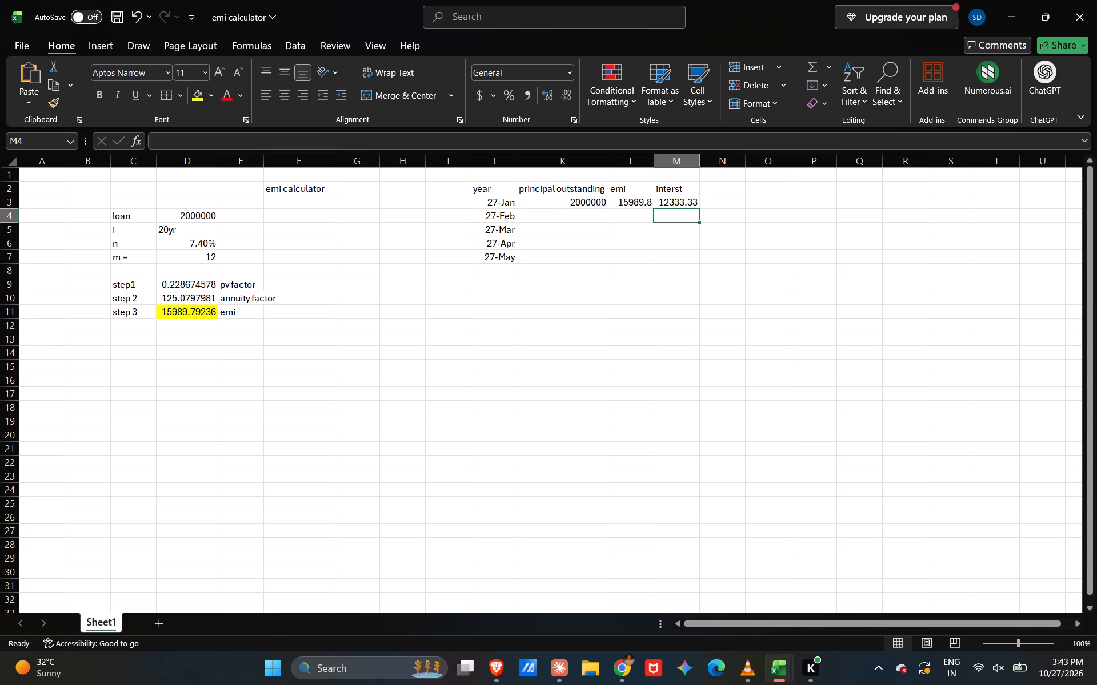
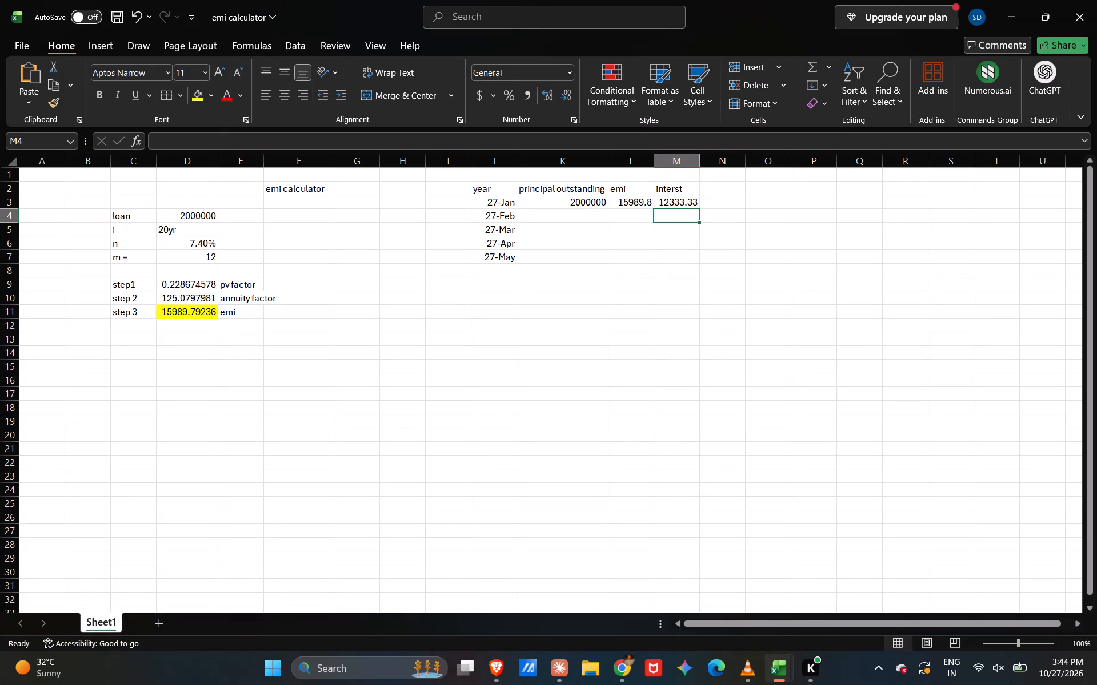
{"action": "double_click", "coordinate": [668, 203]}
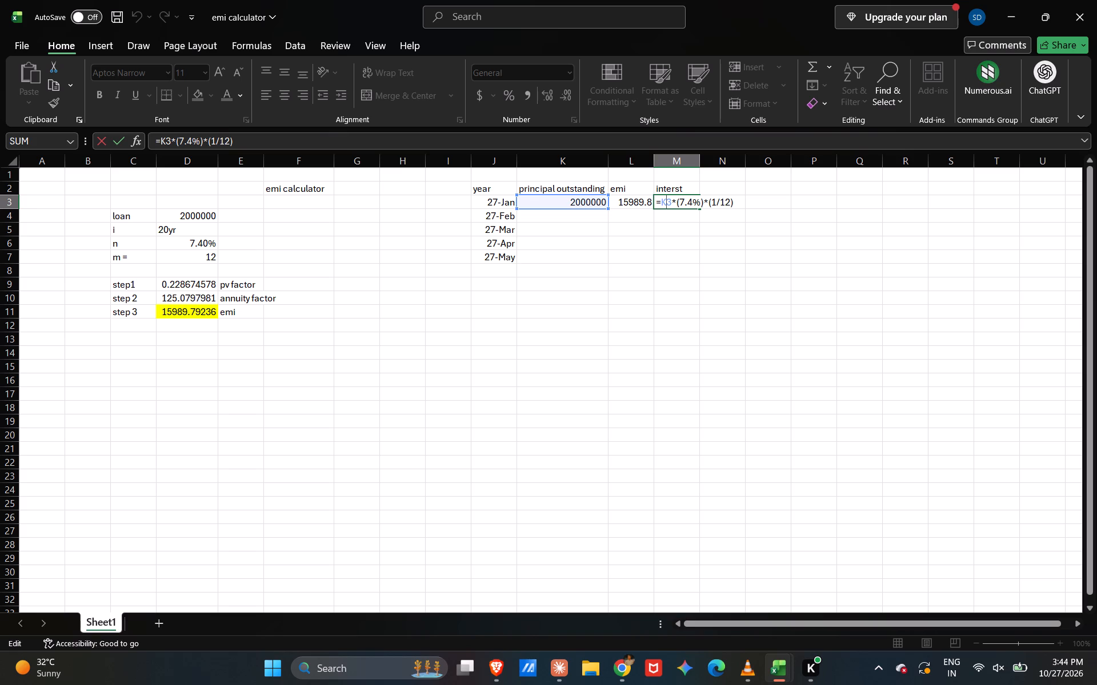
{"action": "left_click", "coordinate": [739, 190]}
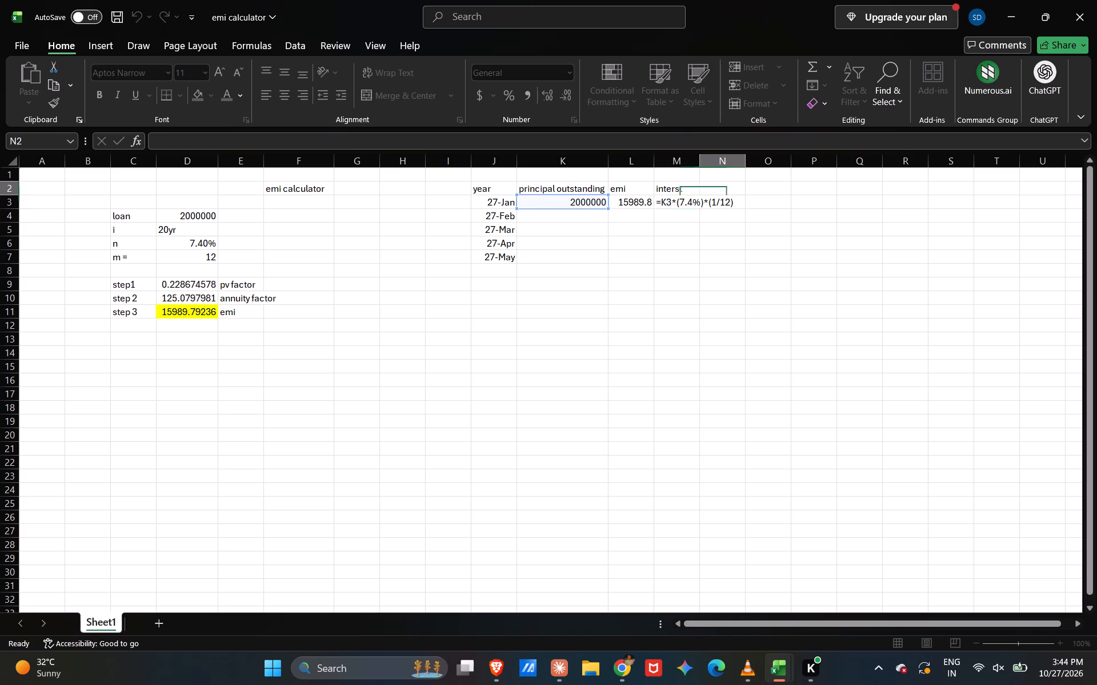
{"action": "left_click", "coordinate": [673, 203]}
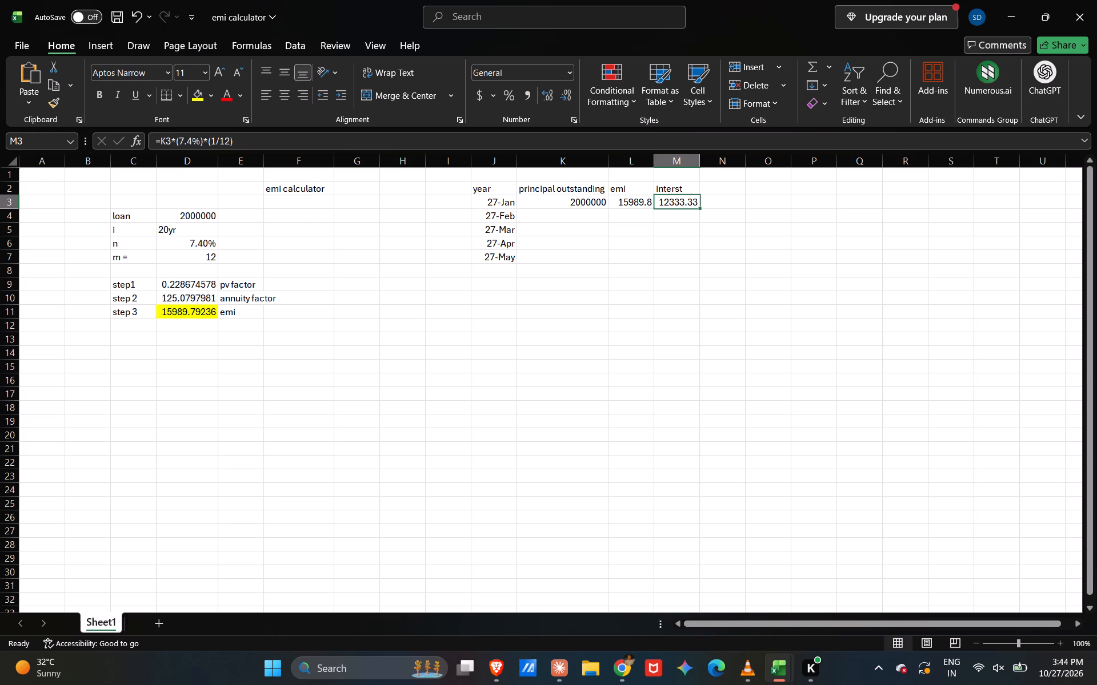
Enter the heading prin redemption in N2, beside the interst heading.
{"action": "left_click", "coordinate": [719, 188]}
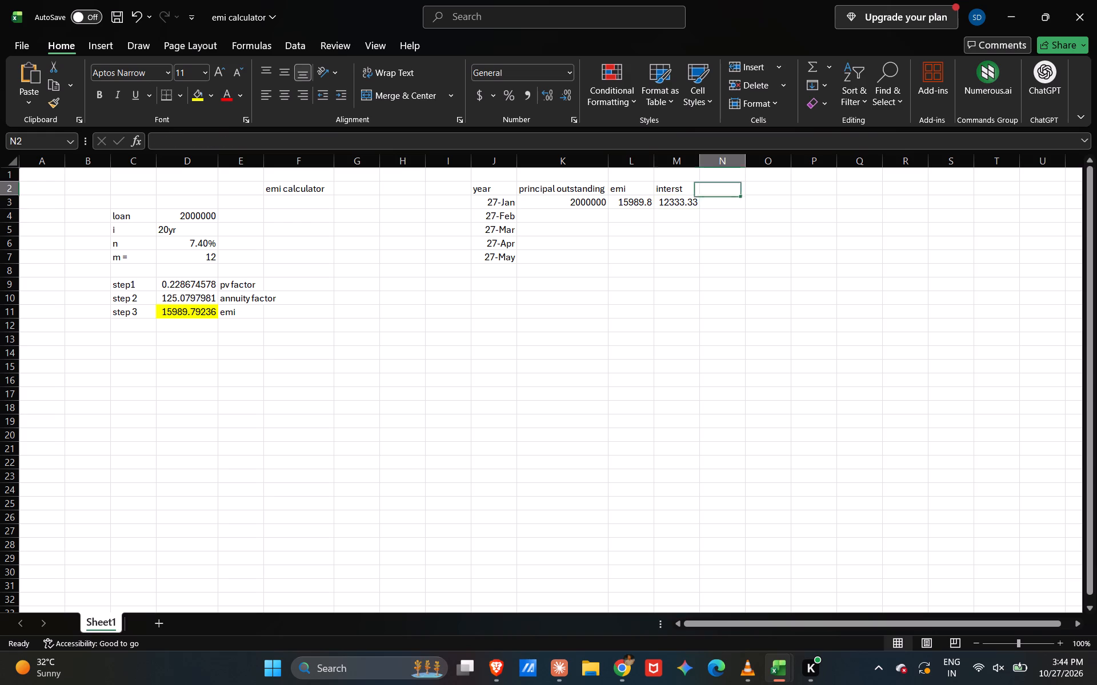
{"action": "type", "text": "prin redek"}
{"action": "key", "text": "BackSpace"}
{"action": "type", "text": "mption"}
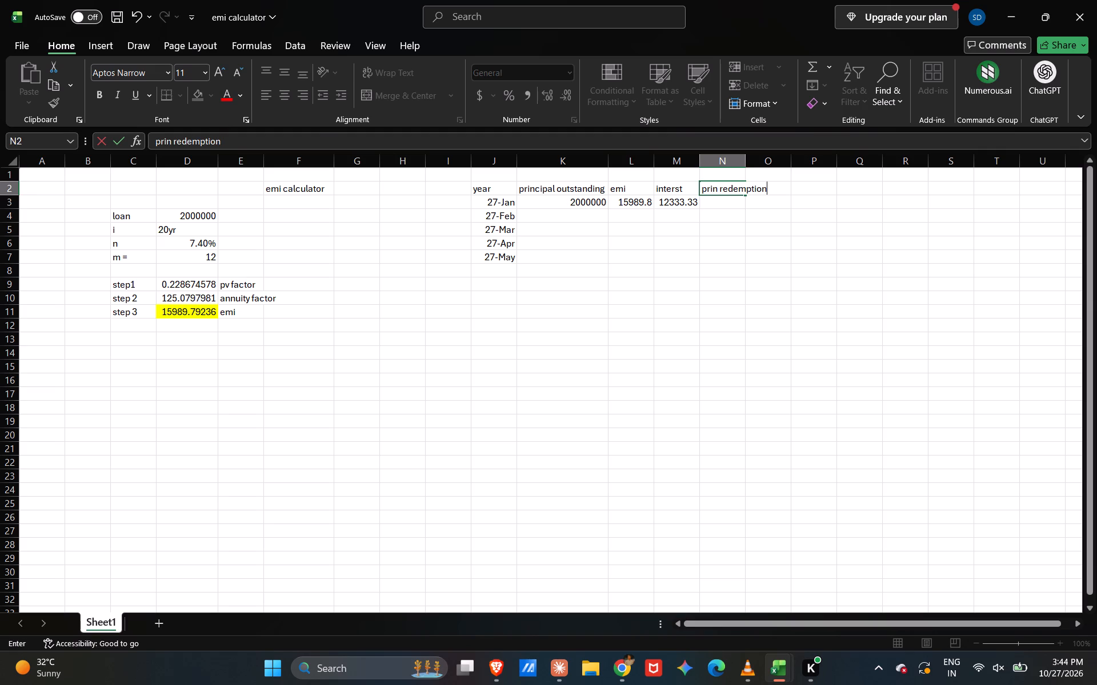
{"action": "key", "text": "Return"}
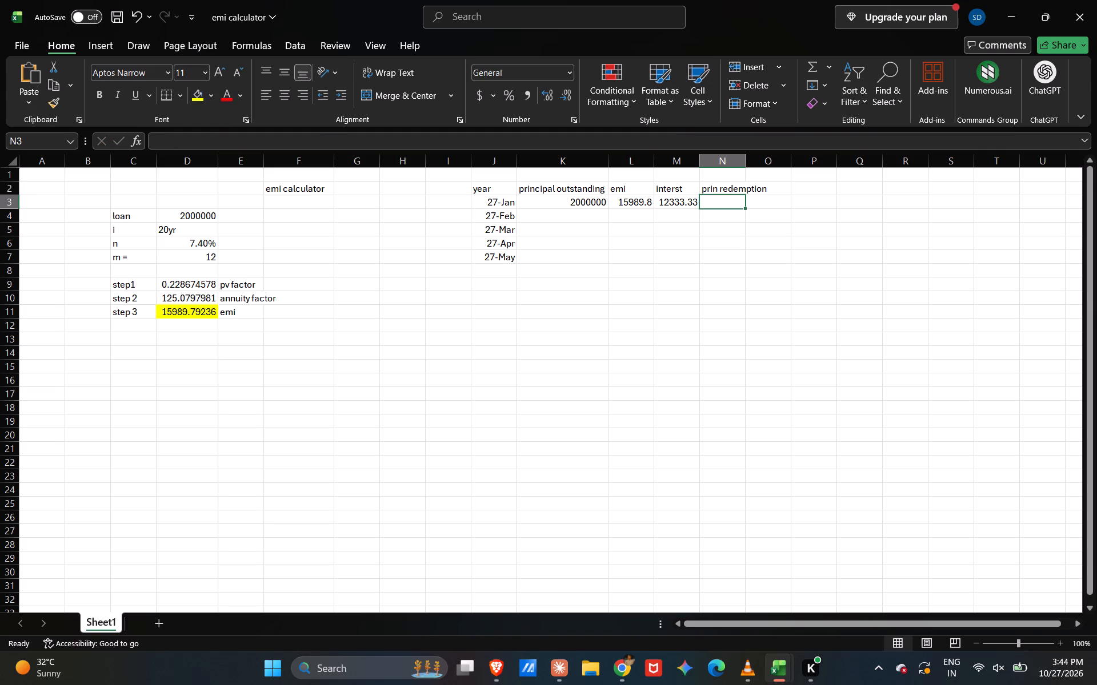
Calculate the January principal redemption in N3 as emi minus interest with the formula =L3-M3.
{"action": "key", "text": "equal"}
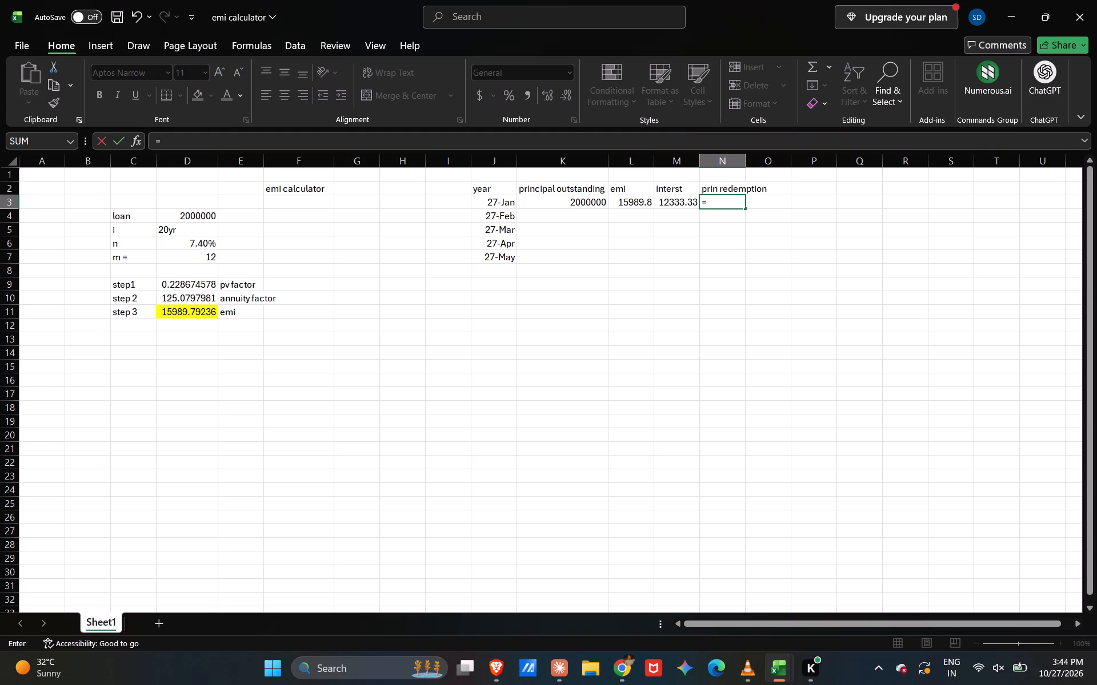
{"action": "left_click", "coordinate": [629, 209], "text": "shift"}
{"action": "left_click", "coordinate": [634, 204], "text": "shift"}
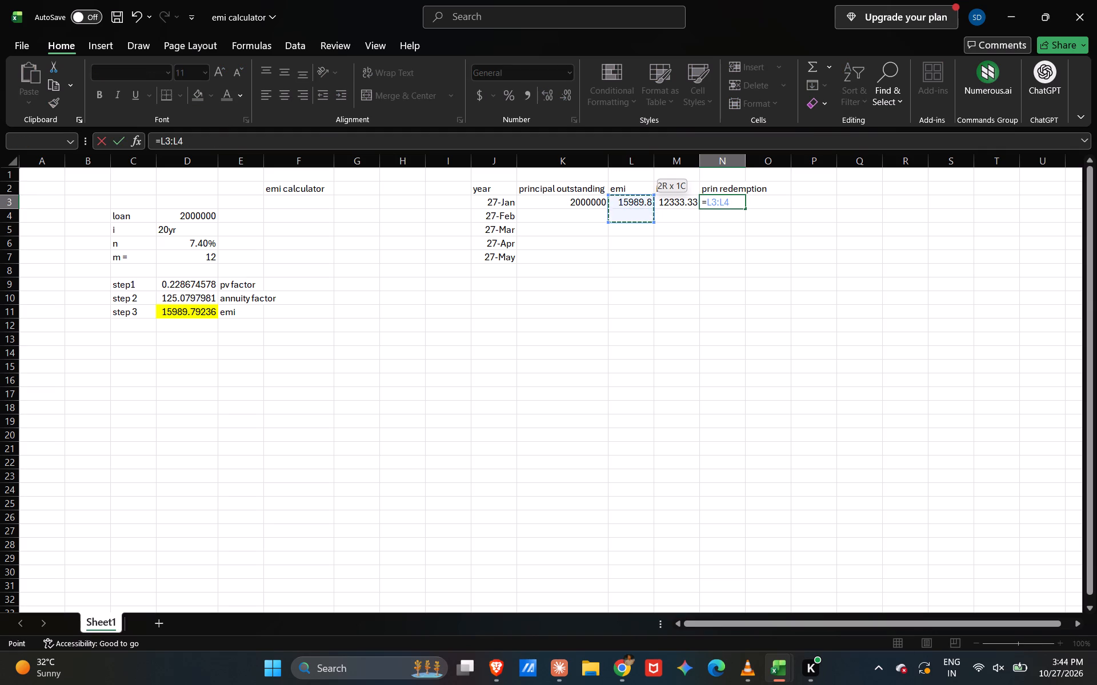
{"action": "key", "text": "BackSpace"}
{"action": "key", "text": "BackSpace"}
{"action": "key", "text": "BackSpace"}
{"action": "key", "text": "BackSpace"}
{"action": "key", "text": "BackSpace"}
{"action": "left_click", "coordinate": [634, 204], "text": "shift"}
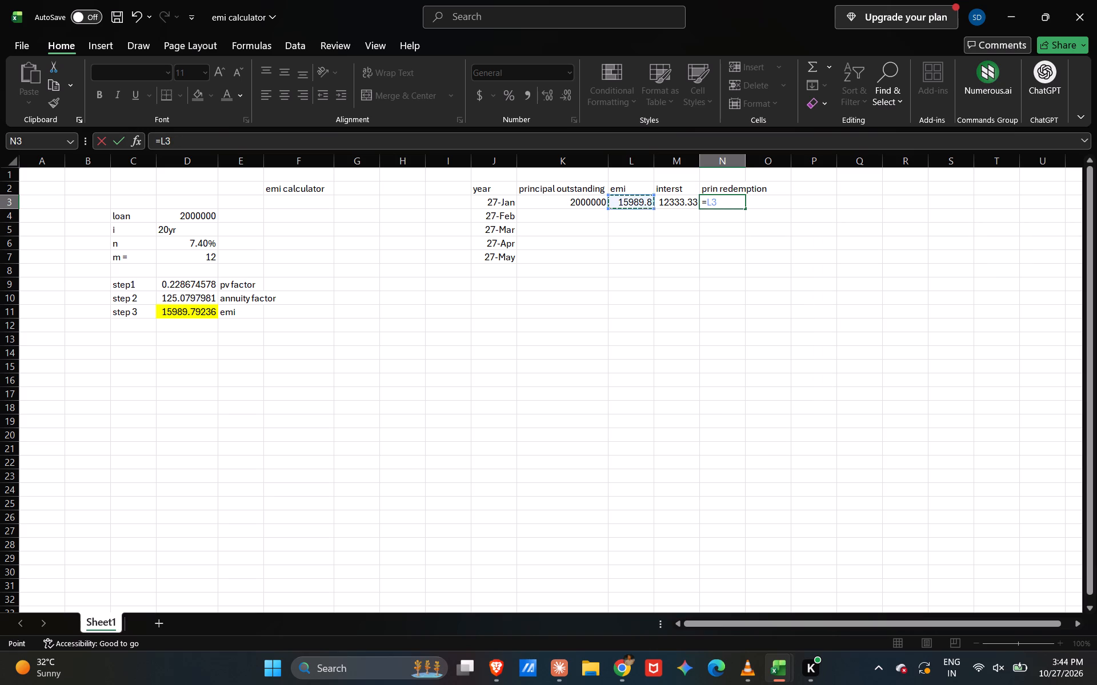
{"action": "key", "text": "minus"}
{"action": "left_click", "coordinate": [680, 205], "text": "shift"}
{"action": "key", "text": "Return"}
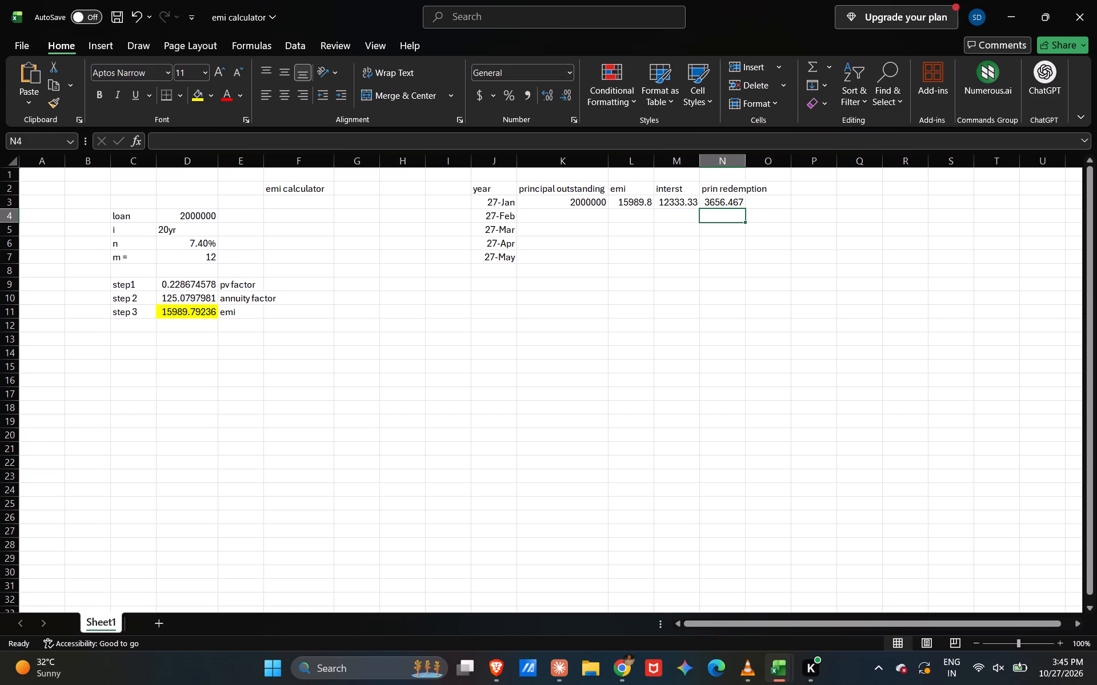
Enter the heading loan outstanding in O2, beside the prin redemption heading.
{"action": "left_click", "coordinate": [796, 191]}
{"action": "left_click", "coordinate": [782, 190]}
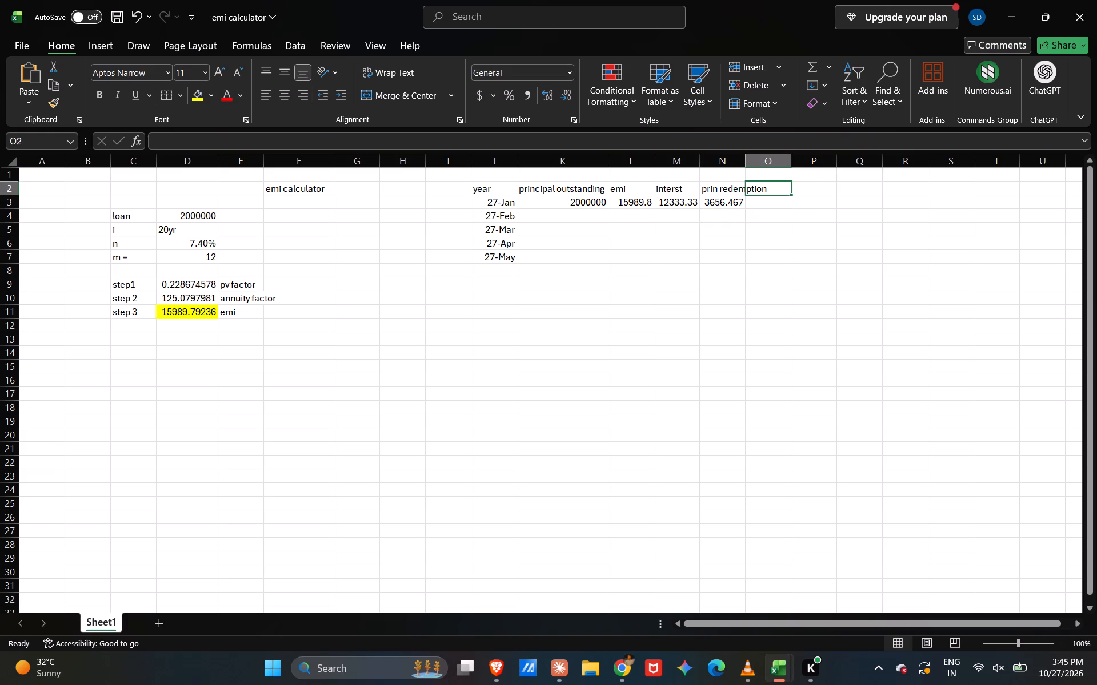
{"action": "type", "text": "loan"}
{"action": "key", "text": "space"}
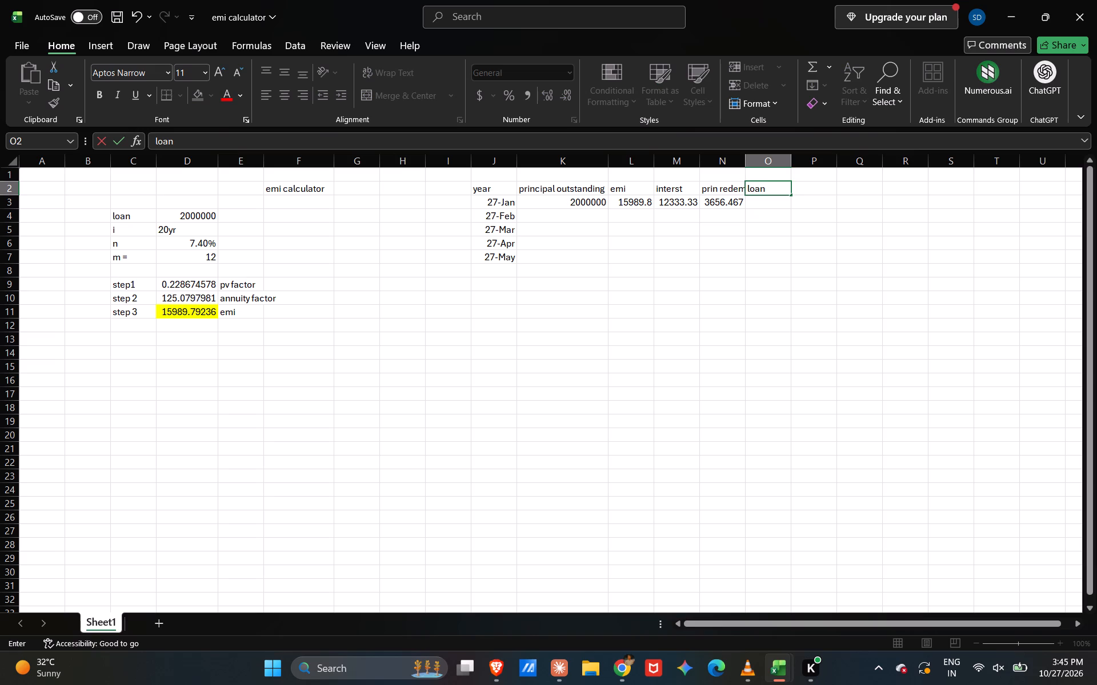
{"action": "type", "text": "oust"}
{"action": "key", "text": "BackSpace"}
{"action": "key", "text": "BackSpace"}
{"action": "type", "text": "tsta"}
{"action": "type", "text": "nding"}
{"action": "key", "text": "Return"}
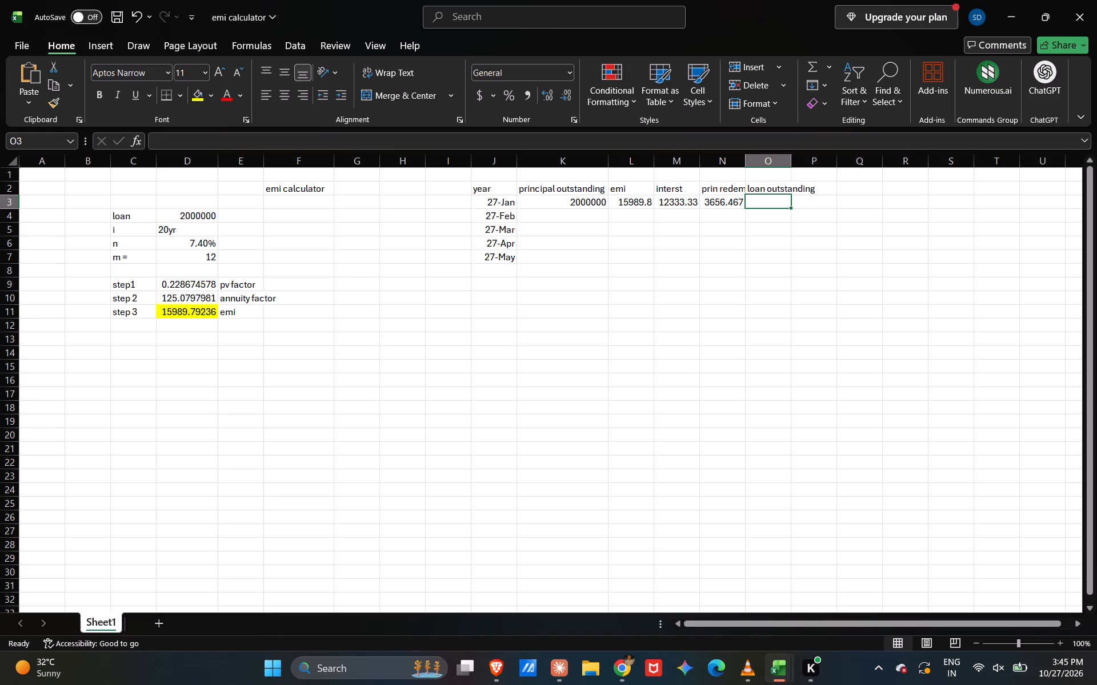
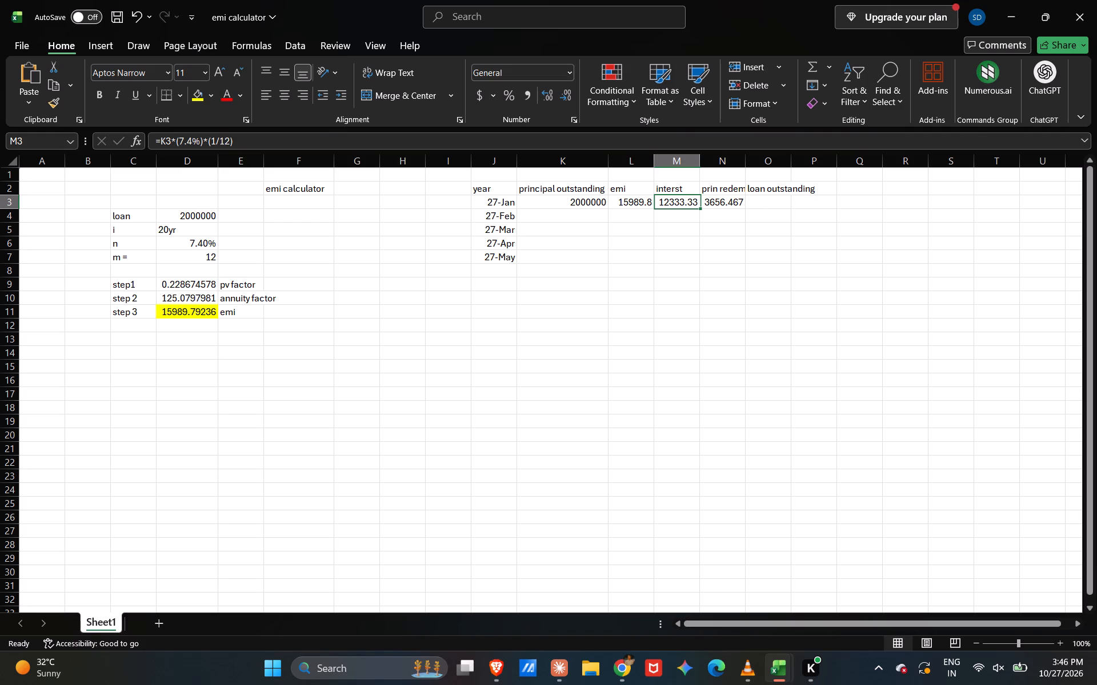
Calculate the January loan outstanding in O3 as principal outstanding minus principal redemption with the formula =K3-N3.
{"action": "left_click", "coordinate": [774, 198]}
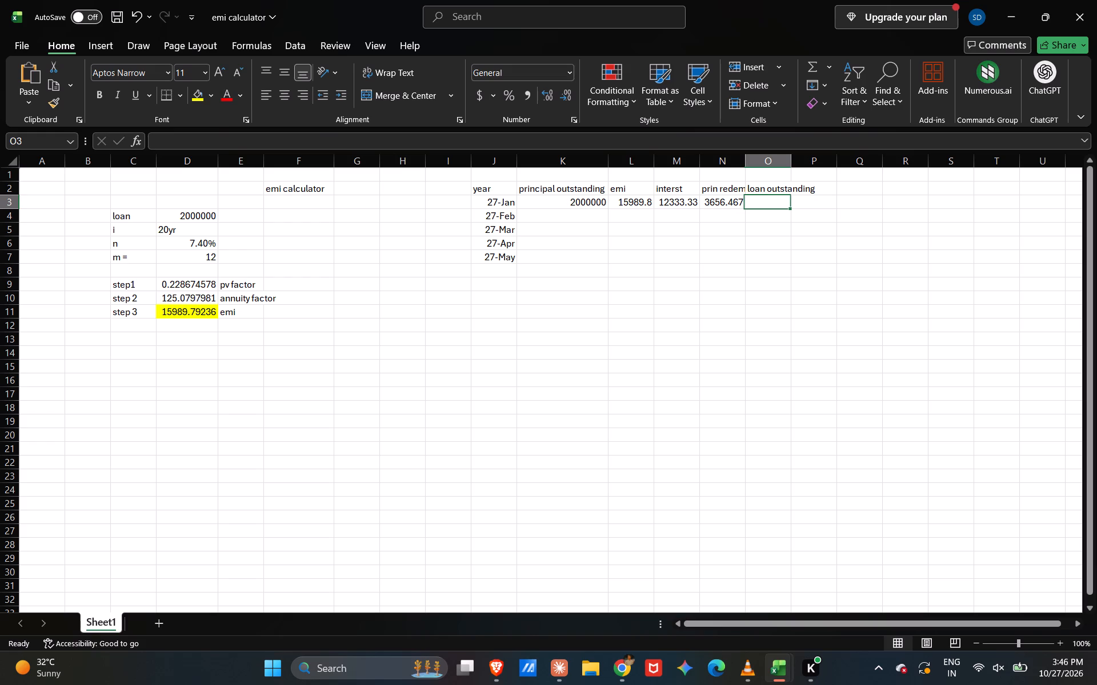
{"action": "key", "text": "equal"}
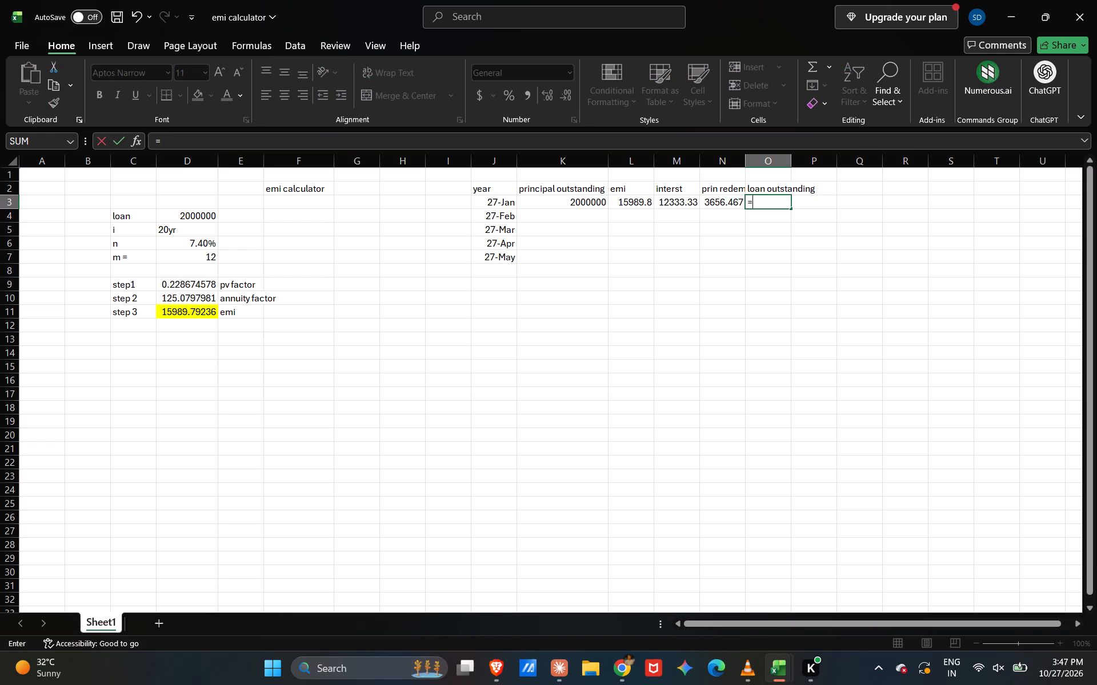
{"action": "left_click", "coordinate": [592, 202], "text": "shift"}
{"action": "key", "text": "minus"}
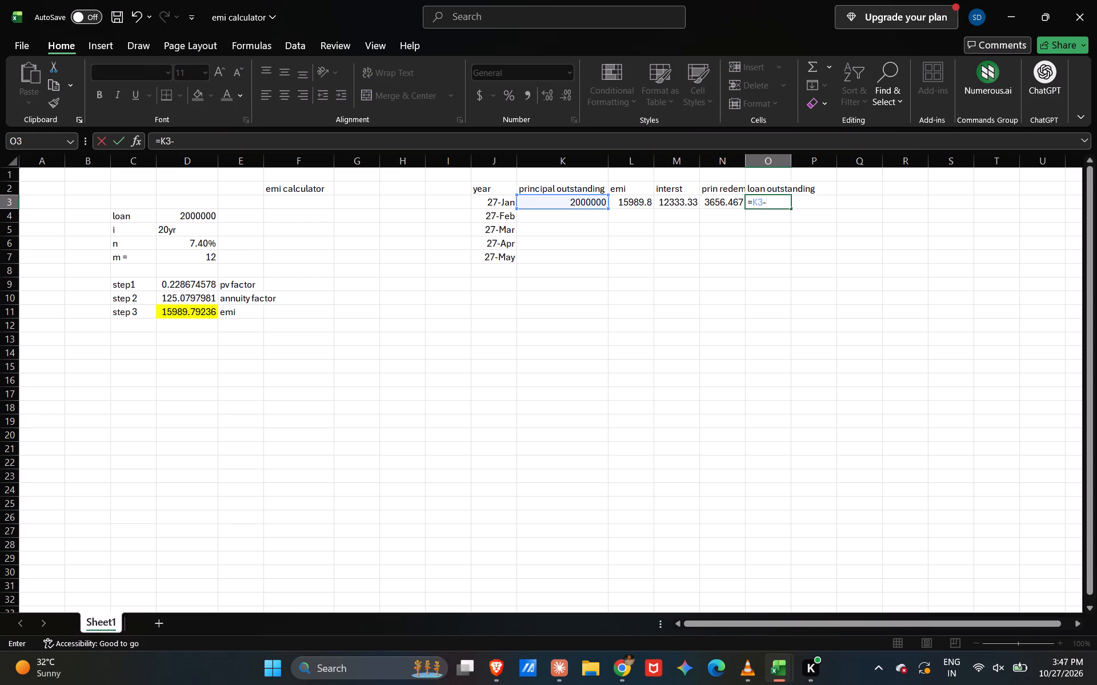
{"action": "left_click", "coordinate": [724, 204], "text": "shift"}
{"action": "key", "text": "Return"}
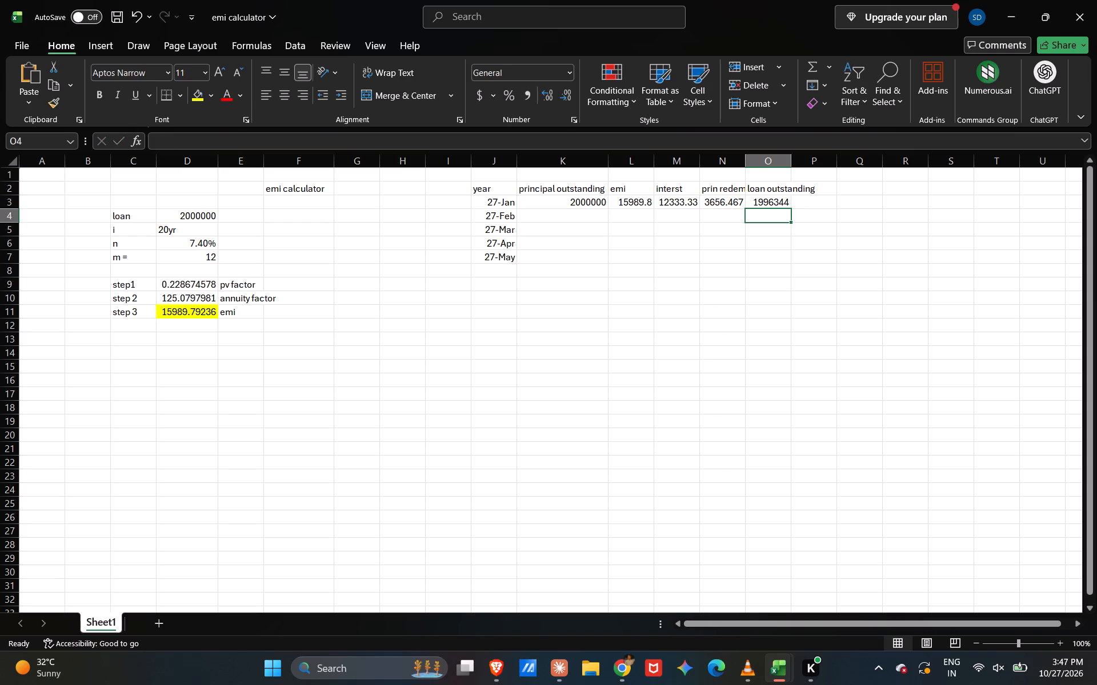
Widen column O so the loan outstanding heading fits inside it.
{"action": "left_click_drag", "start_coordinate": [794, 155], "coordinate": [823, 151]}
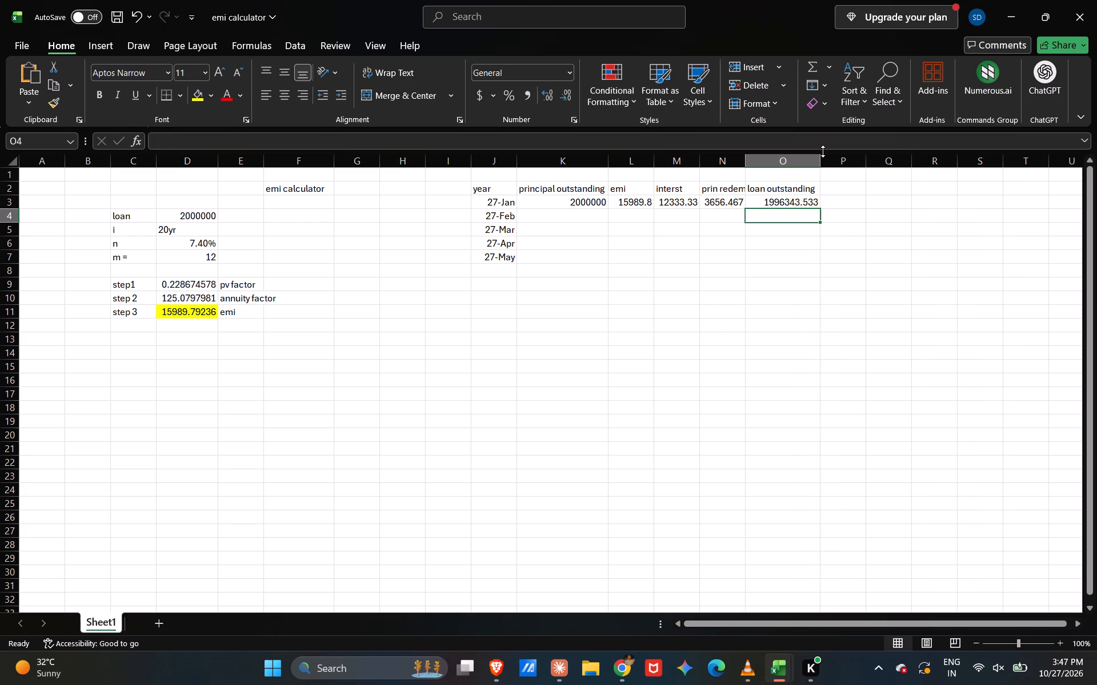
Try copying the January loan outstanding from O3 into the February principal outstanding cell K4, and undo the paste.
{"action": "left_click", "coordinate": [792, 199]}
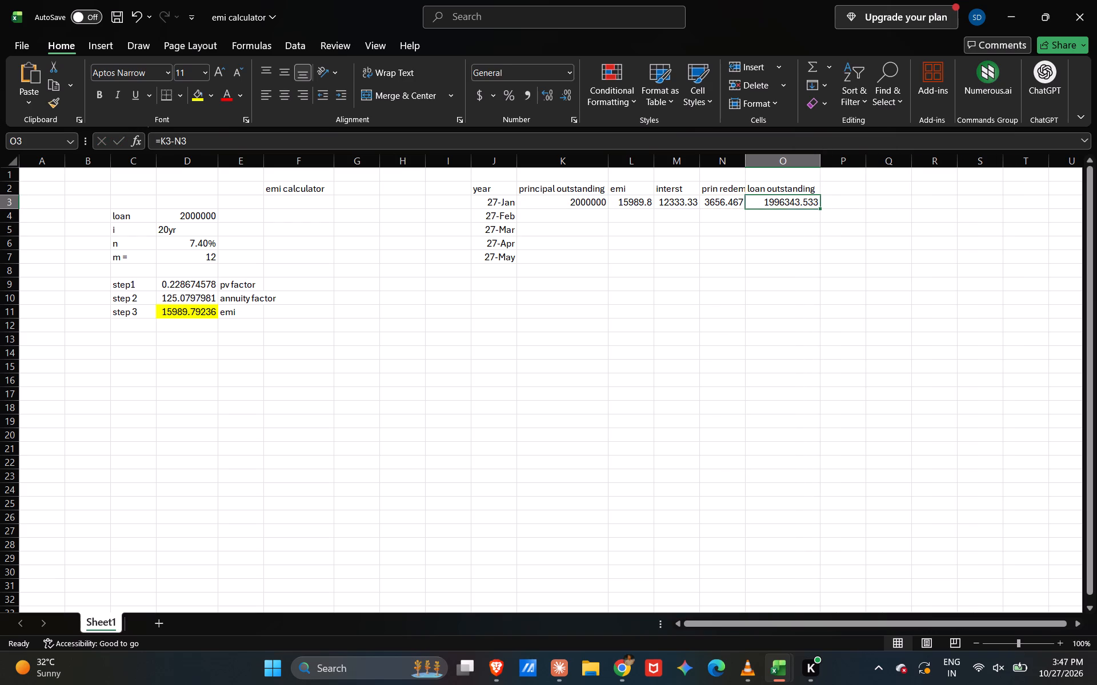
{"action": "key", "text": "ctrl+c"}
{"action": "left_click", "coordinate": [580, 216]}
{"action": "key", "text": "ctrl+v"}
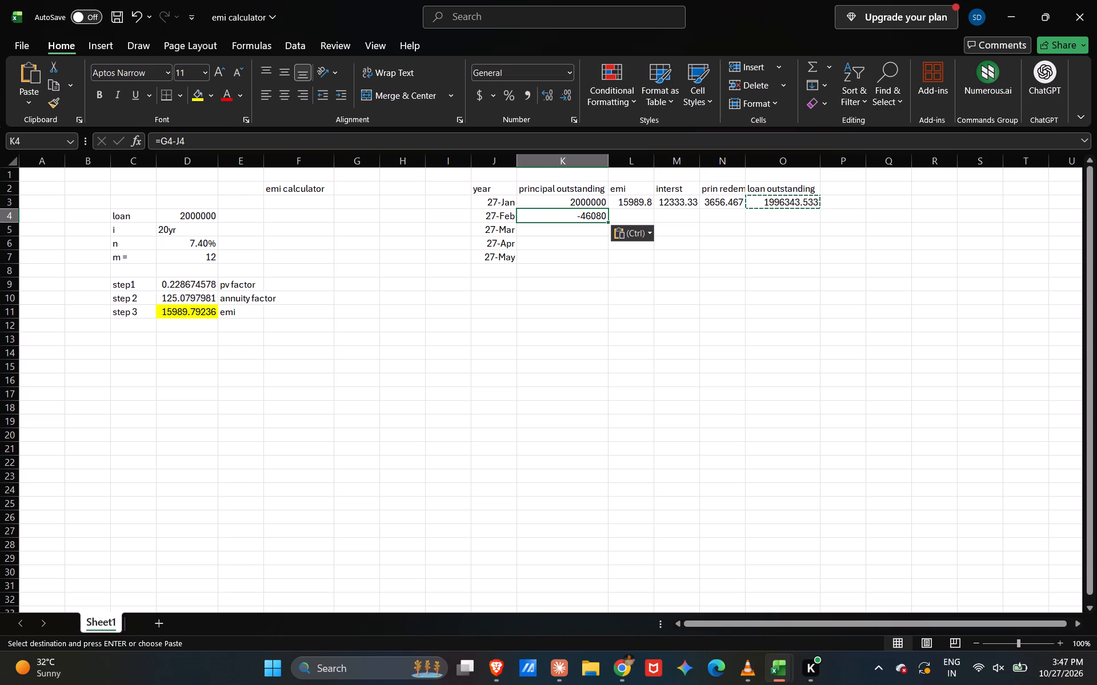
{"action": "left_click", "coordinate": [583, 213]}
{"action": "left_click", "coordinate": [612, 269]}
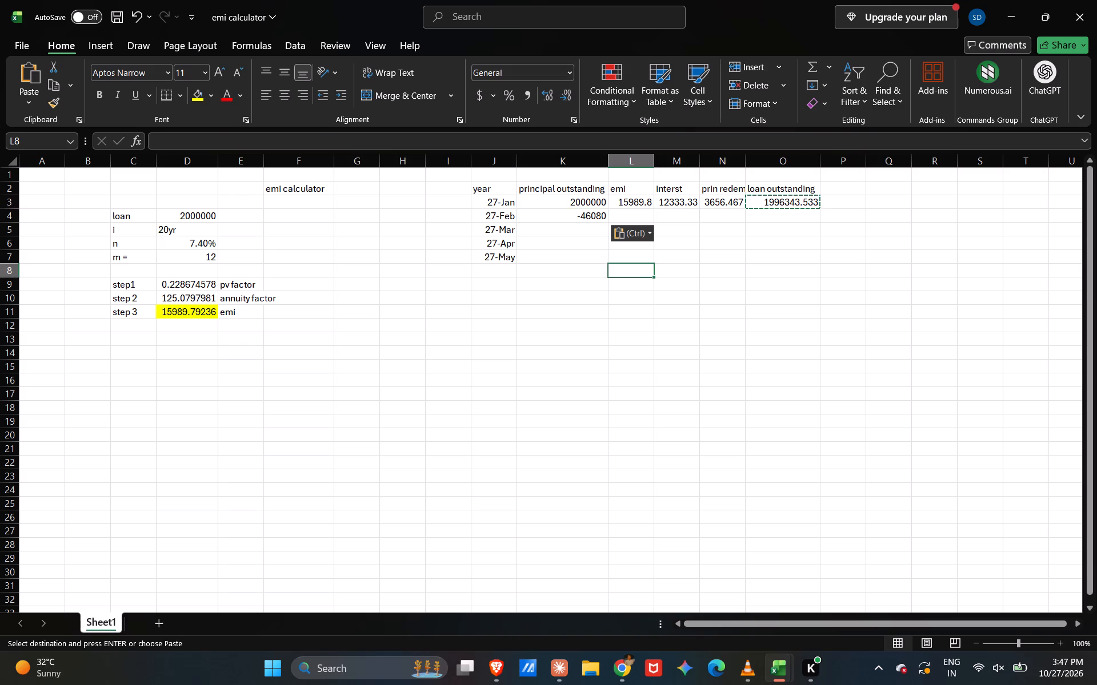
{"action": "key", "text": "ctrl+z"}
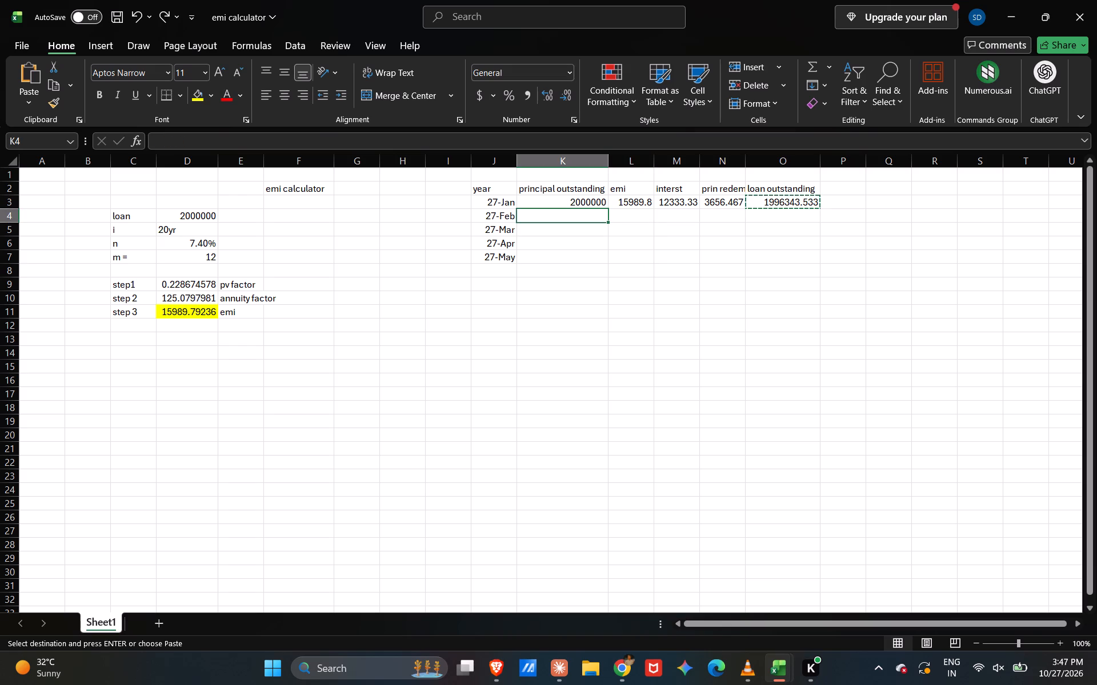
Enter 1996343.53 as the February principal outstanding in K4, taken from the January loan outstanding in O3.
{"action": "left_click", "coordinate": [787, 204]}
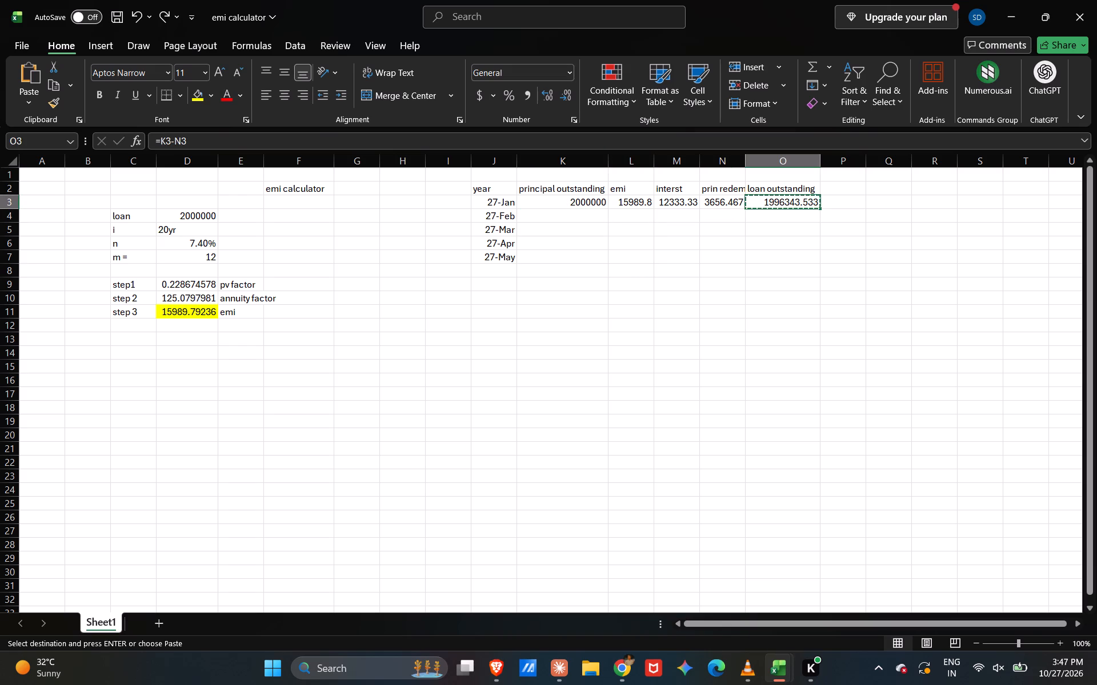
{"action": "left_click_drag", "start_coordinate": [763, 201], "coordinate": [779, 202]}
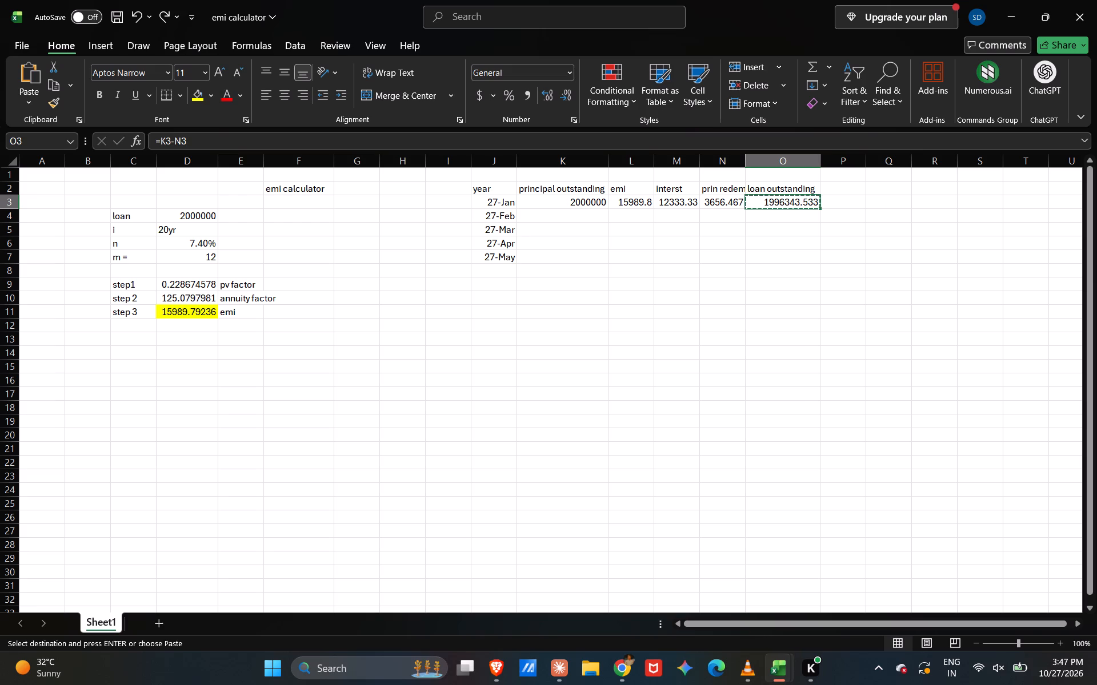
{"action": "double_click", "coordinate": [779, 202]}
{"action": "key", "text": "Return"}
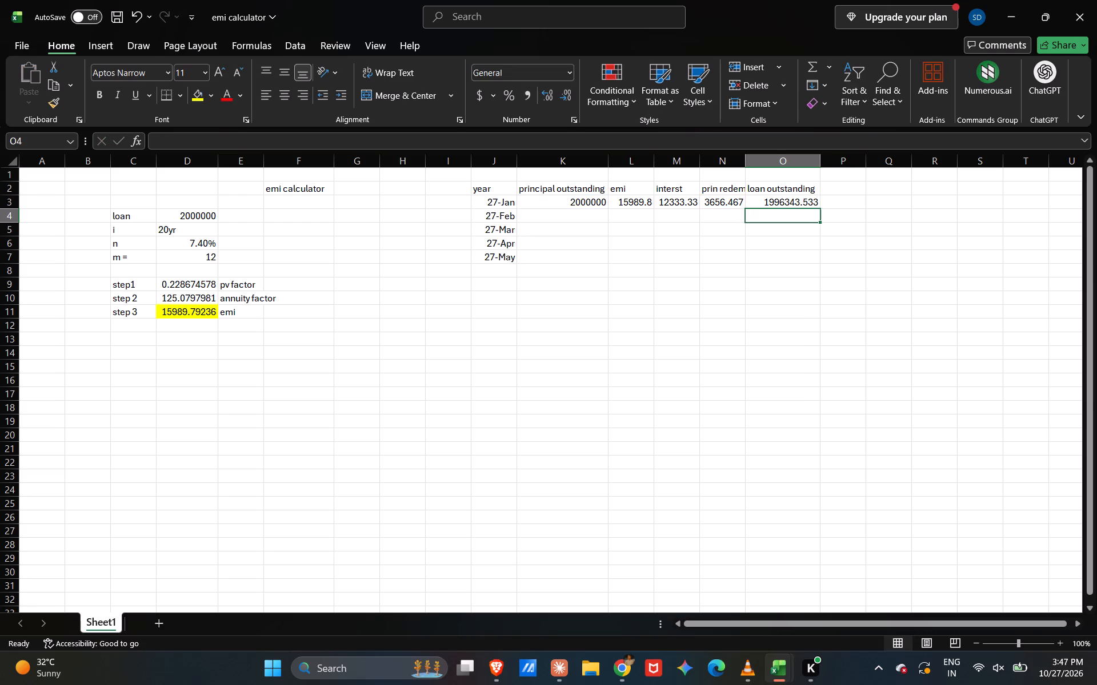
{"action": "left_click", "coordinate": [820, 228]}
{"action": "left_click", "coordinate": [790, 207]}
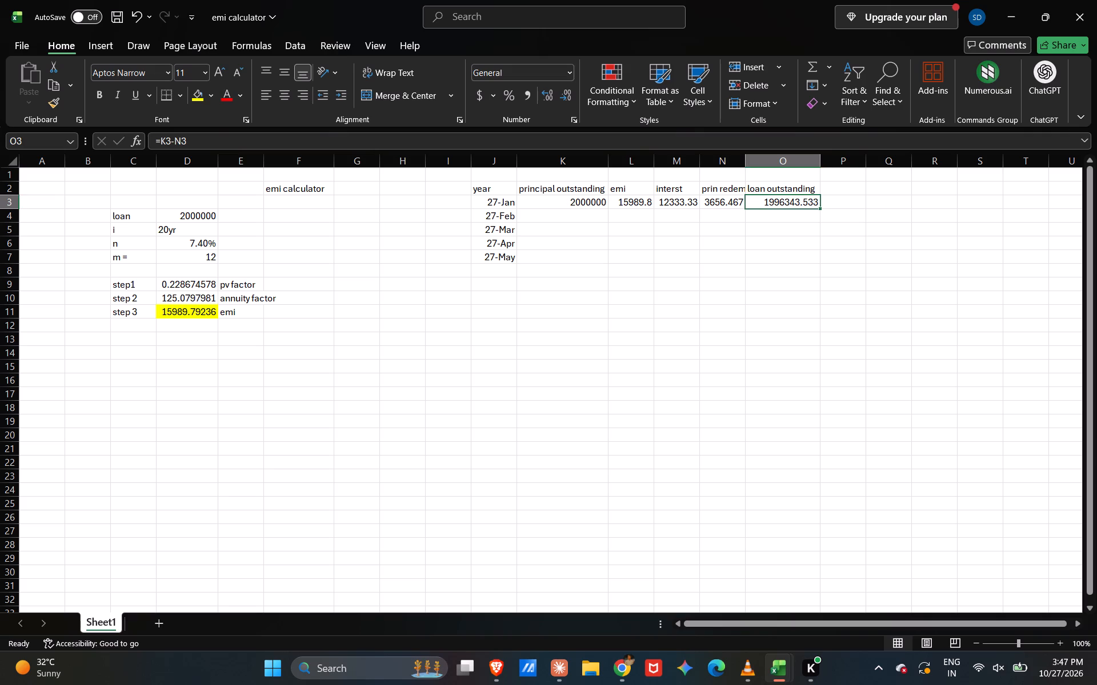
{"action": "left_click", "coordinate": [566, 217]}
{"action": "type", "text": "199"}
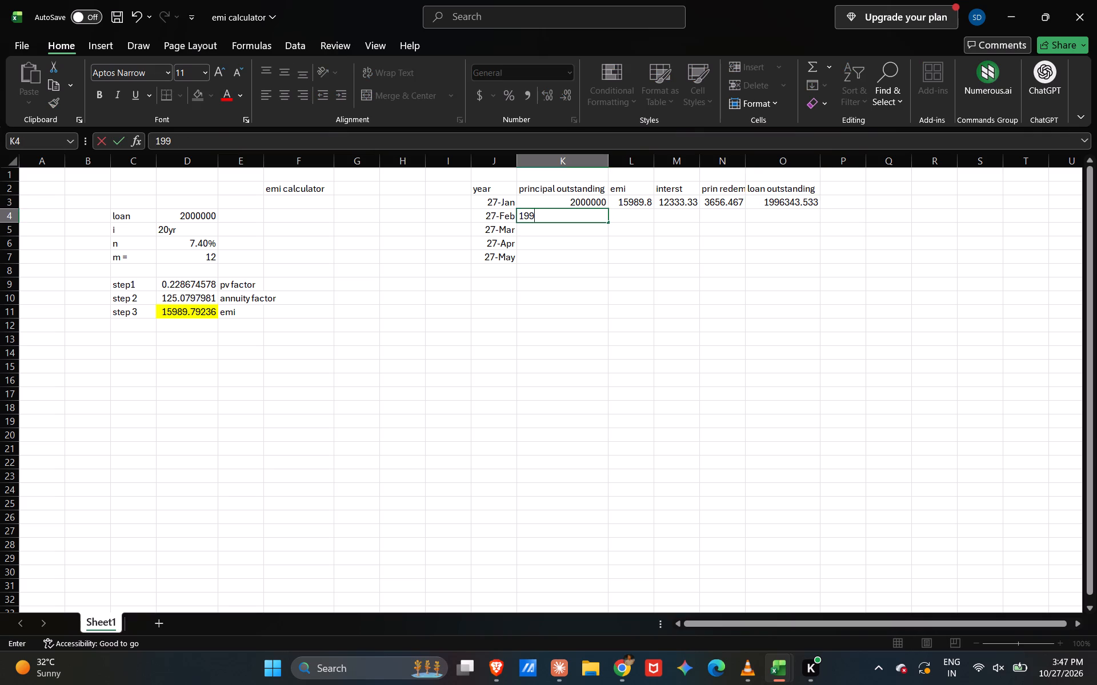
{"action": "type", "text": "6343.53"}
{"action": "key", "text": "Right"}
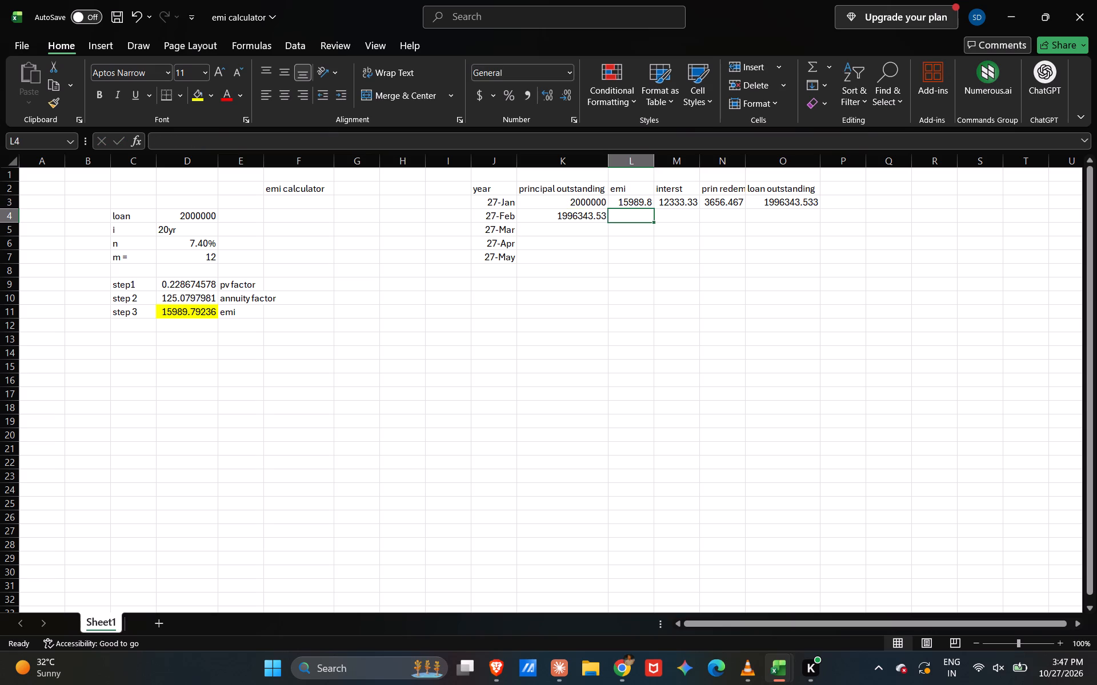
Enter 15989.8 as the February emi in L4, the same amount as in January.
{"action": "left_click", "coordinate": [630, 219]}
{"action": "left_click", "coordinate": [630, 199]}
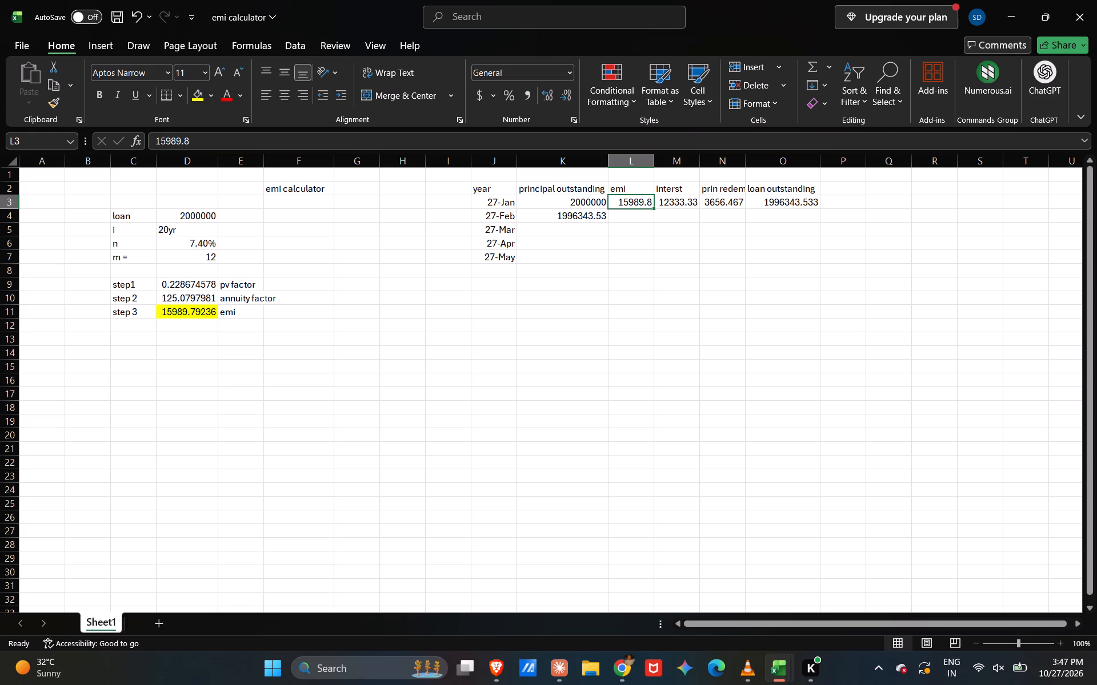
{"action": "left_click", "coordinate": [625, 213]}
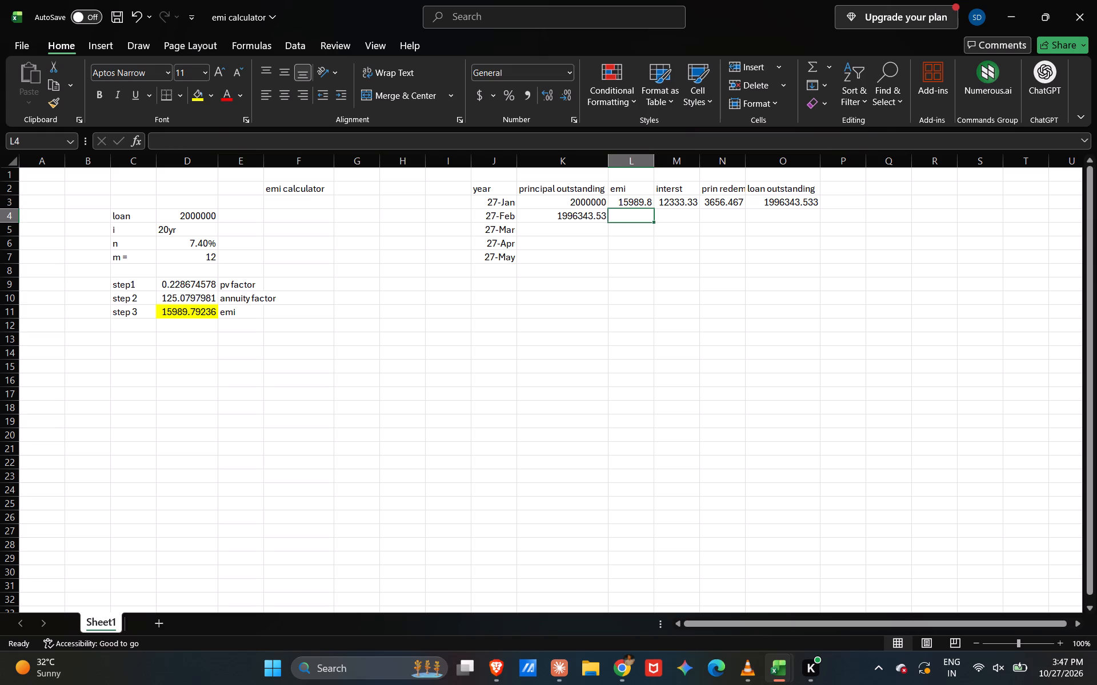
{"action": "type", "text": "159"}
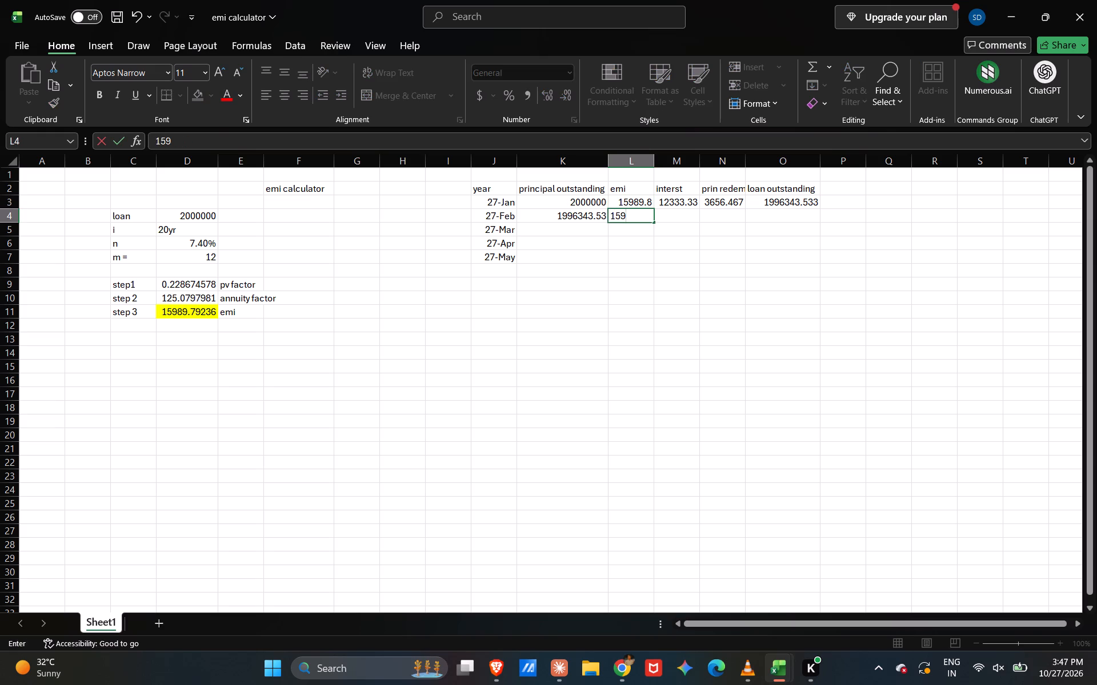
{"action": "type", "text": "89"}
{"action": "key", "text": "period"}
{"action": "key", "text": "8"}
{"action": "key", "text": "Right"}
Calculate the February interest in M4 from the principal outstanding with the formula =K4*7.40*(1/12).
{"action": "left_click", "coordinate": [590, 216], "text": "shift"}
{"action": "double_click", "coordinate": [685, 220]}
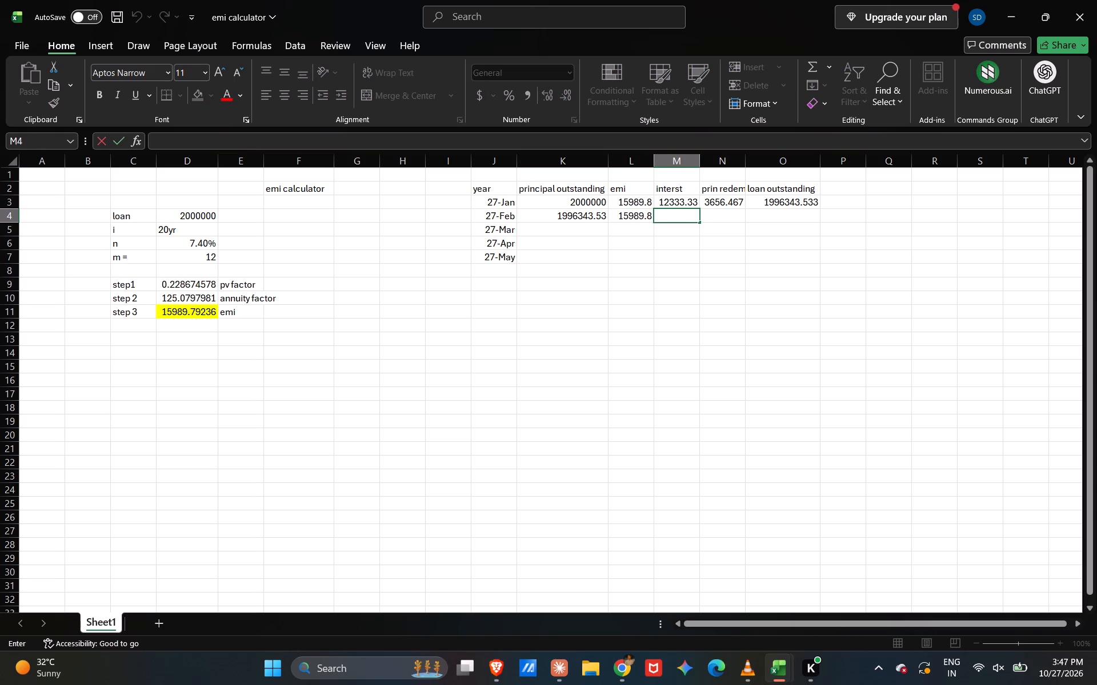
{"action": "key", "text": "equal"}
{"action": "left_click", "coordinate": [573, 220], "text": "shift"}
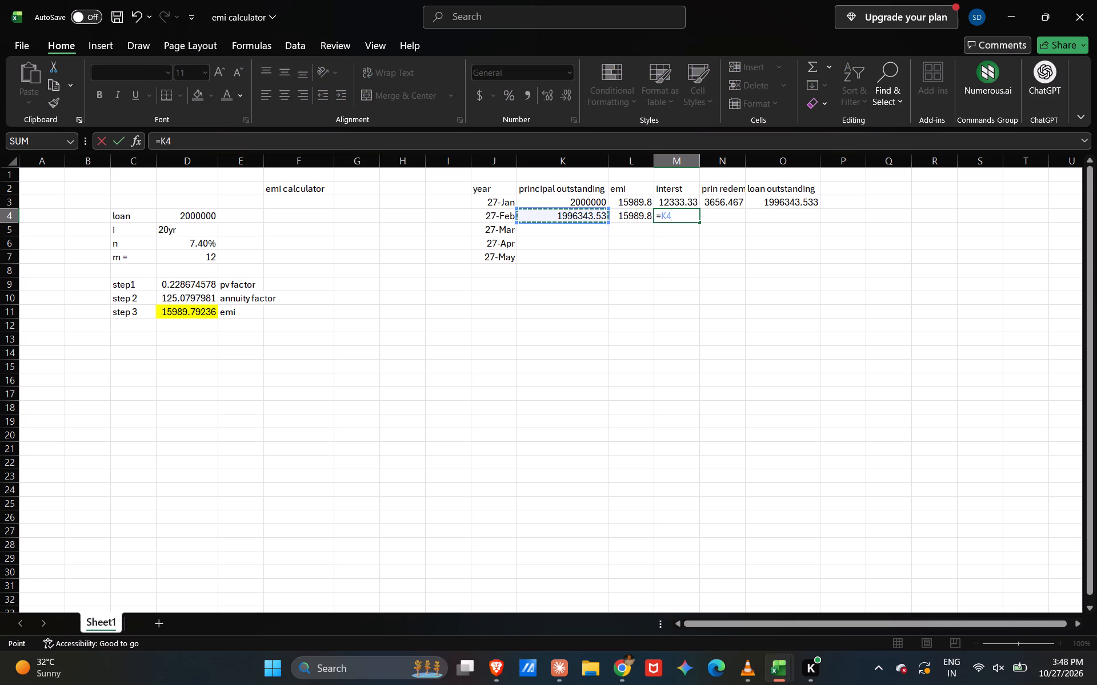
{"action": "key", "text": "shift+asterisk"}
{"action": "type", "text": "7.40"}
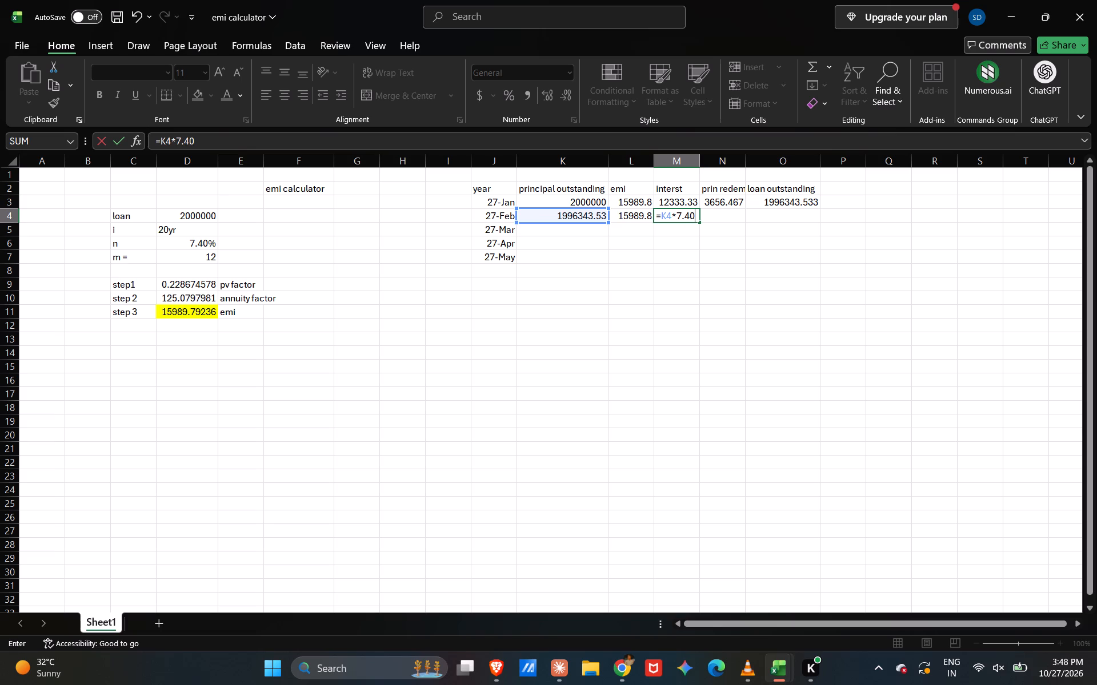
{"action": "key", "text": "shift+parenright"}
{"action": "key", "text": "Left"}
{"action": "key", "text": "Left"}
{"action": "key", "text": "Return"}
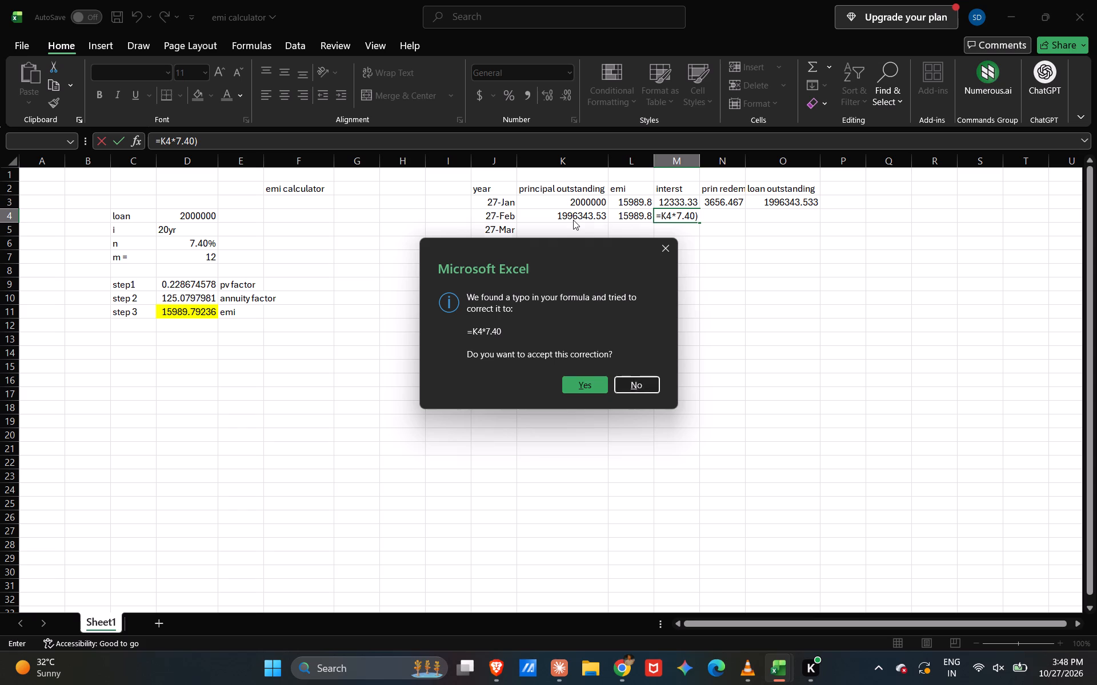
{"action": "key", "text": "Return"}
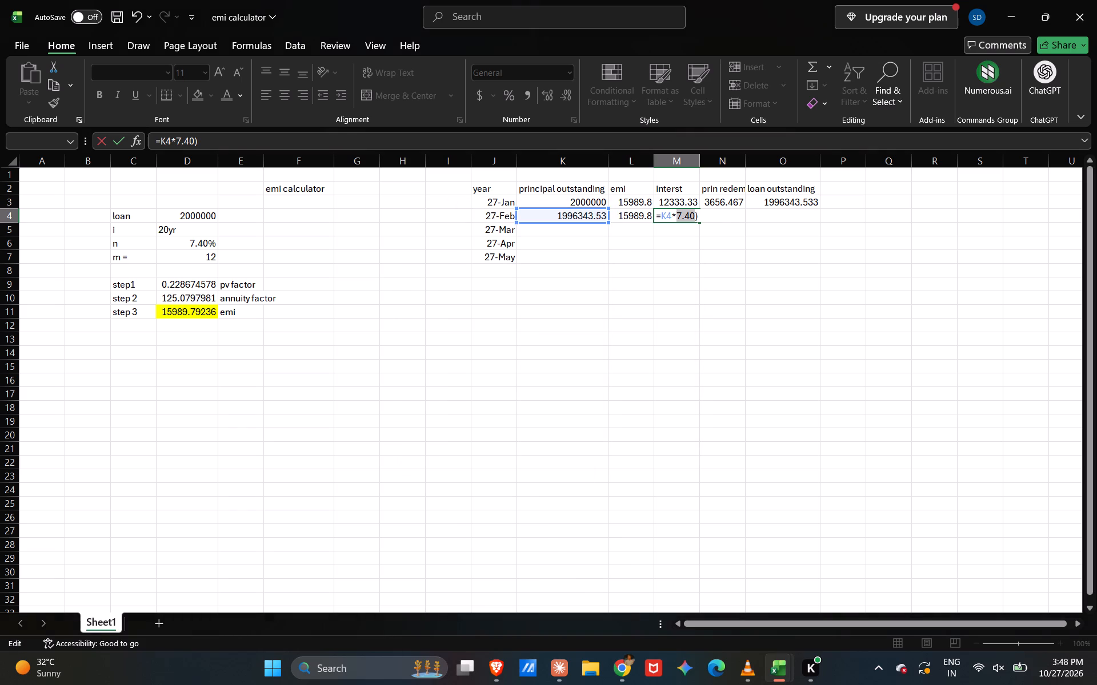
{"action": "key", "text": "Right"}
{"action": "key", "text": "Right"}
{"action": "key", "text": "BackSpace"}
{"action": "key", "text": "shift+asterisk"}
{"action": "type", "text": "(1"}
{"action": "key", "text": "slash"}
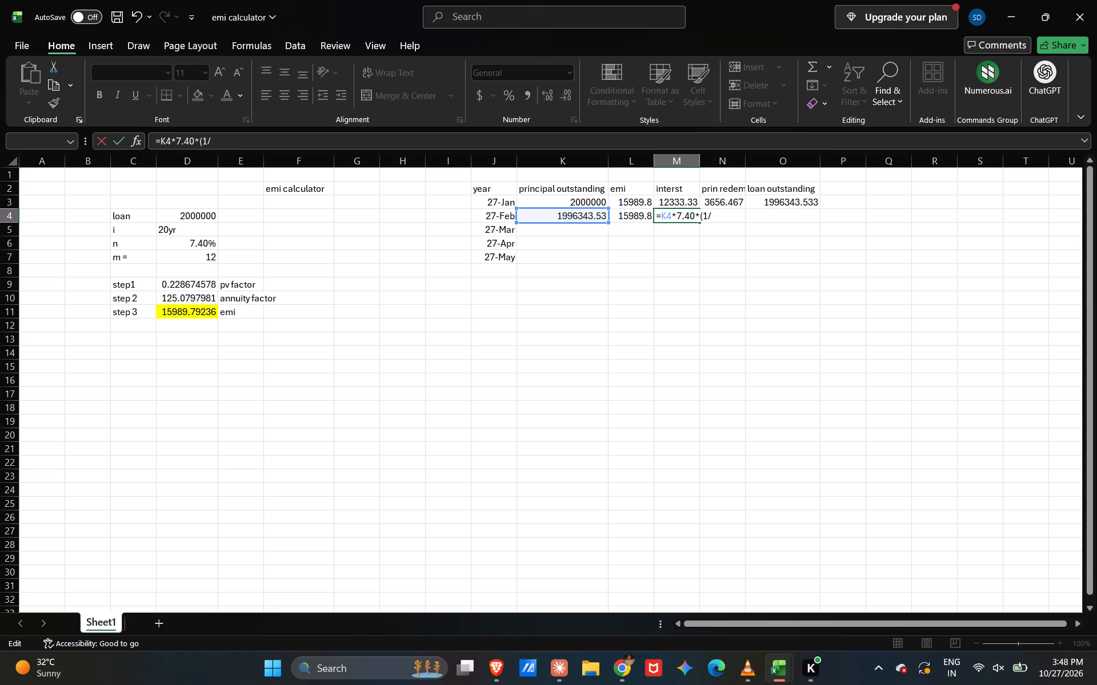
{"action": "type", "text": "12)"}
{"action": "key", "text": "Return"}
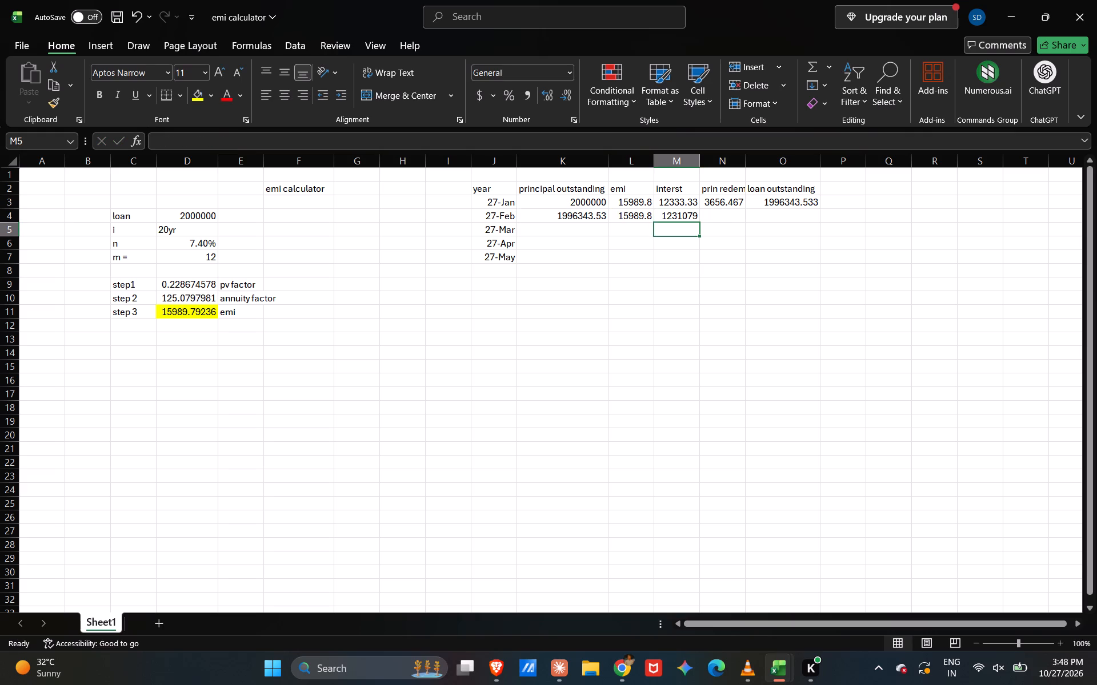
Widen the interst column M to show more decimals of its values.
{"action": "left_click_drag", "start_coordinate": [700, 155], "coordinate": [719, 156]}
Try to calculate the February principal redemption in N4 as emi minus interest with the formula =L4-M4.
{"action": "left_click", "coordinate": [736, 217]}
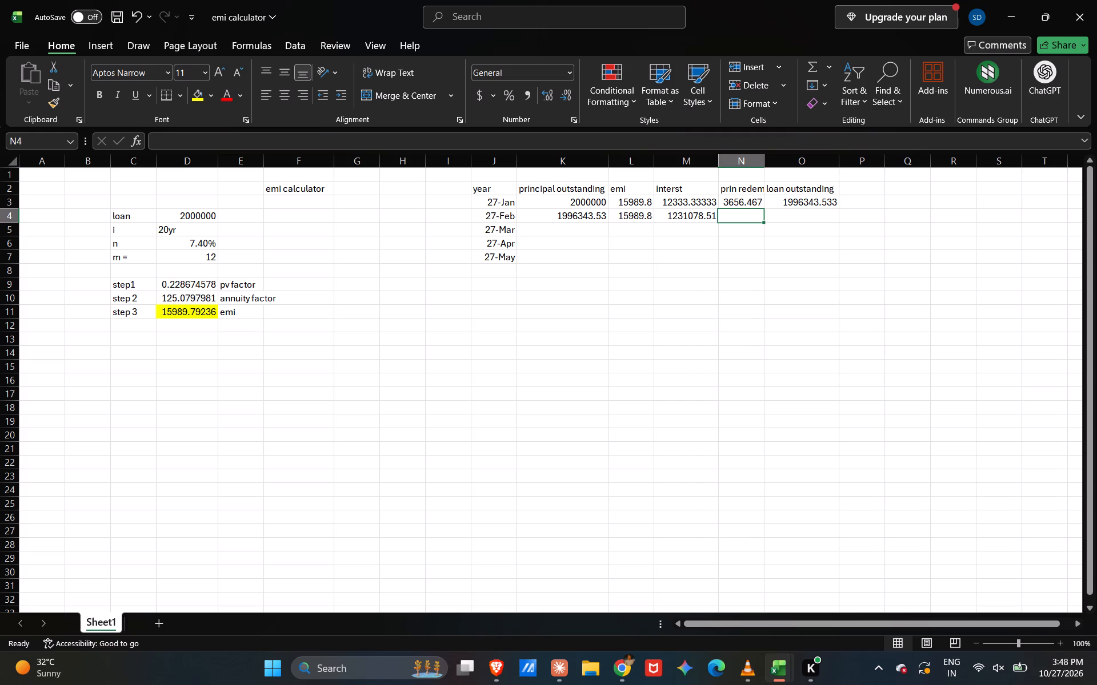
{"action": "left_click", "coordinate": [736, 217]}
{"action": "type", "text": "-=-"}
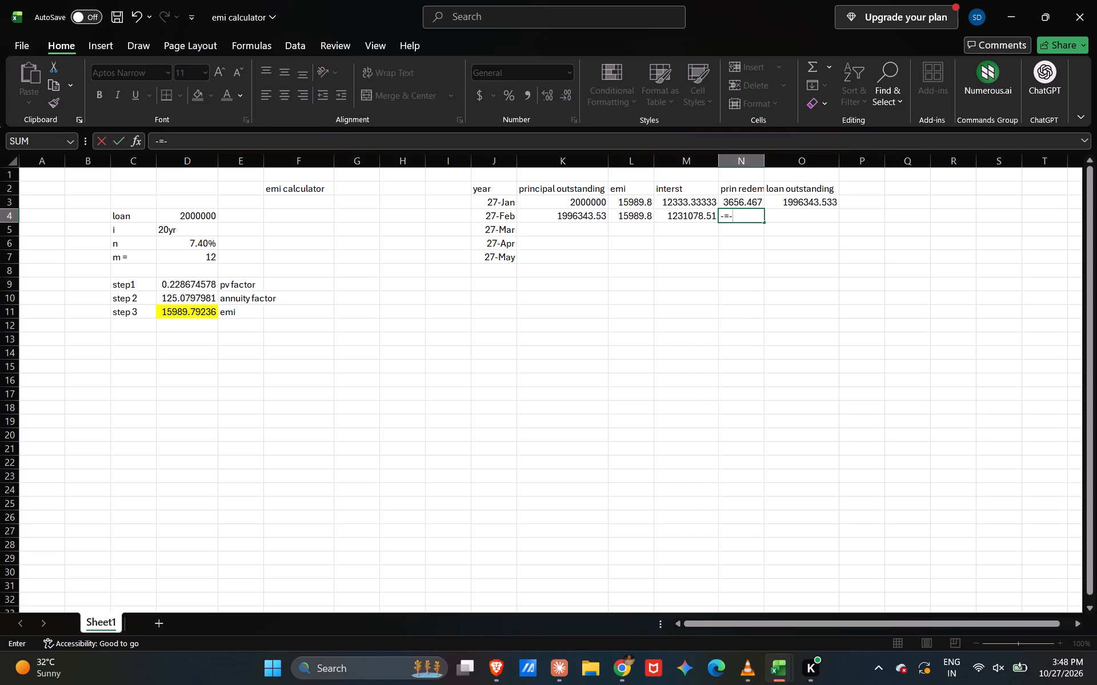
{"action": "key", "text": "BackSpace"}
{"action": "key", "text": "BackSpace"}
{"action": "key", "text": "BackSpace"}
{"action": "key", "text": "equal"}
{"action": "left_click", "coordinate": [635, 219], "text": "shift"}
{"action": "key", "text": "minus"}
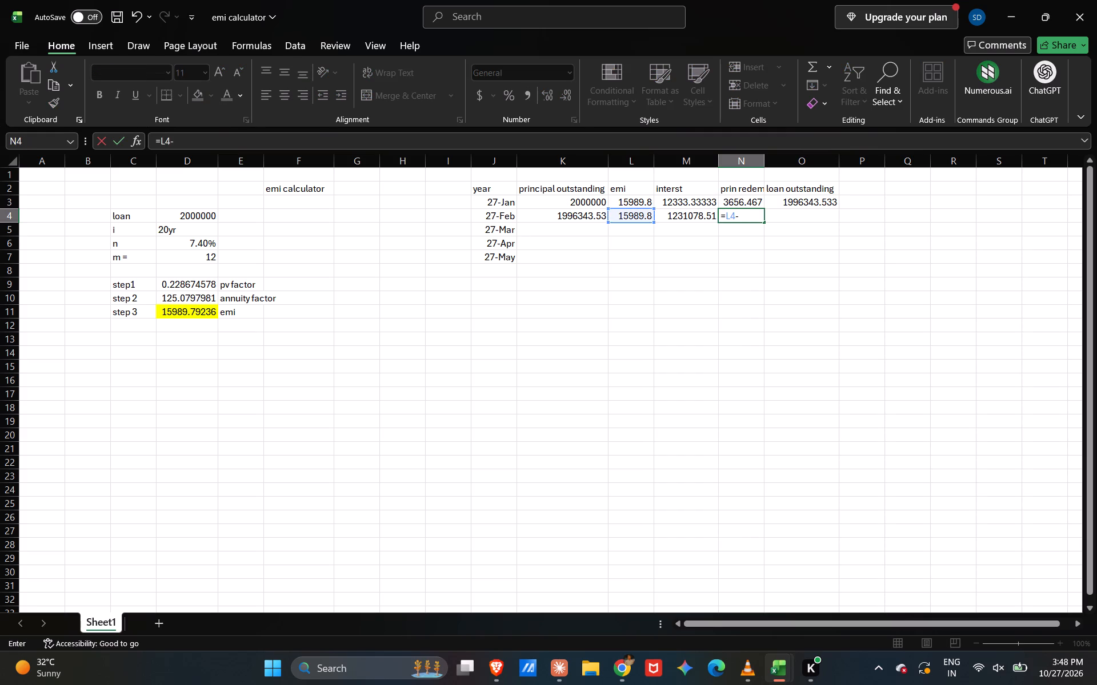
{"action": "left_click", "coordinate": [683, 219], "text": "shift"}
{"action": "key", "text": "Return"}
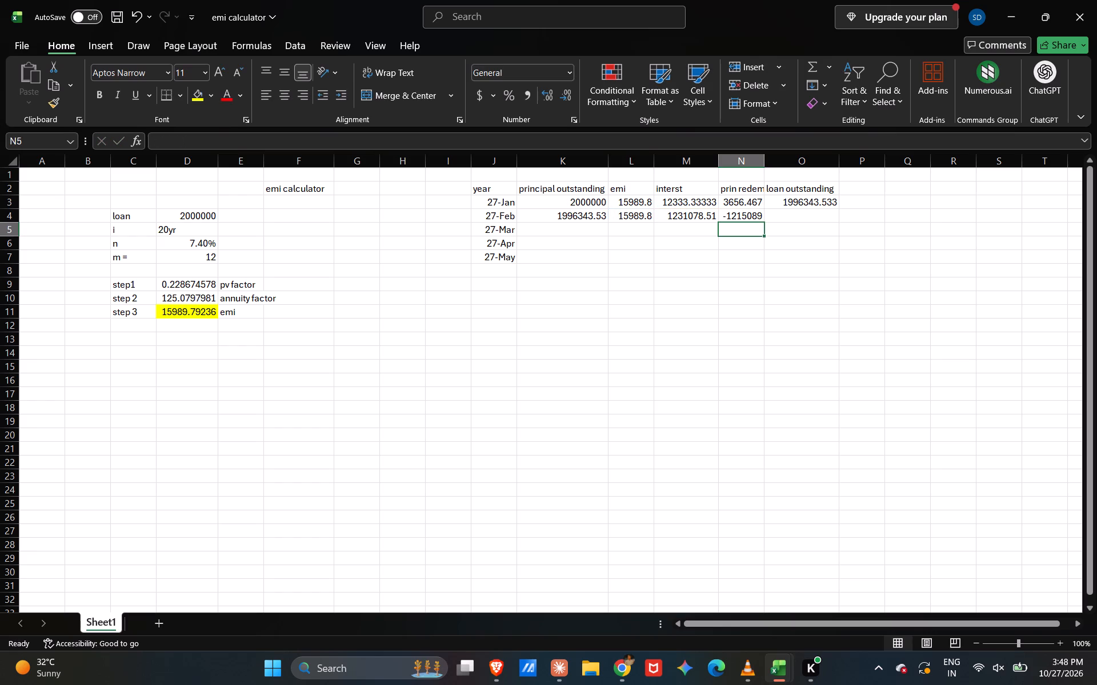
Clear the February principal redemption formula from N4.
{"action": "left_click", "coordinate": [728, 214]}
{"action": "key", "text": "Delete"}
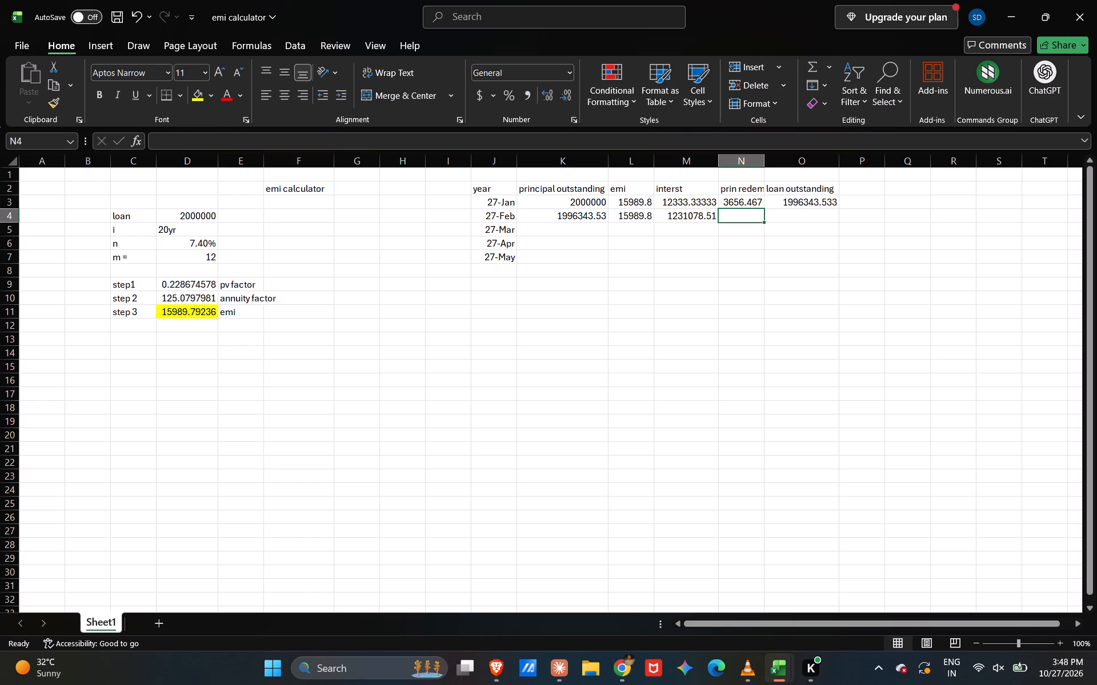
Correct the February interest formula in M4 to use a percentage rate: =K4*7.40%*(1/12).
{"action": "left_click", "coordinate": [703, 216]}
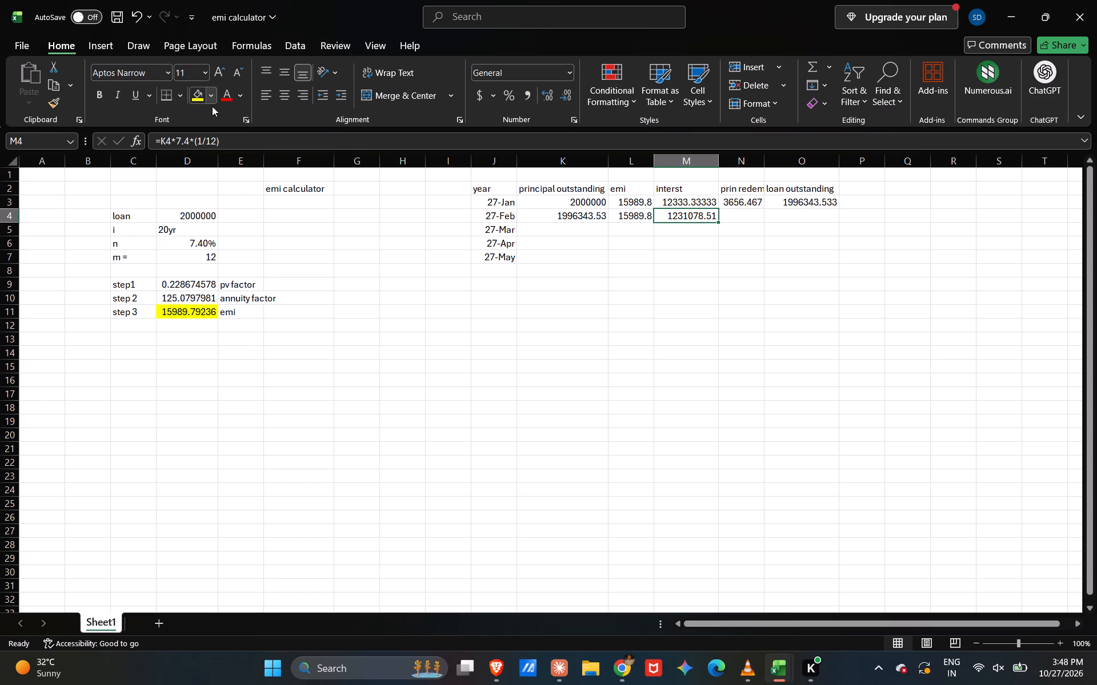
{"action": "left_click", "coordinate": [189, 142]}
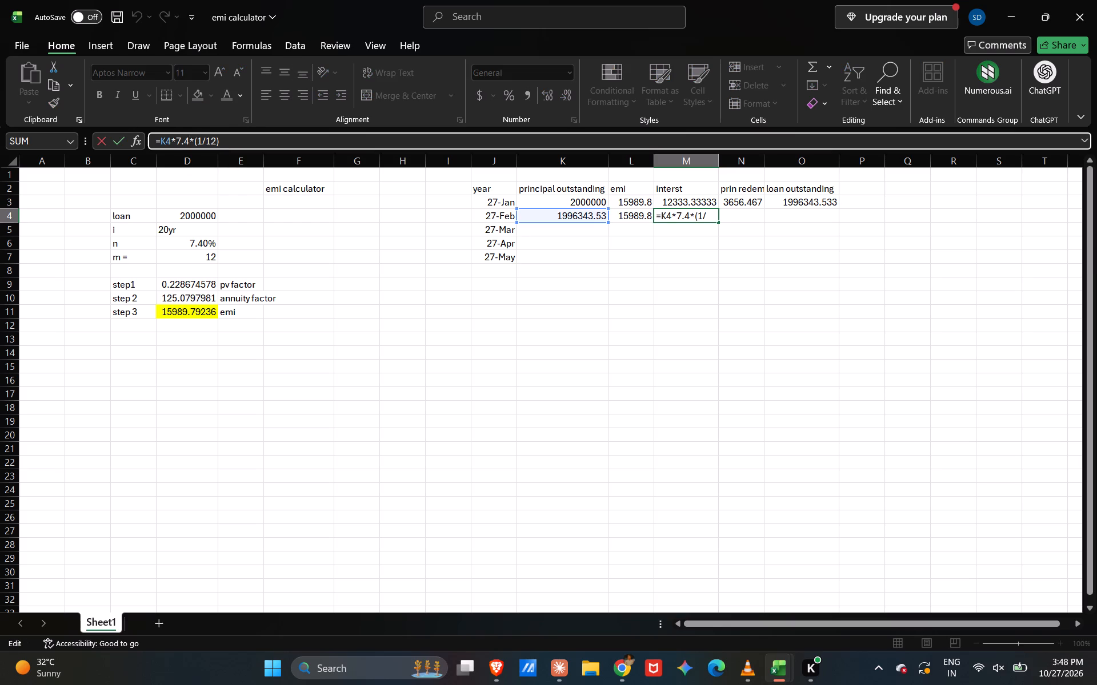
{"action": "key", "text": "0"}
{"action": "key", "text": "shift+percent"}
{"action": "key", "text": "Return"}
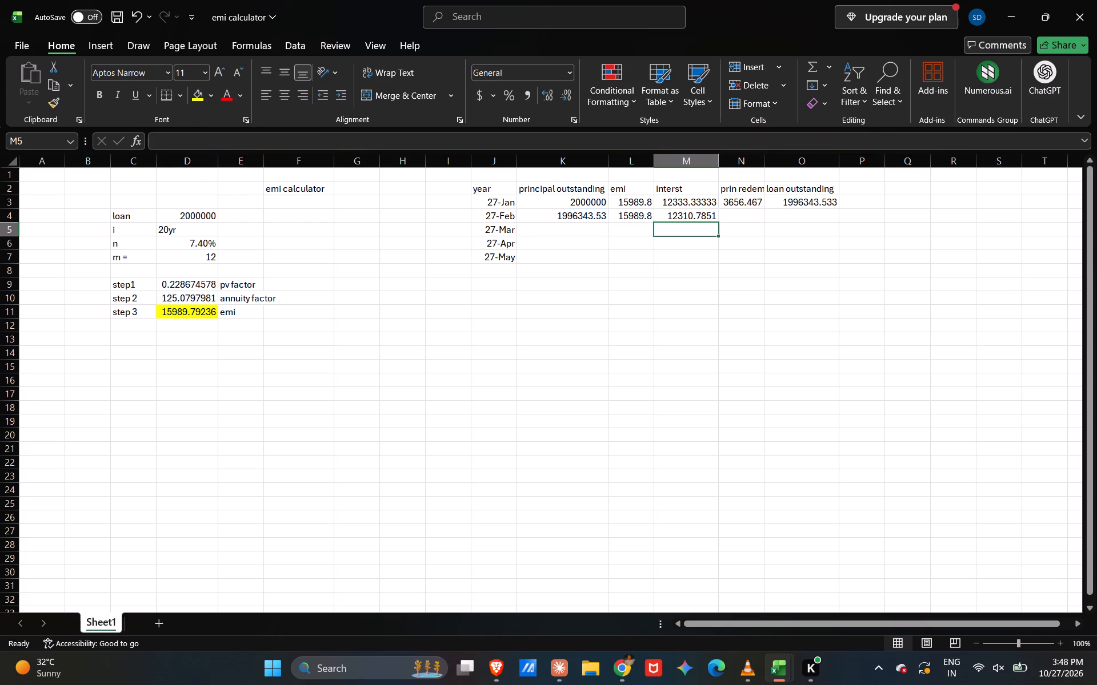
Calculate the February principal redemption in N4 as emi minus interest with the formula =L4-M4.
{"action": "left_click", "coordinate": [738, 213]}
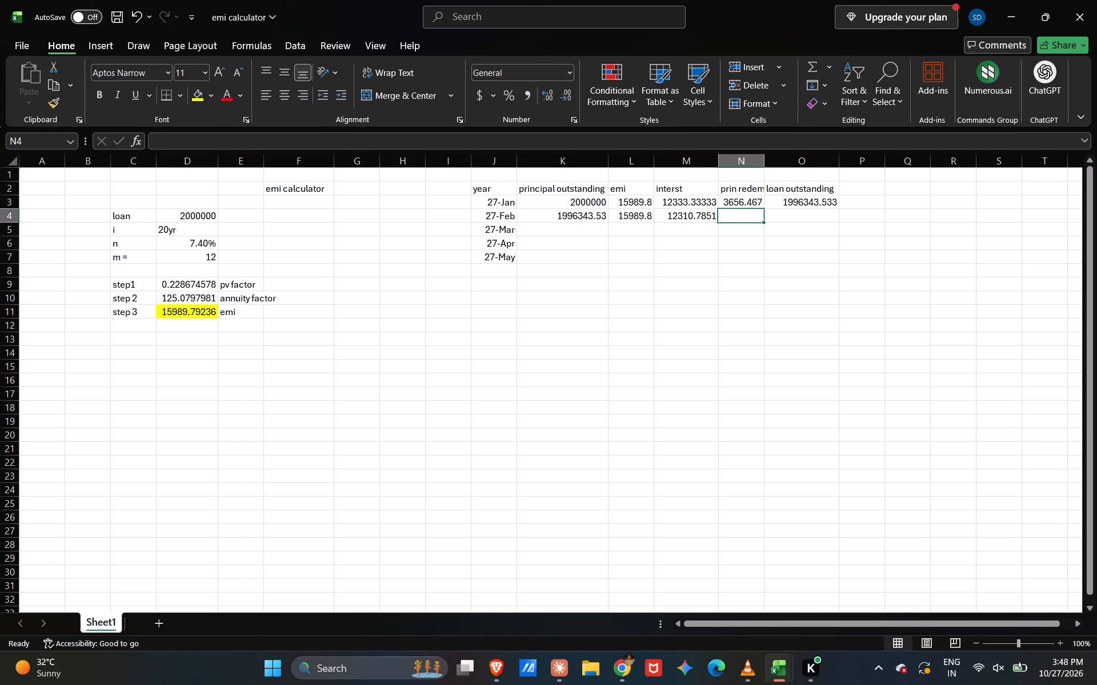
{"action": "key", "text": "equal"}
{"action": "left_click", "coordinate": [640, 213], "text": "shift"}
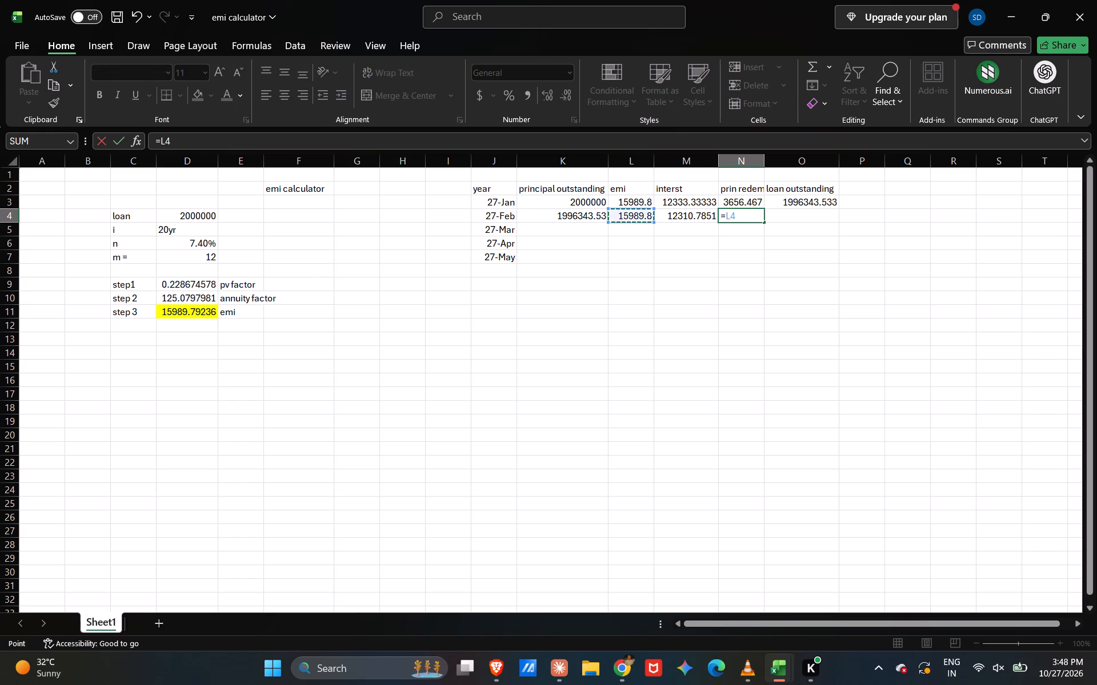
{"action": "key", "text": "minus"}
{"action": "left_click", "coordinate": [699, 215], "text": "shift"}
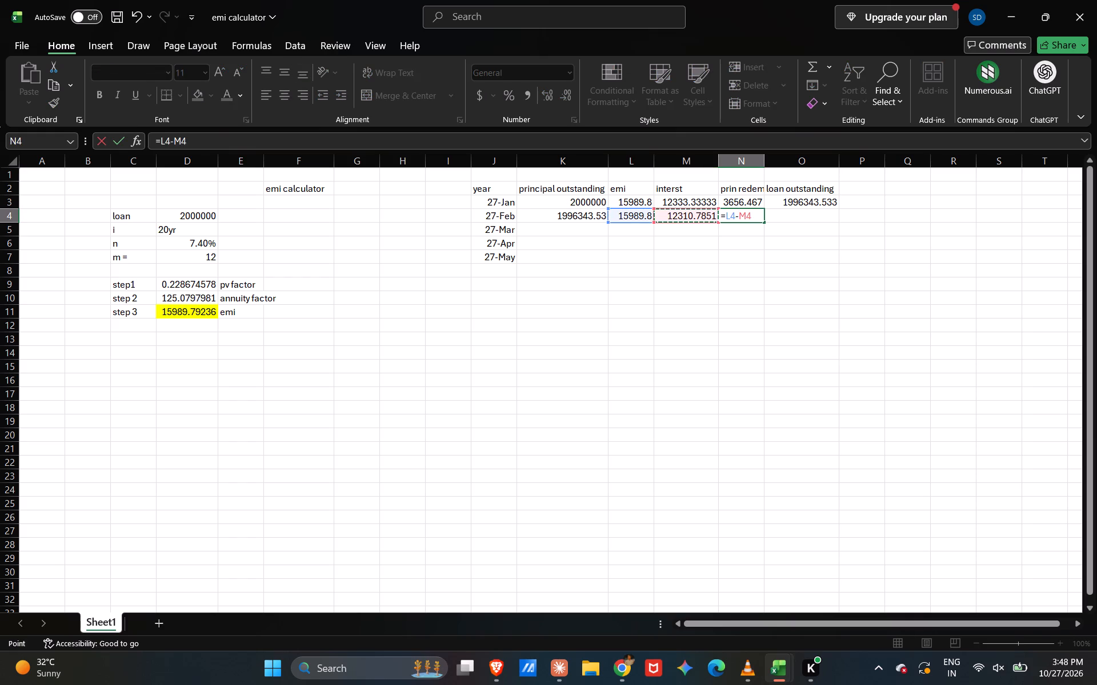
{"action": "key", "text": "Return"}
Calculate the February loan outstanding in O4 as principal outstanding minus principal redemption with the formula =K4-N4.
{"action": "left_click", "coordinate": [778, 215]}
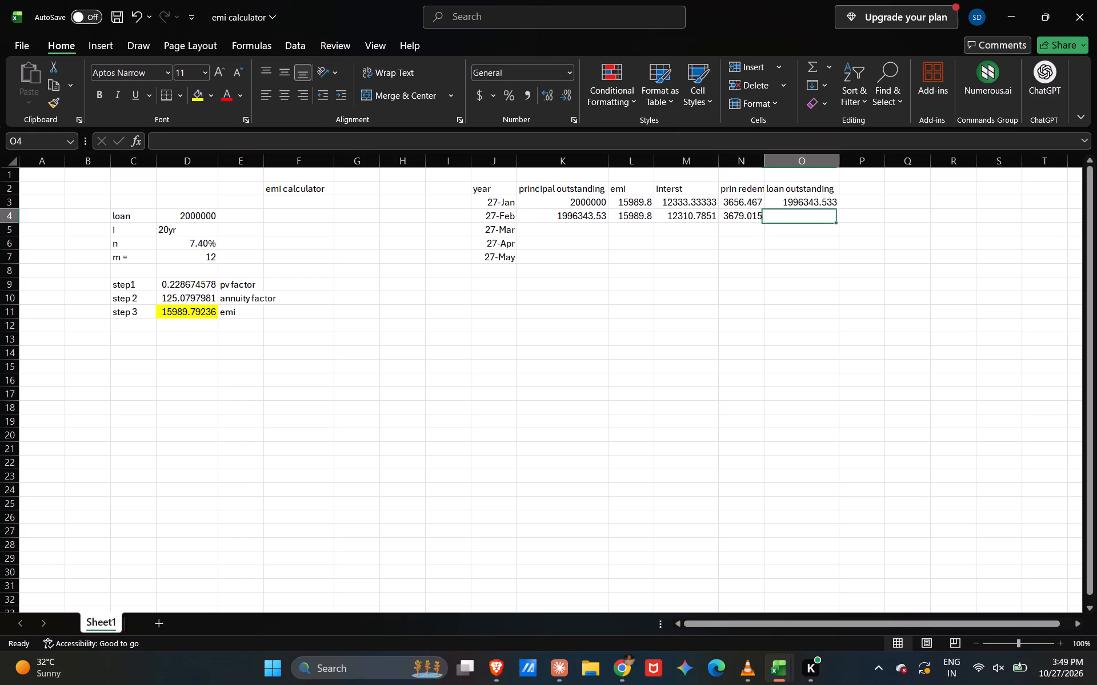
{"action": "key", "text": "equal"}
{"action": "left_click", "coordinate": [576, 213], "text": "shift"}
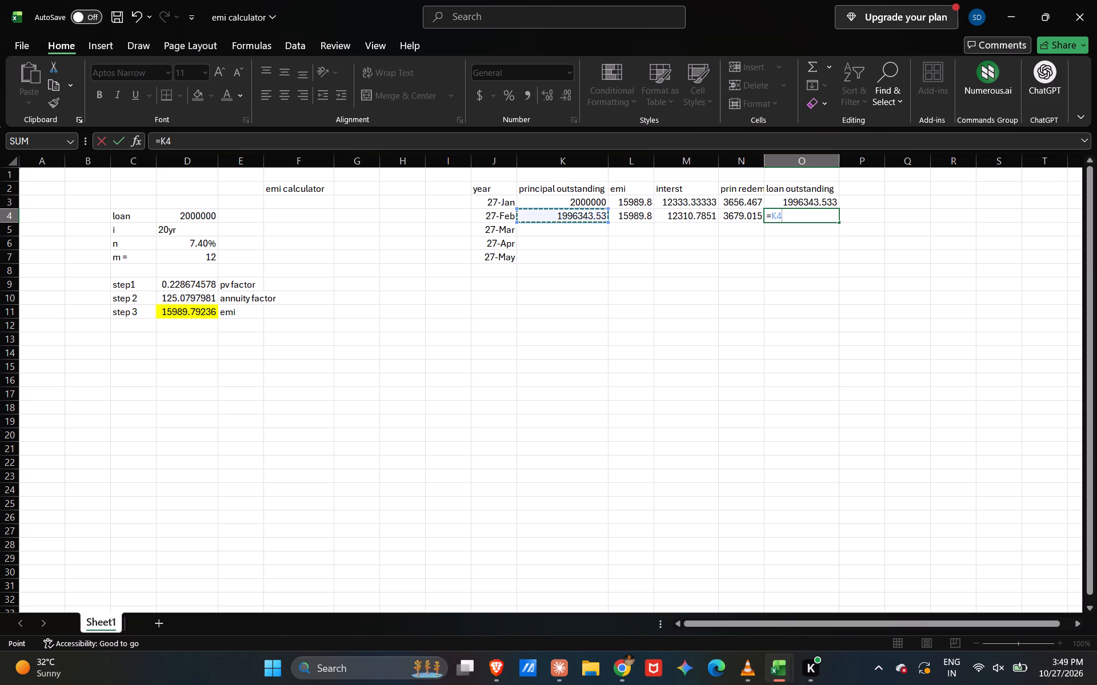
{"action": "key", "text": "shift+underscore"}
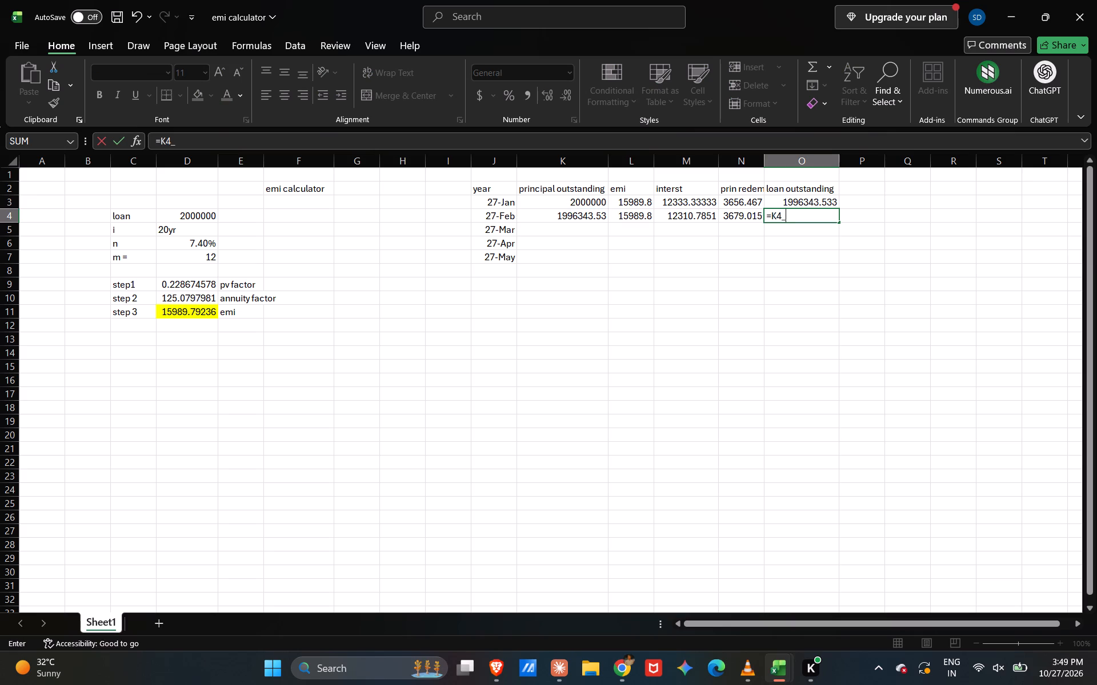
{"action": "key", "text": "BackSpace"}
{"action": "key", "text": "minus"}
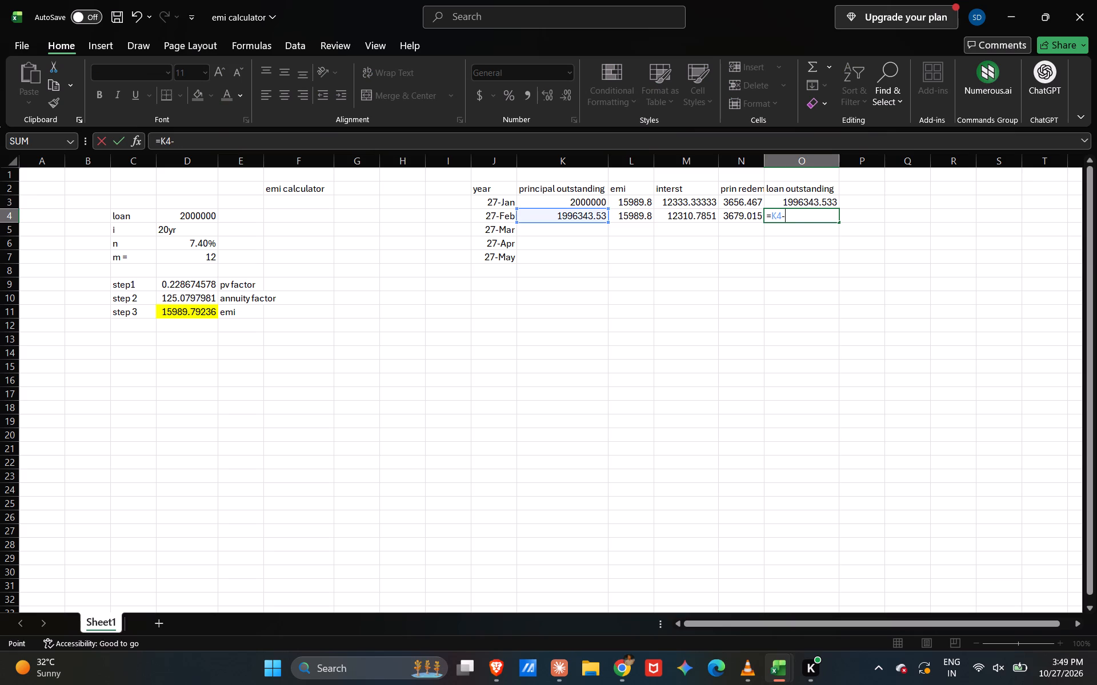
{"action": "left_click", "coordinate": [738, 220], "text": "shift"}
{"action": "key", "text": "Return"}
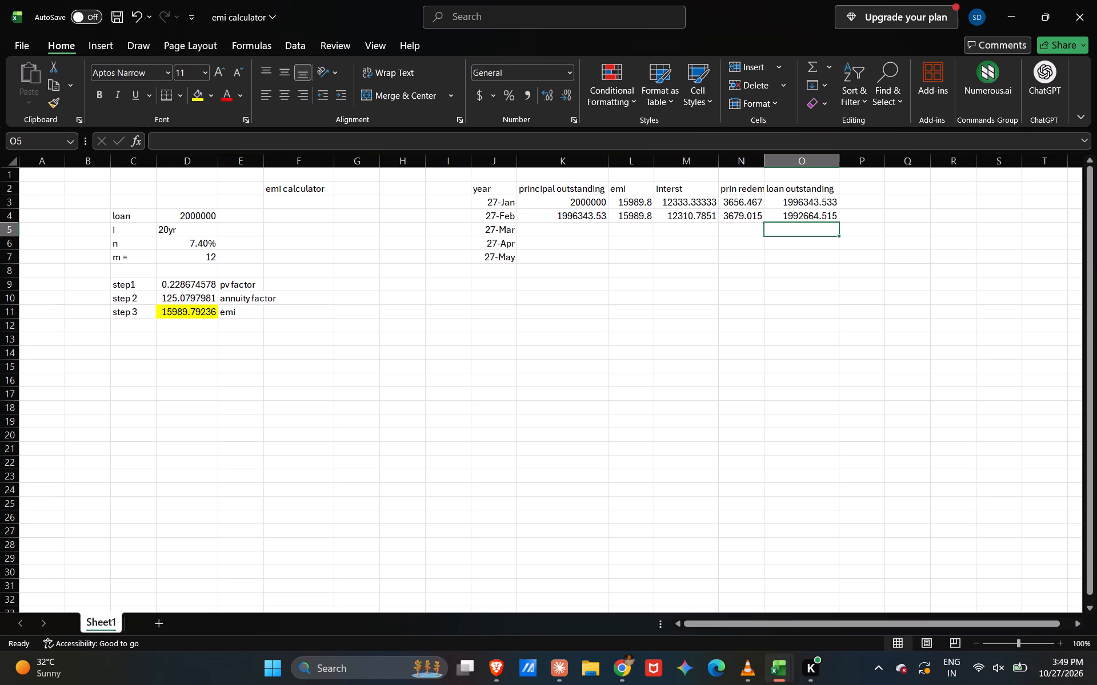
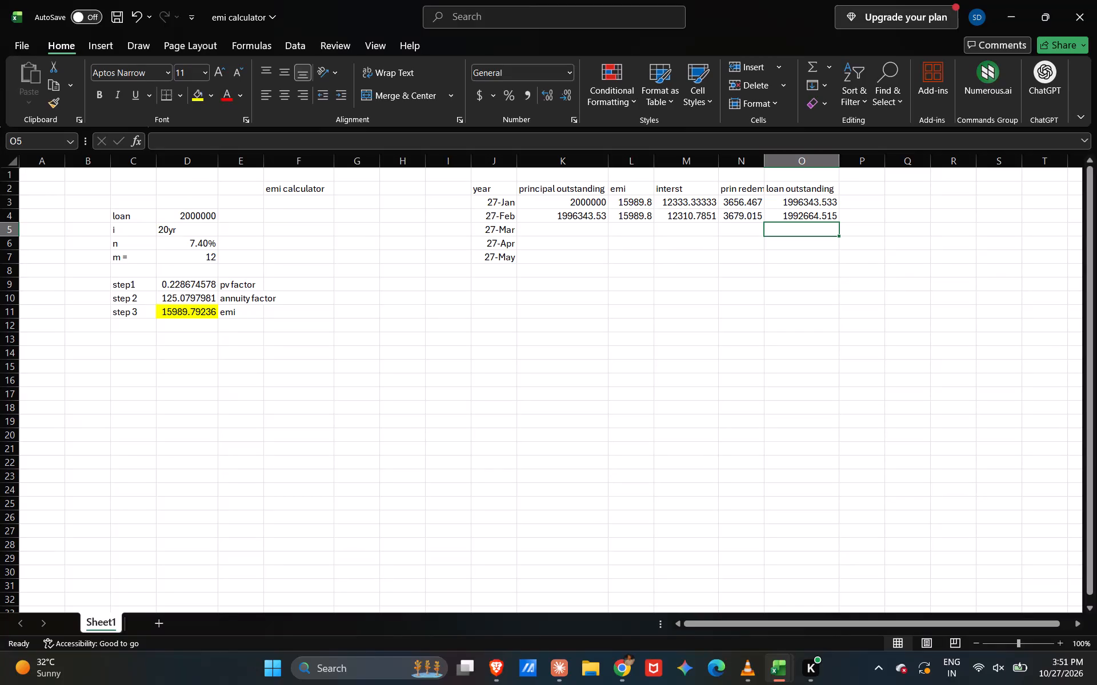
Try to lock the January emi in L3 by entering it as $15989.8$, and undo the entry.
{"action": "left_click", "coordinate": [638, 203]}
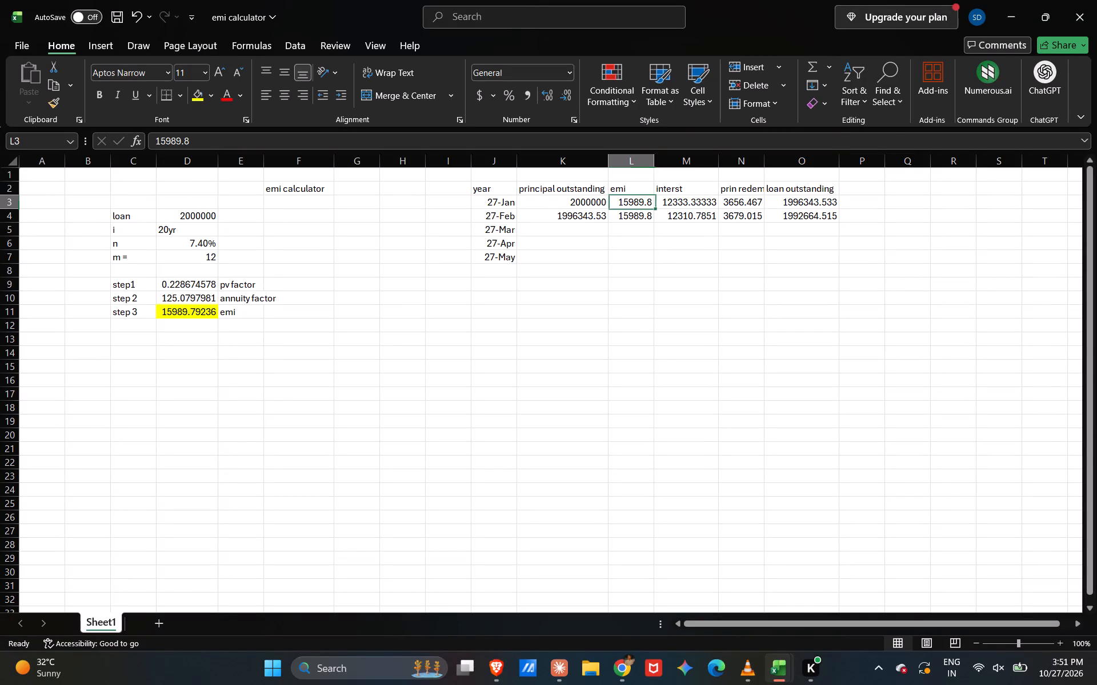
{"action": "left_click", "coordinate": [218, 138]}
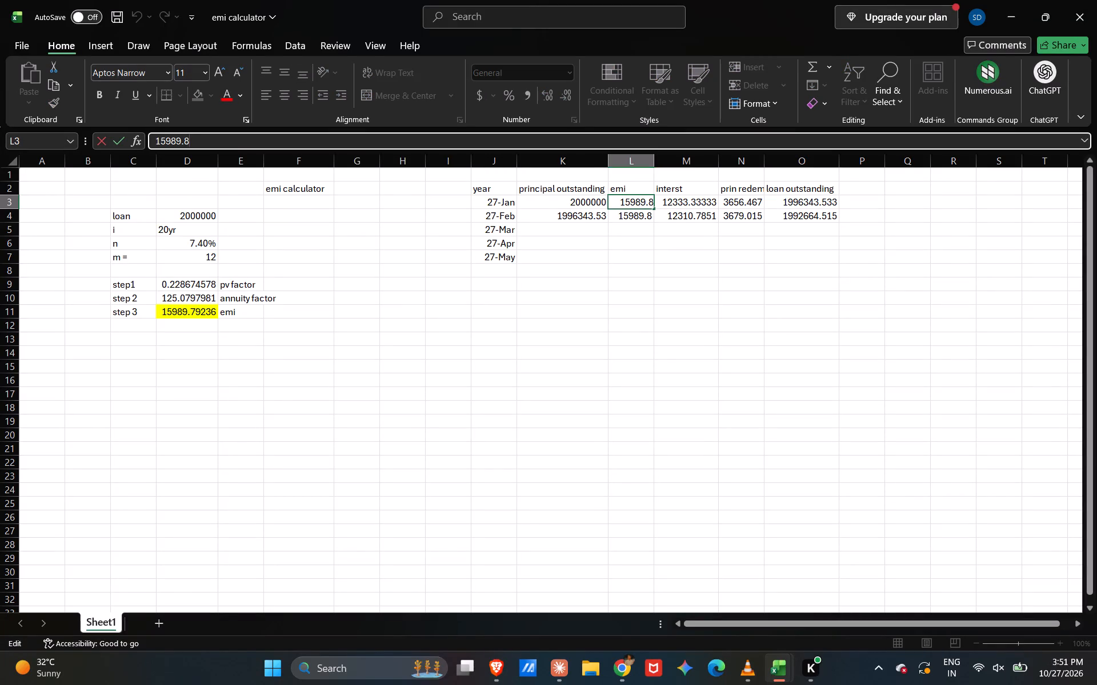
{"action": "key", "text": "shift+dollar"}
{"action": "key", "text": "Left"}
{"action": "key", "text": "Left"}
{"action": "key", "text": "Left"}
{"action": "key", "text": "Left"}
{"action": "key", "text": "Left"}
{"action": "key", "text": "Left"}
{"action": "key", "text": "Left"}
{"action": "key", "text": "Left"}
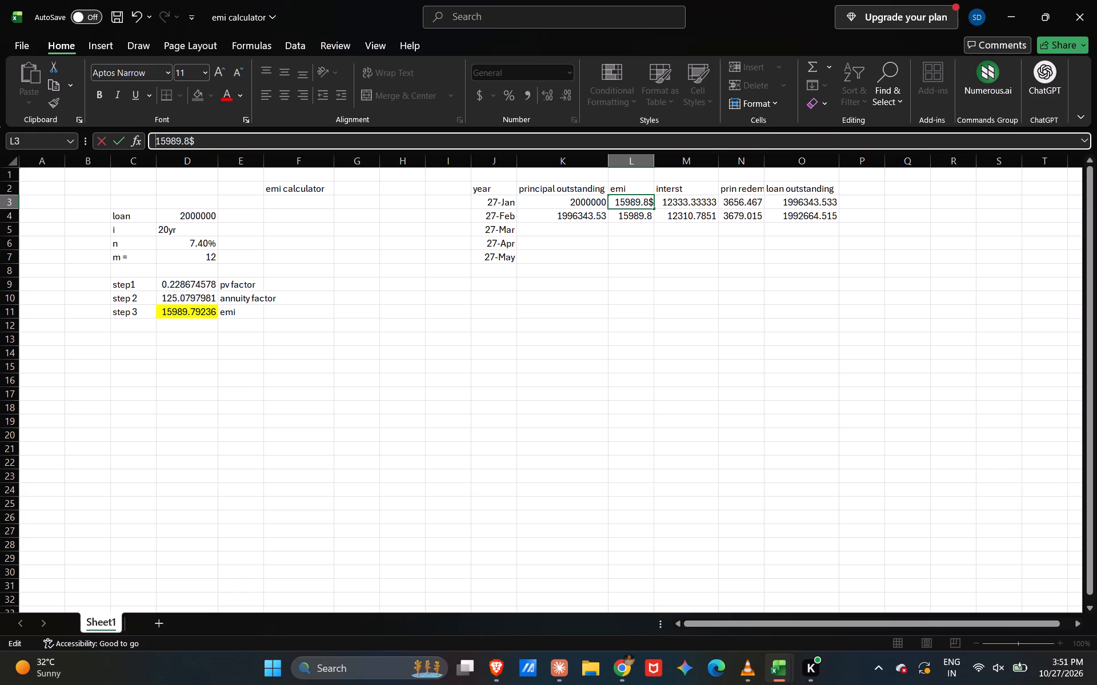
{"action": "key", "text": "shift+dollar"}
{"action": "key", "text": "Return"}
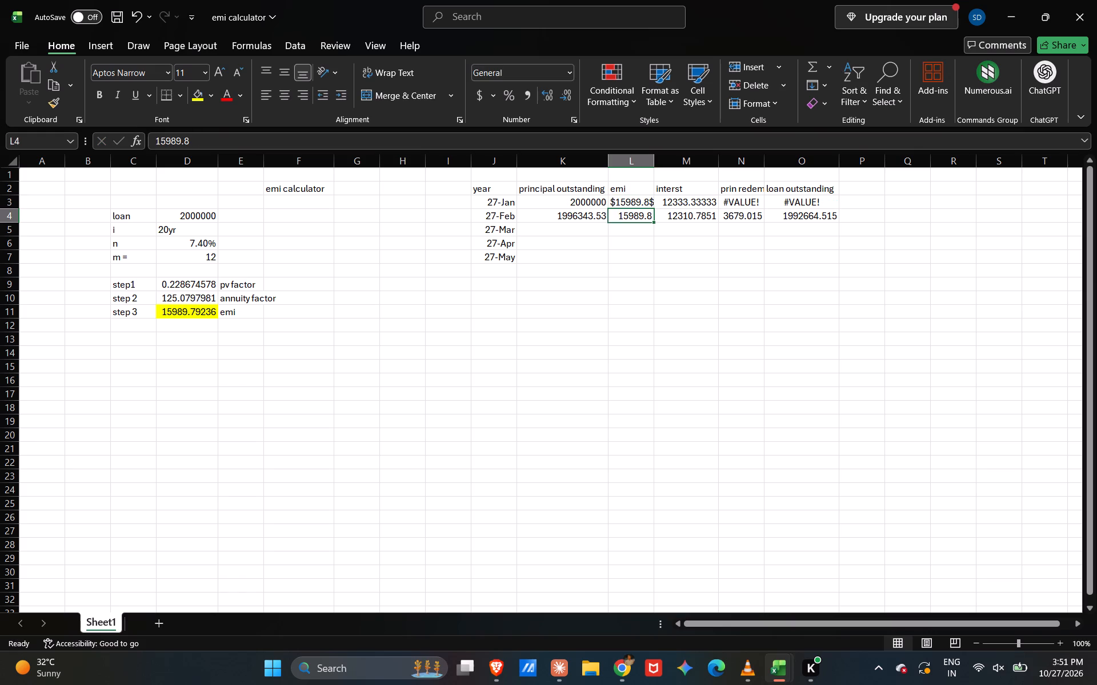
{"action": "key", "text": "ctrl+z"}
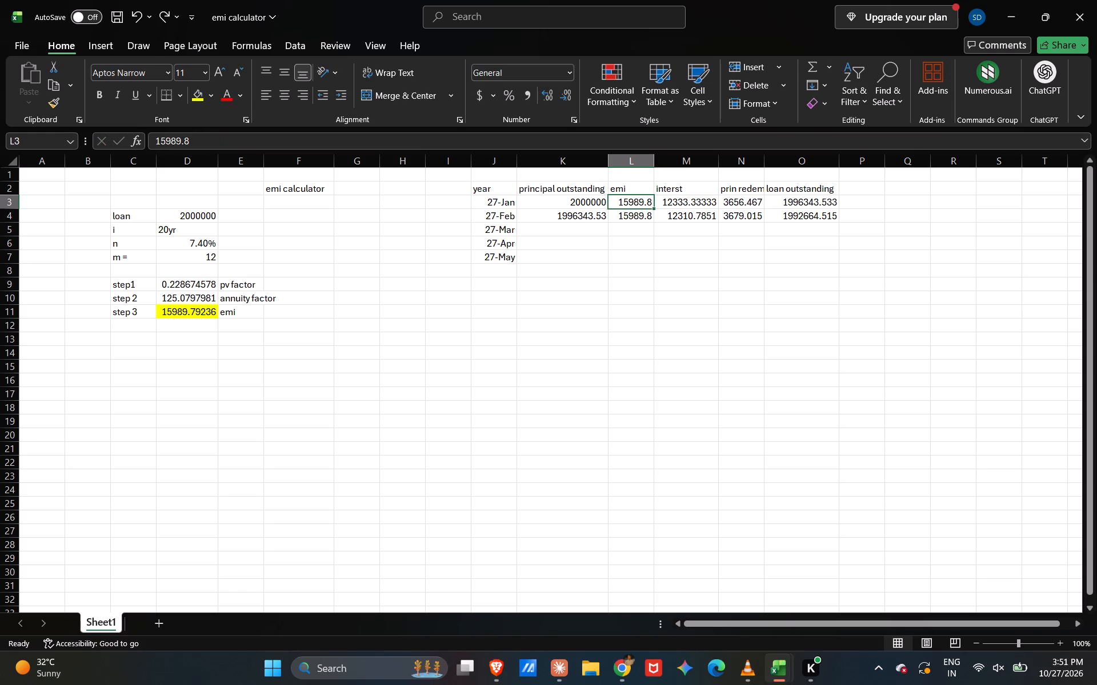
Replace the February principal outstanding in K4 with a link to the January loan outstanding, =O3.
{"action": "left_click", "coordinate": [636, 228]}
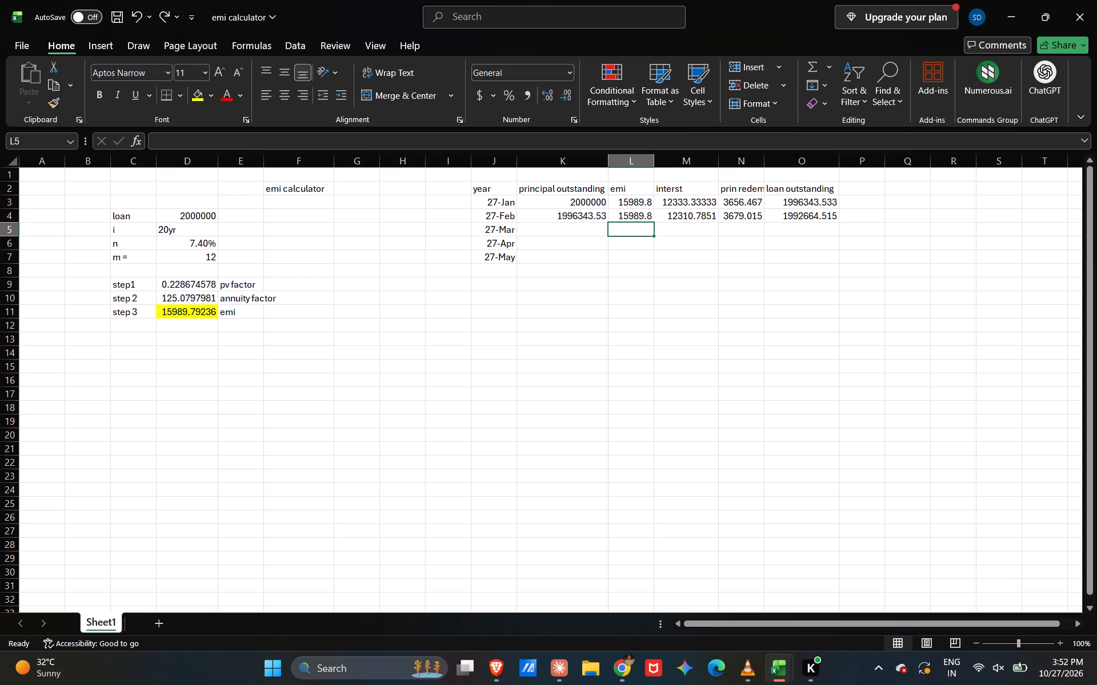
{"action": "scroll", "coordinate": [636, 228], "scroll_direction": "up", "scroll_amount": 2}
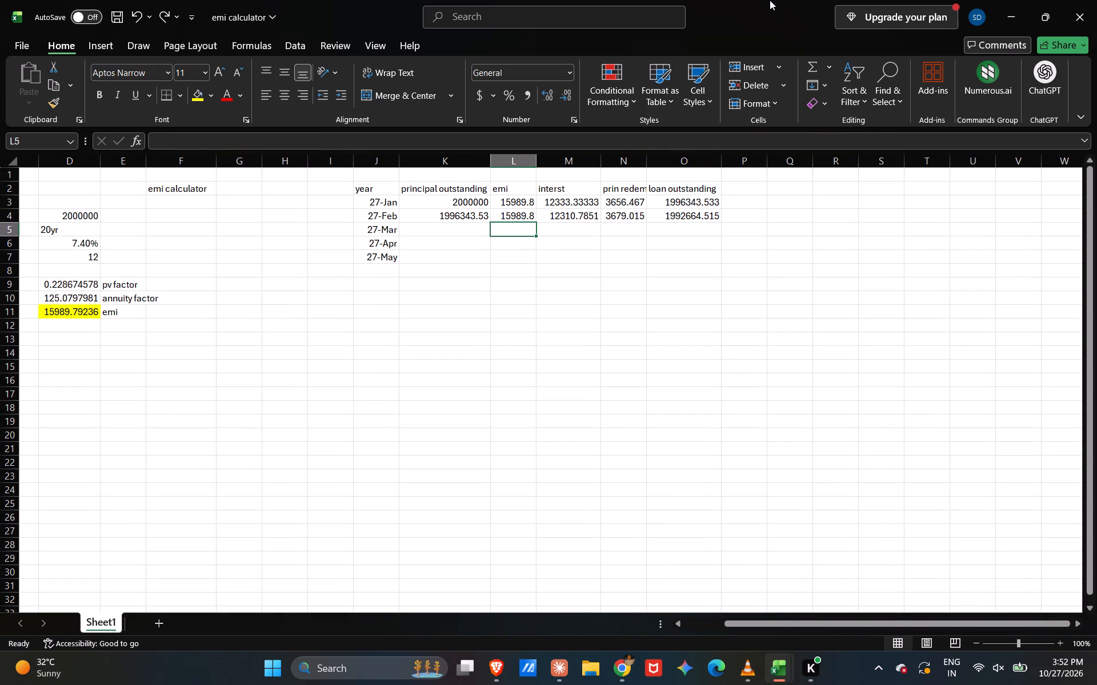
{"action": "double_click", "coordinate": [454, 213]}
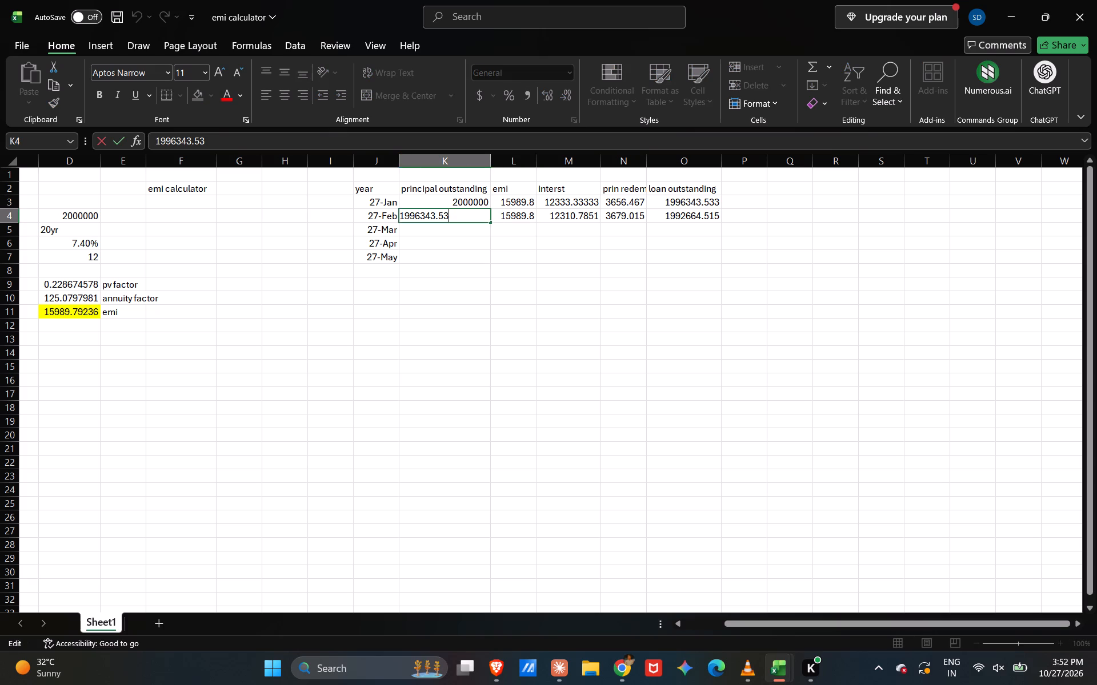
{"action": "key", "text": "BackSpace"}
{"action": "key", "text": "BackSpace"}
{"action": "key", "text": "BackSpace"}
{"action": "key", "text": "BackSpace"}
{"action": "key", "text": "BackSpace"}
{"action": "key", "text": "BackSpace"}
{"action": "key", "text": "BackSpace"}
{"action": "key", "text": "BackSpace"}
{"action": "key", "text": "BackSpace"}
{"action": "key", "text": "BackSpace"}
{"action": "key", "text": "BackSpace"}
{"action": "key", "text": "BackSpace"}
{"action": "key", "text": "BackSpace"}
{"action": "key", "text": "BackSpace"}
{"action": "key", "text": "BackSpace"}
{"action": "key", "text": "BackSpace"}
{"action": "key", "text": "BackSpace"}
{"action": "key", "text": "BackSpace"}
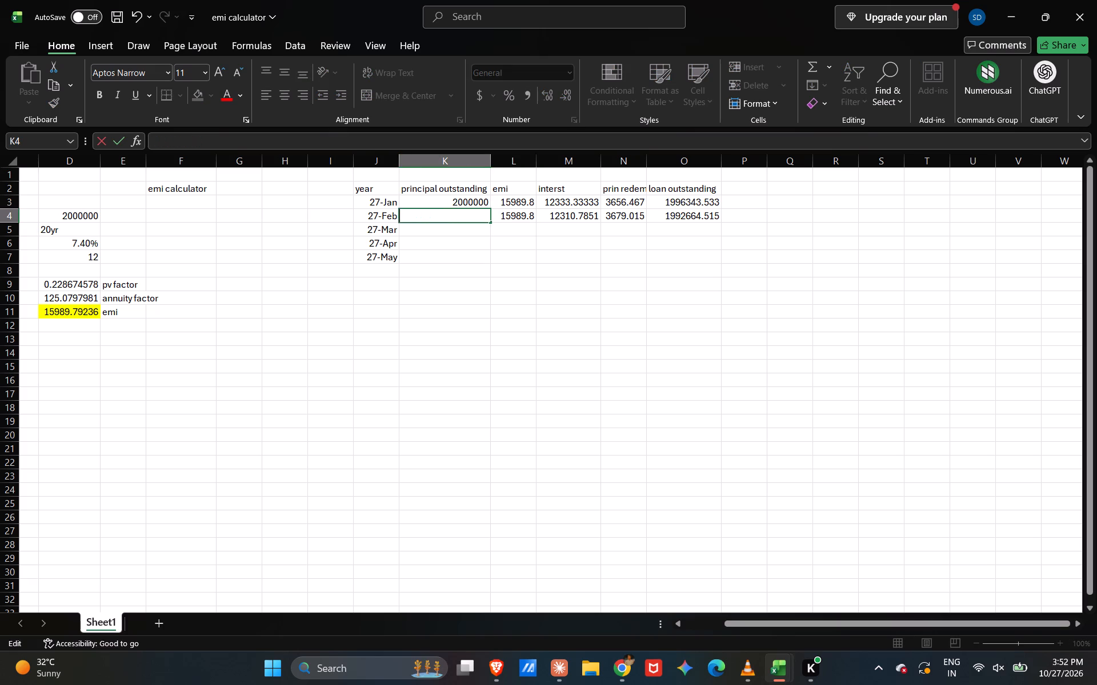
{"action": "key", "text": "equal"}
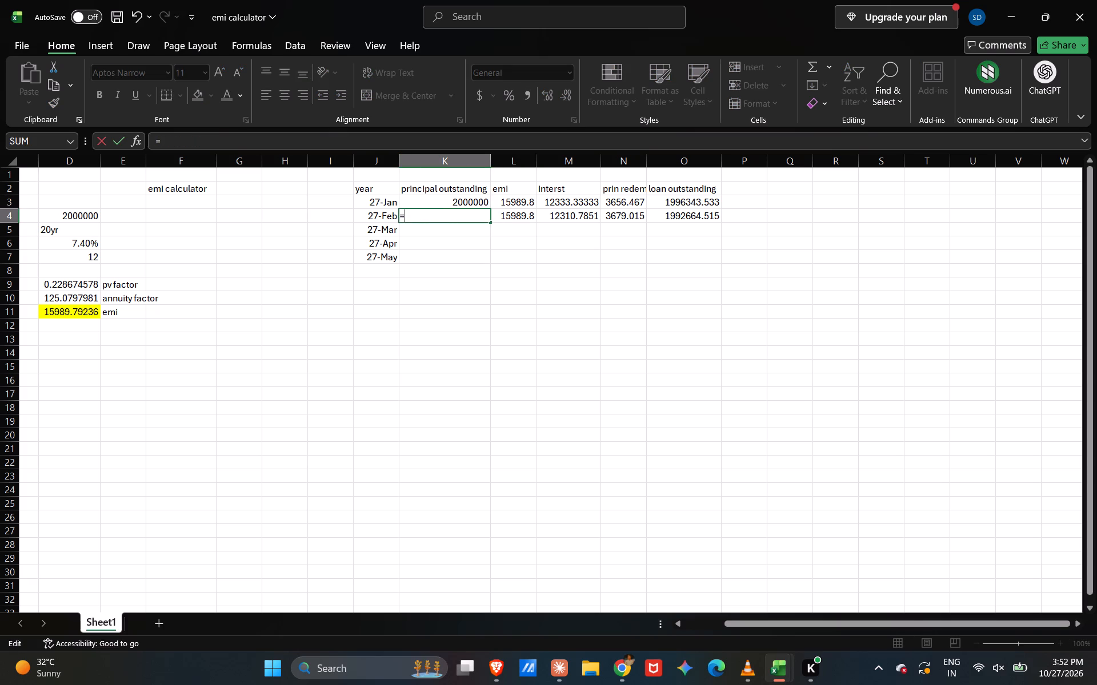
{"action": "left_click", "coordinate": [707, 201]}
{"action": "key", "text": "Return"}
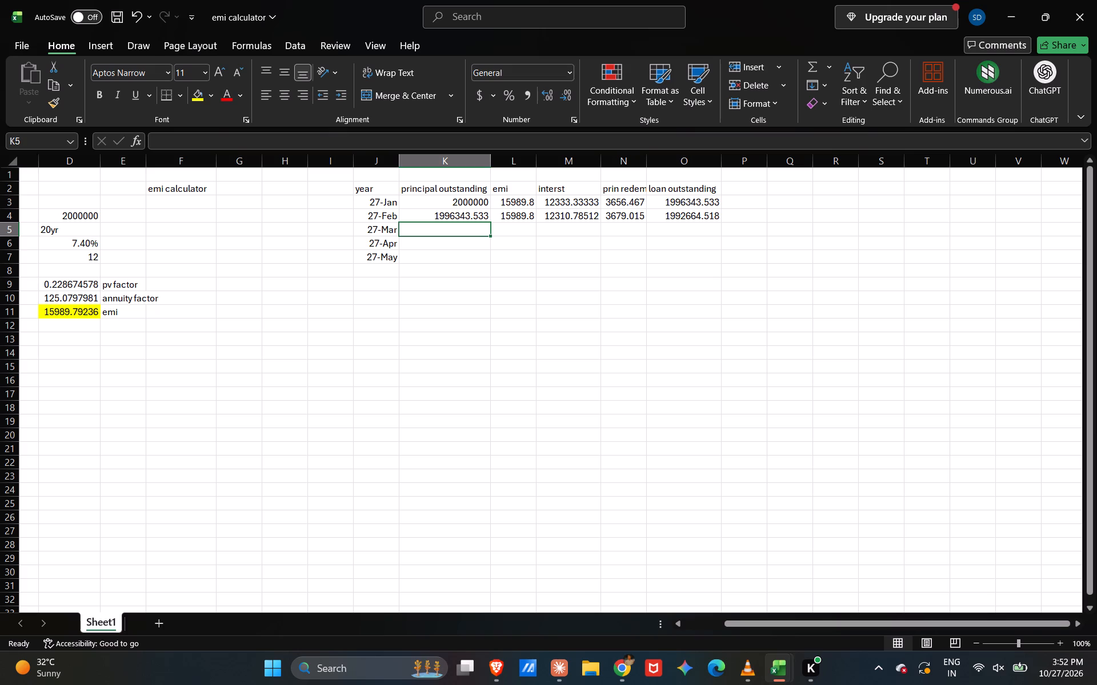
Link the March principal outstanding in K5 to the February loan outstanding with the formula =O4.
{"action": "left_click", "coordinate": [407, 232]}
{"action": "key", "text": "equal"}
{"action": "left_click", "coordinate": [670, 221]}
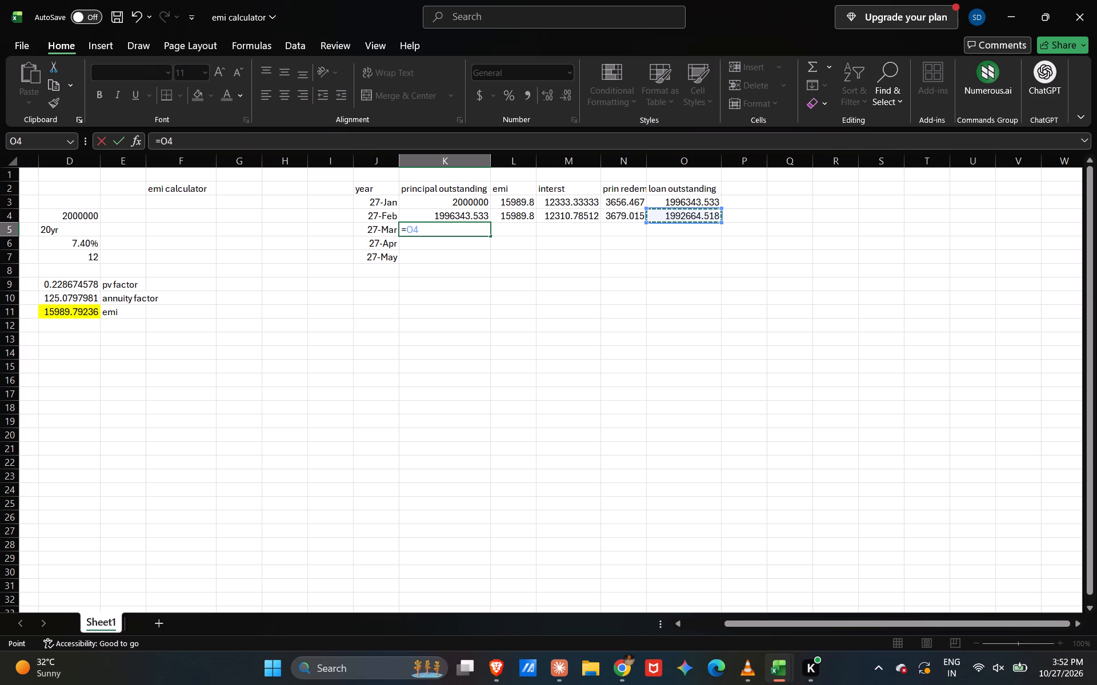
{"action": "key", "text": "Return"}
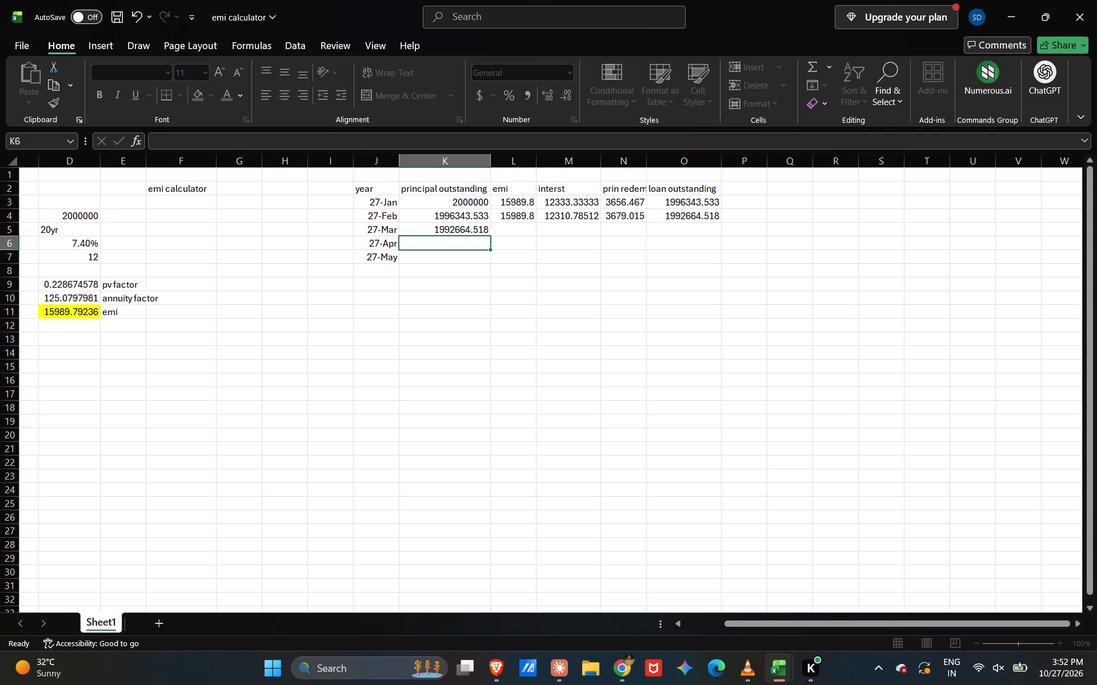
Link the March emi in L5 to the February emi with the formula =L4.
{"action": "left_click", "coordinate": [514, 216]}
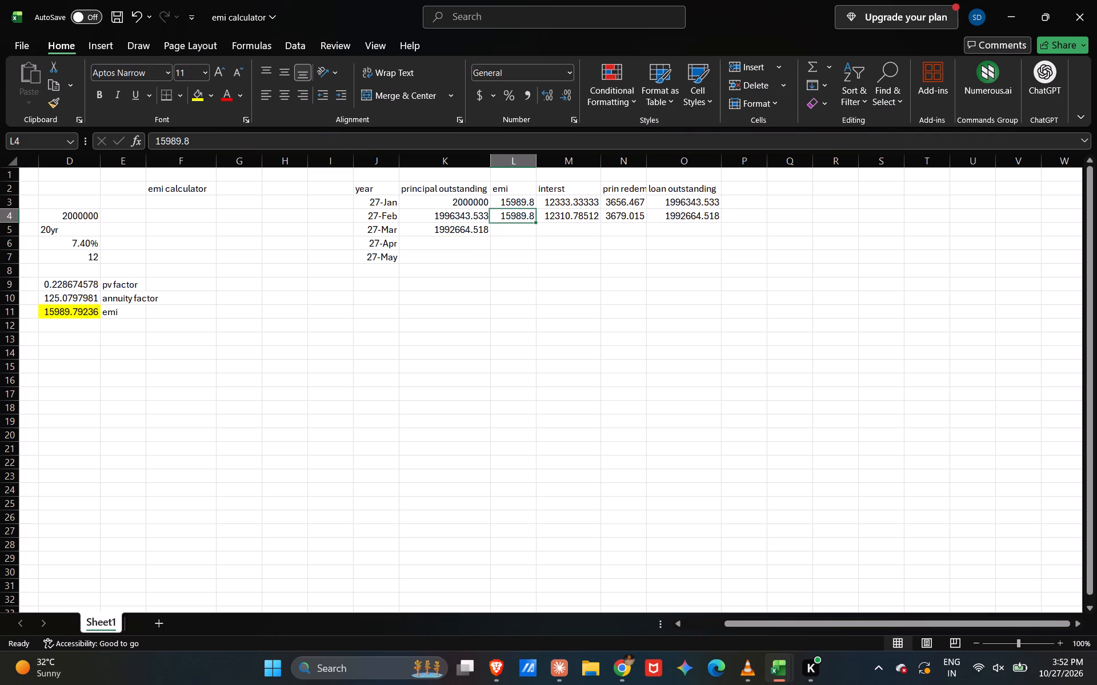
{"action": "left_click", "coordinate": [514, 235]}
{"action": "key", "text": "equal"}
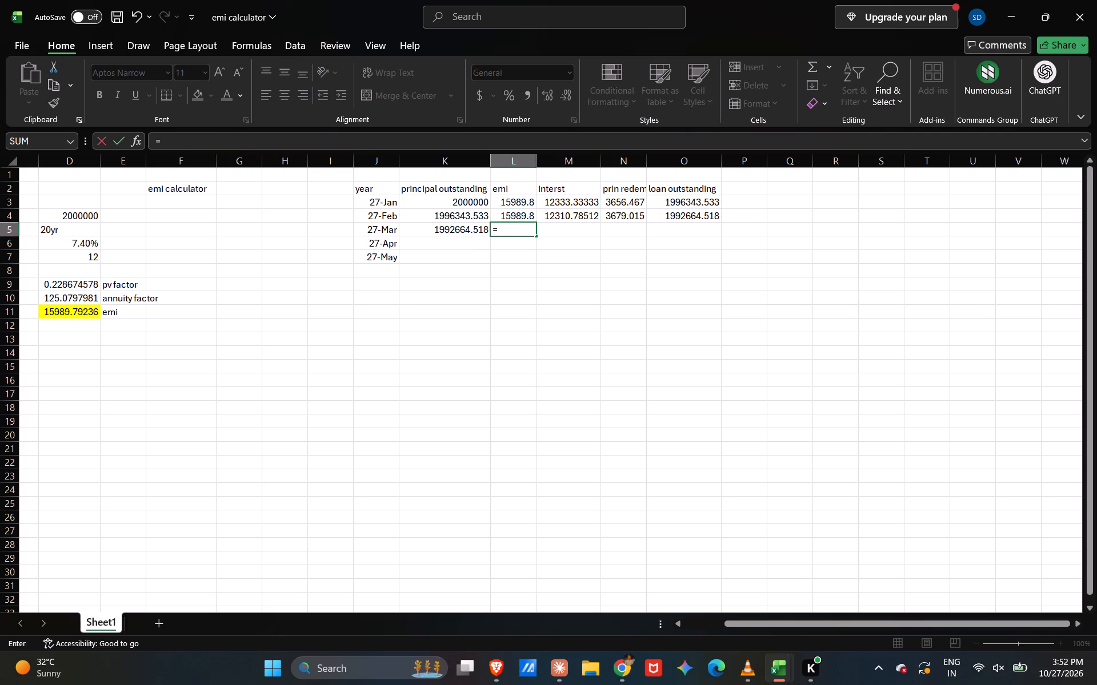
{"action": "left_click", "coordinate": [505, 213]}
{"action": "key", "text": "Return"}
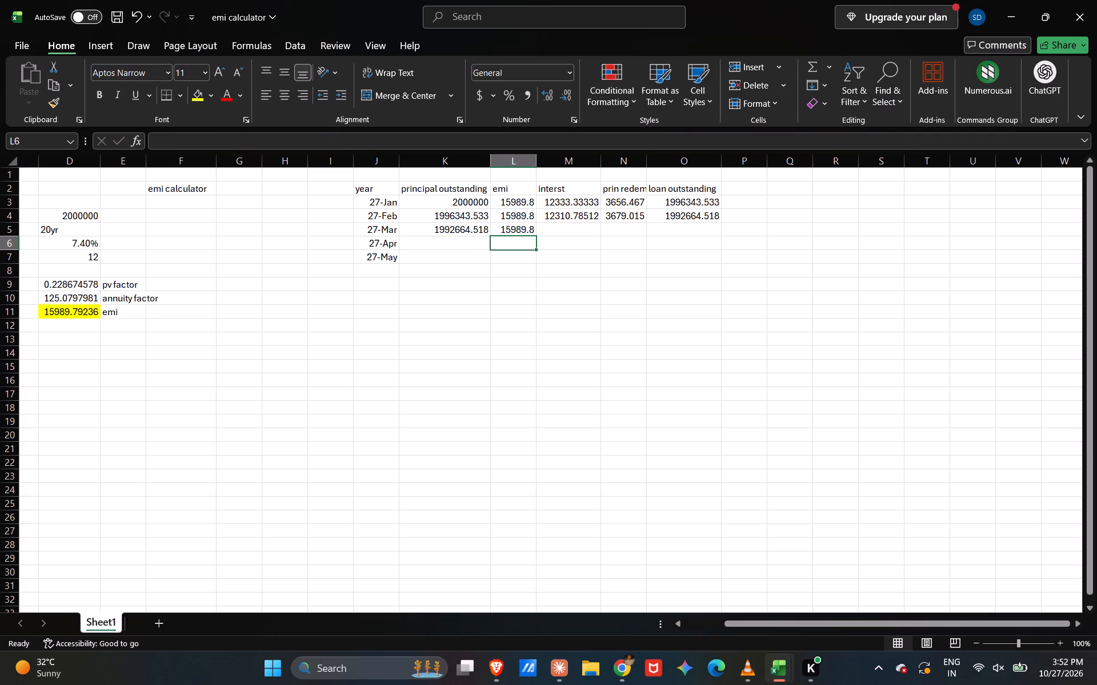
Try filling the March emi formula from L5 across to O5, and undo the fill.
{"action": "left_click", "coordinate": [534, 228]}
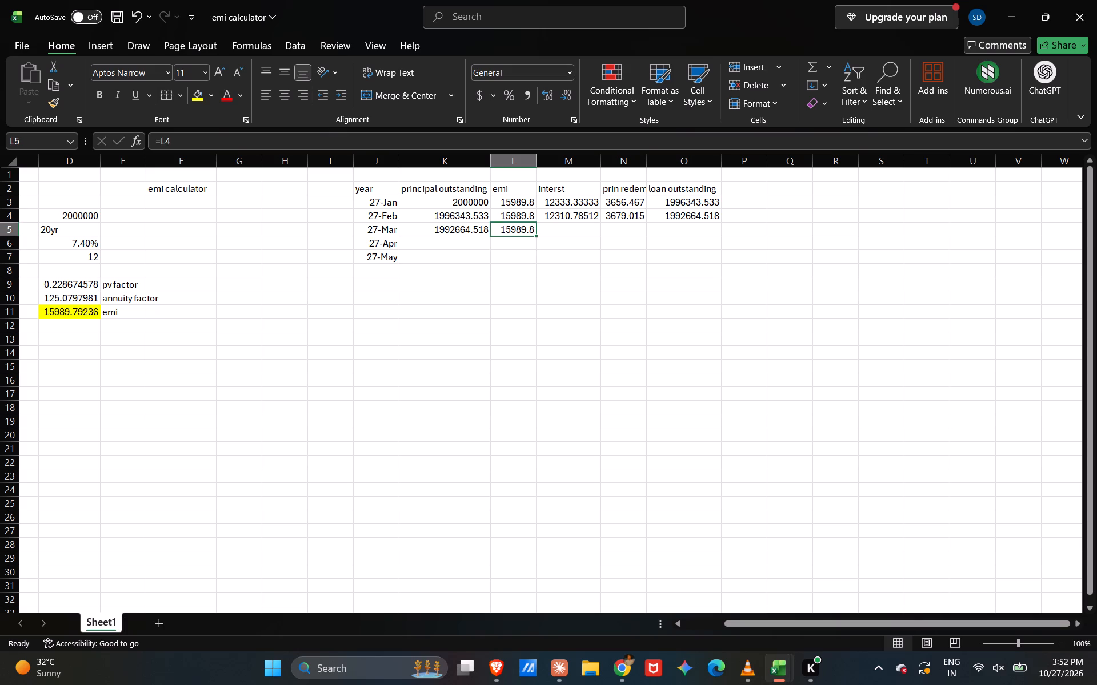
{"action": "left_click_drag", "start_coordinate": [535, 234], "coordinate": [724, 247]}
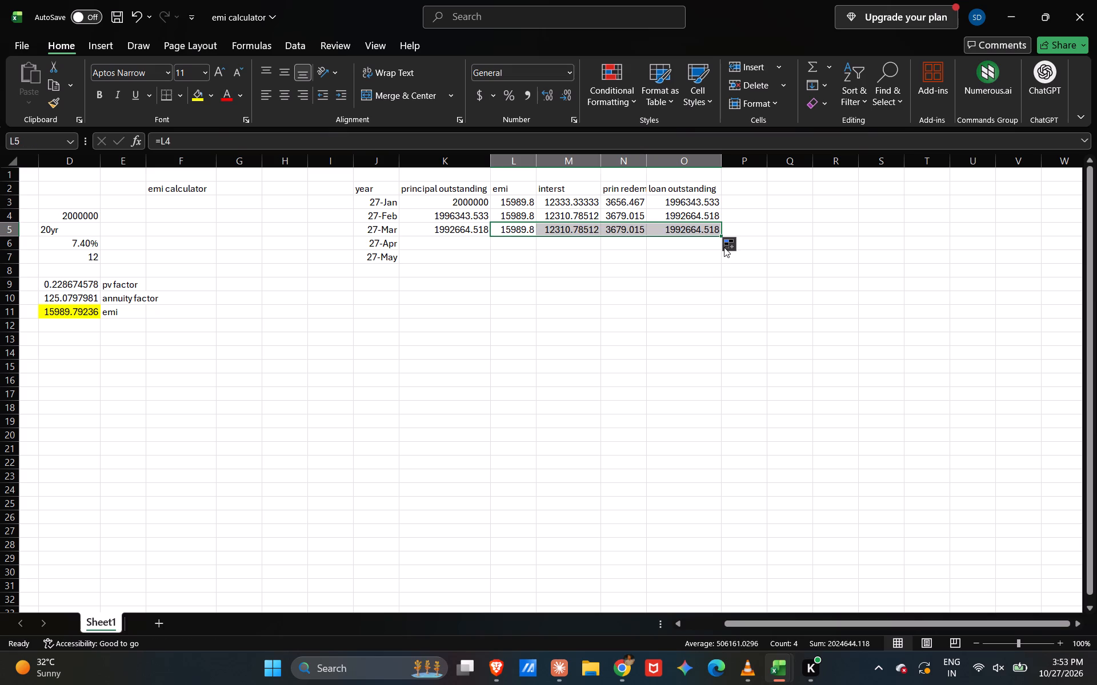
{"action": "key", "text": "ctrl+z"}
Make the principal reference absolute in the February interest formula in M4, so it reads =$K$4*7.4%*(1/12).
{"action": "left_click", "coordinate": [570, 229]}
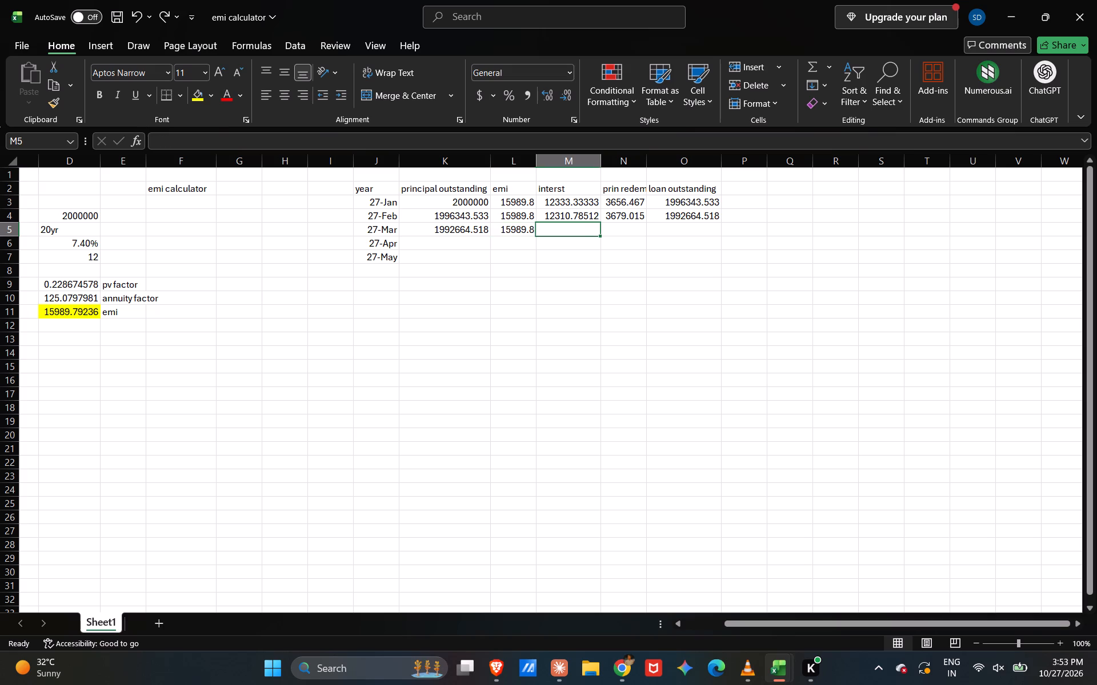
{"action": "left_click", "coordinate": [564, 213]}
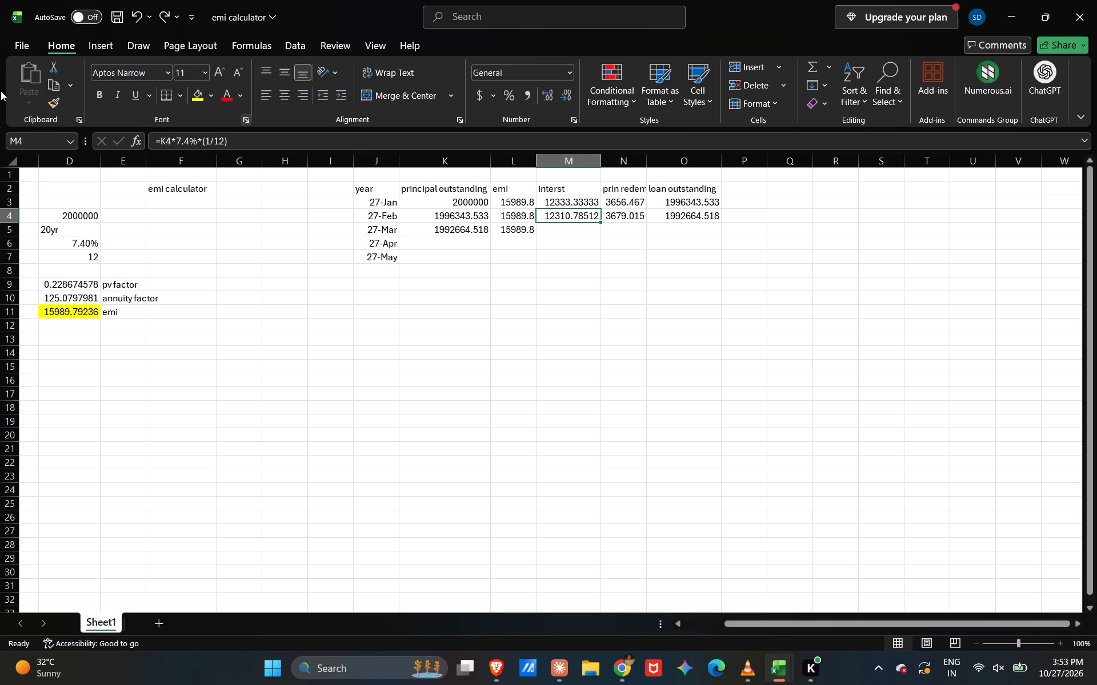
{"action": "left_click", "coordinate": [198, 142]}
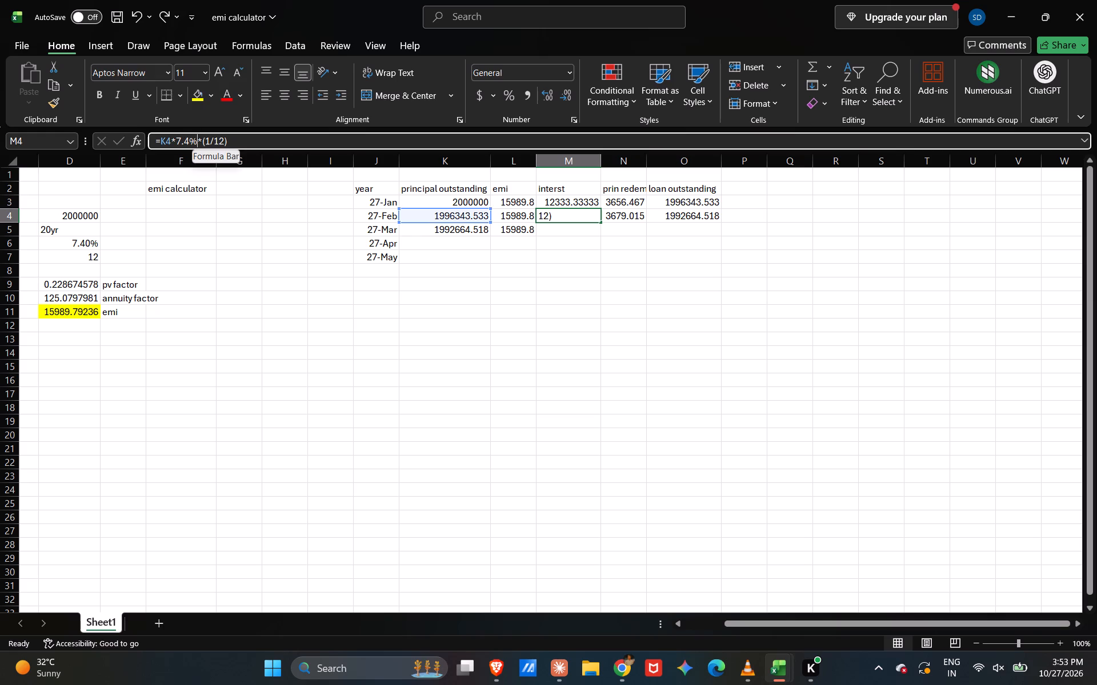
{"action": "key", "text": "Left"}
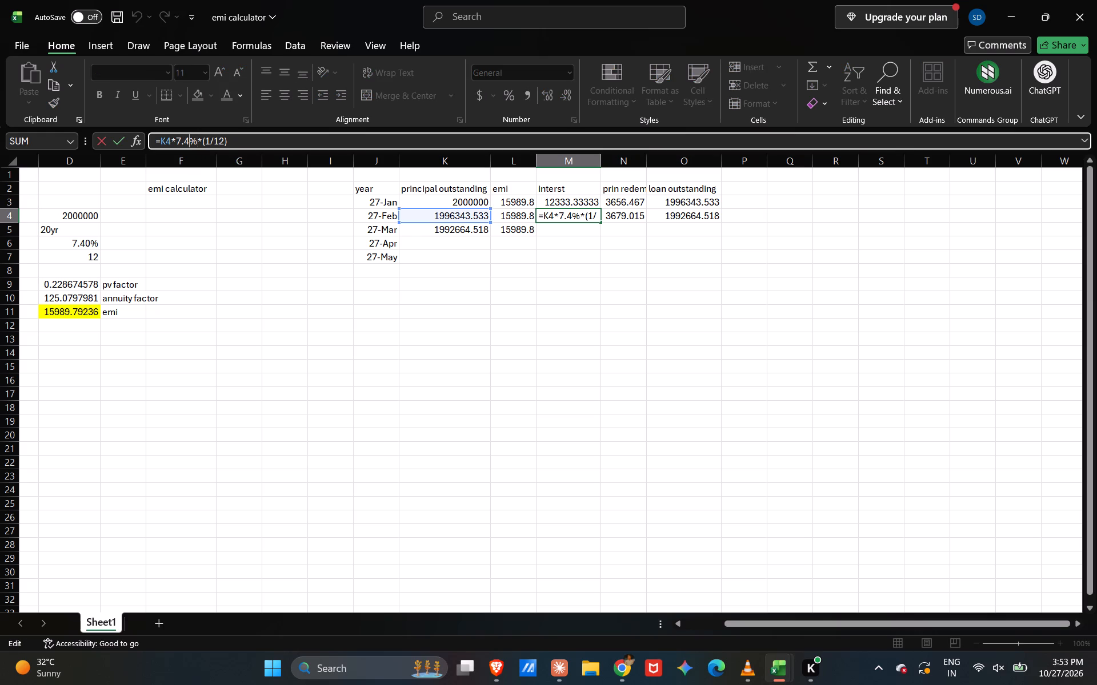
{"action": "key", "text": "Left"}
{"action": "key", "text": "Left"}
{"action": "key", "text": "Left"}
{"action": "key", "text": "shift+dollar"}
{"action": "key", "text": "Right"}
{"action": "key", "text": "Right"}
{"action": "key", "text": "Right"}
{"action": "key", "text": "Right"}
{"action": "key", "text": "shift+dollar"}
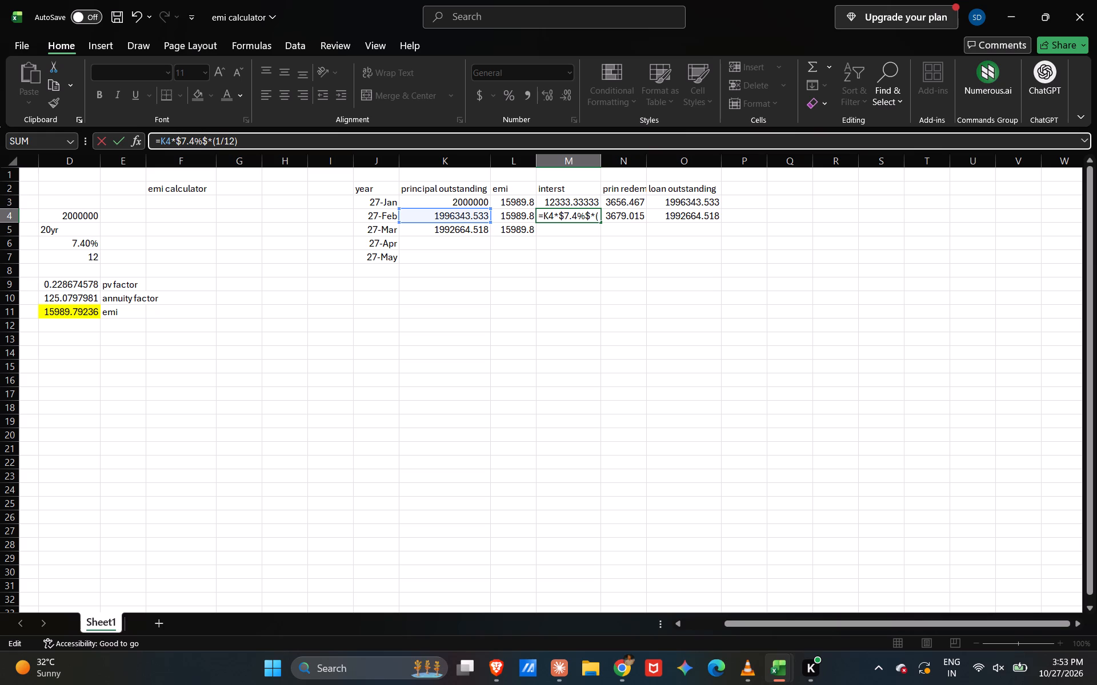
{"action": "key", "text": "Left"}
{"action": "key", "text": "Left"}
{"action": "key", "text": "Left"}
{"action": "key", "text": "Left"}
{"action": "key", "text": "Left"}
{"action": "key", "text": "Left"}
{"action": "key", "text": "Left"}
{"action": "key", "text": "Left"}
{"action": "key", "text": "shift+dollar"}
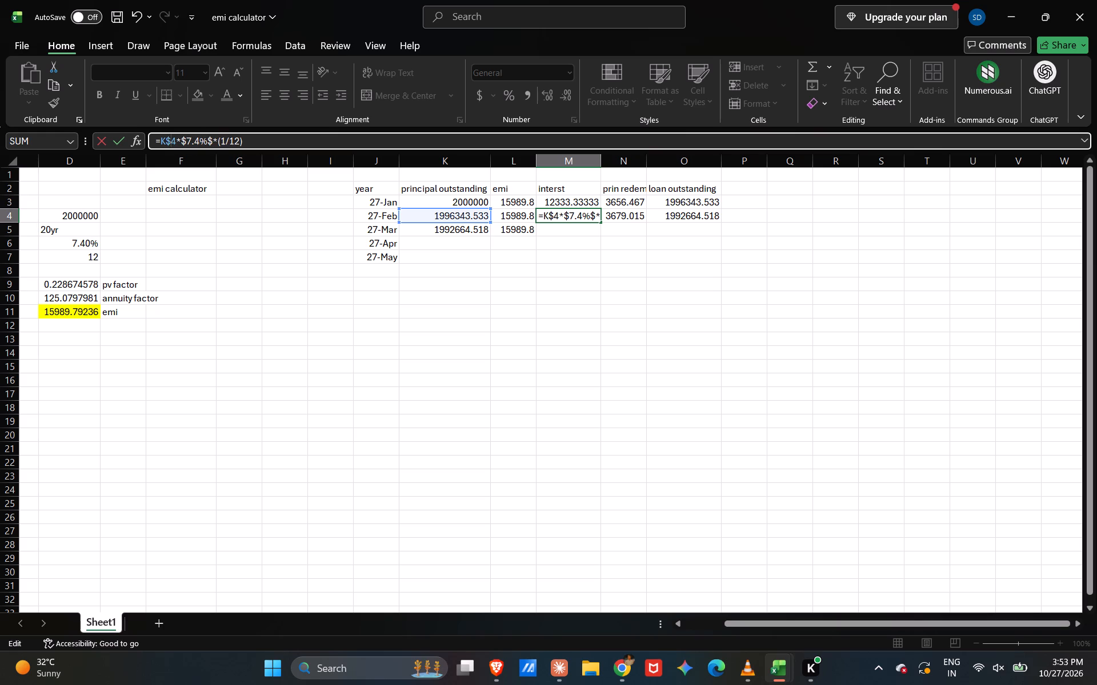
{"action": "key", "text": "Left"}
{"action": "key", "text": "Left"}
{"action": "key", "text": "shift+dollar"}
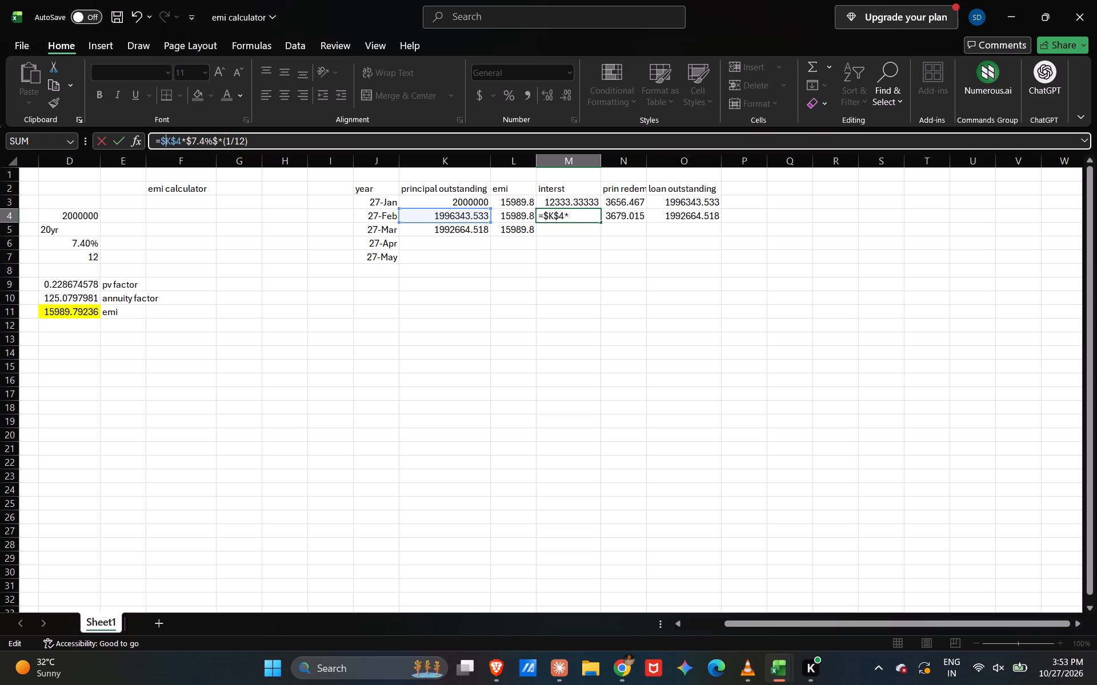
{"action": "key", "text": "Return"}
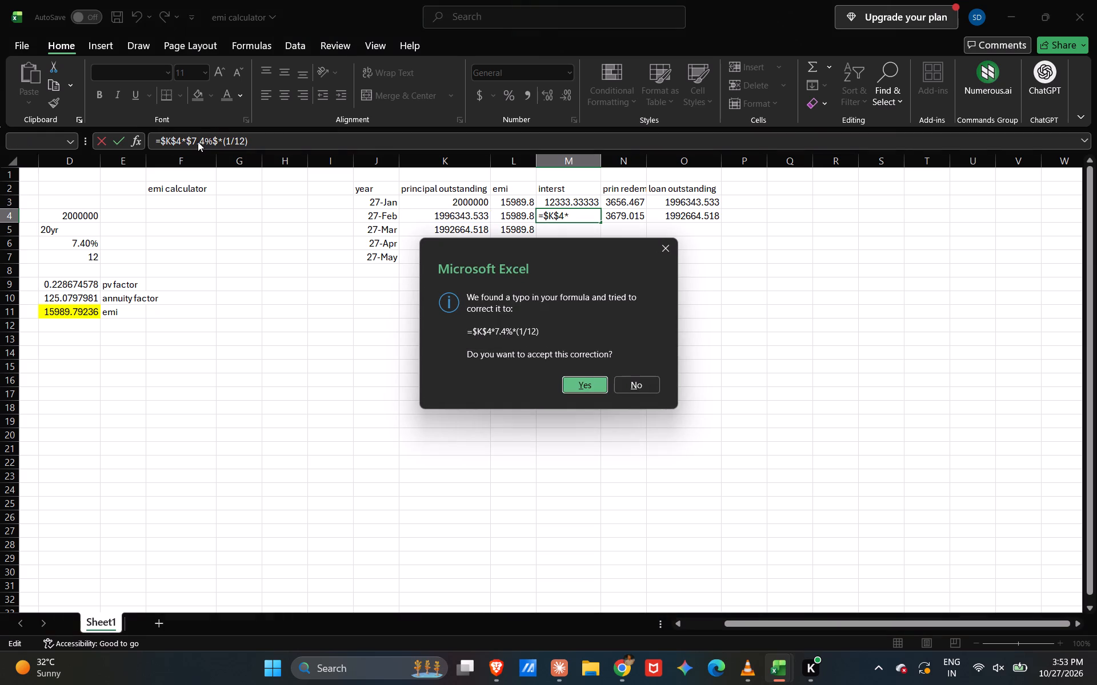
{"action": "key", "text": "Return"}
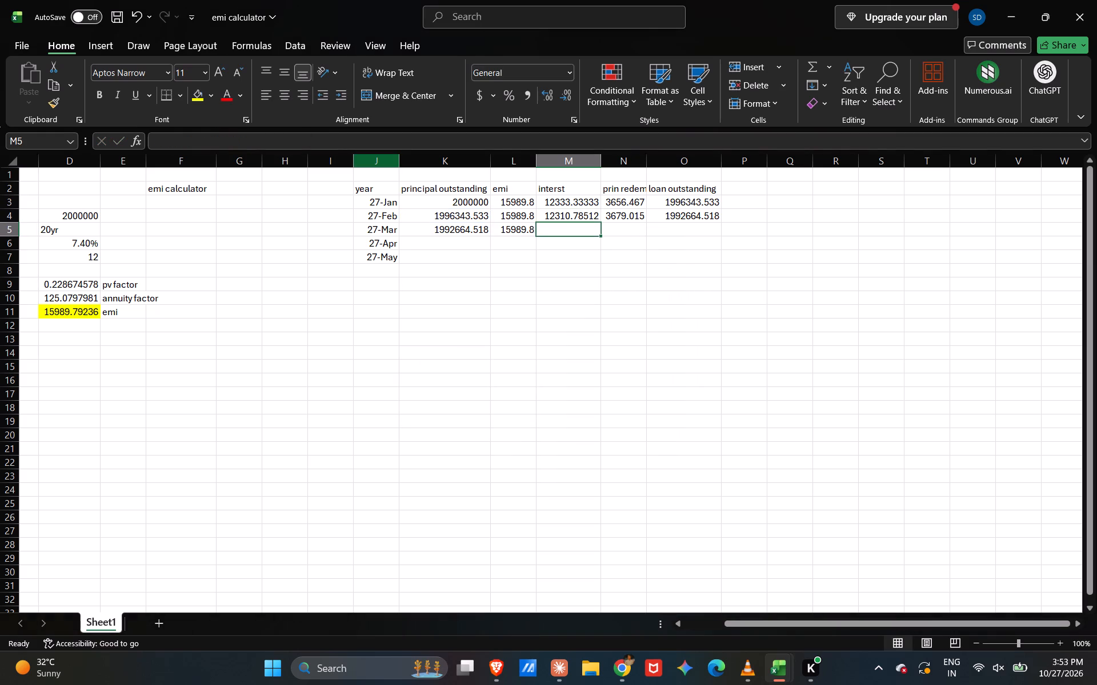
Fill the February interest formula from M4 down to the March row in M5.
{"action": "left_click", "coordinate": [586, 215]}
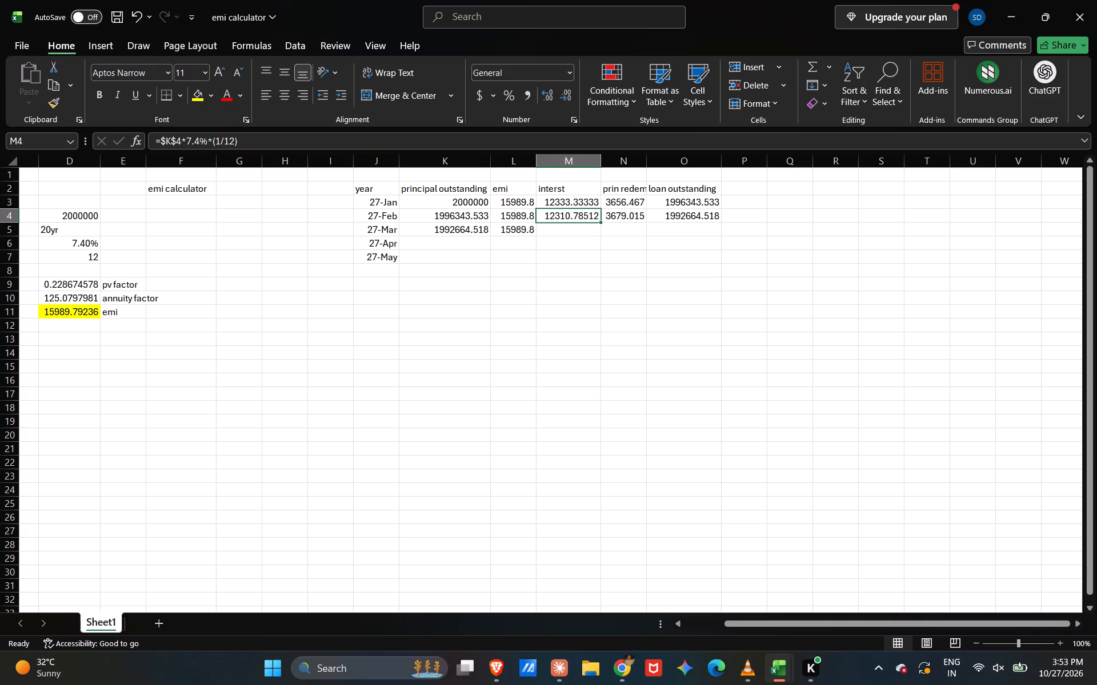
{"action": "left_click_drag", "start_coordinate": [600, 223], "coordinate": [603, 236]}
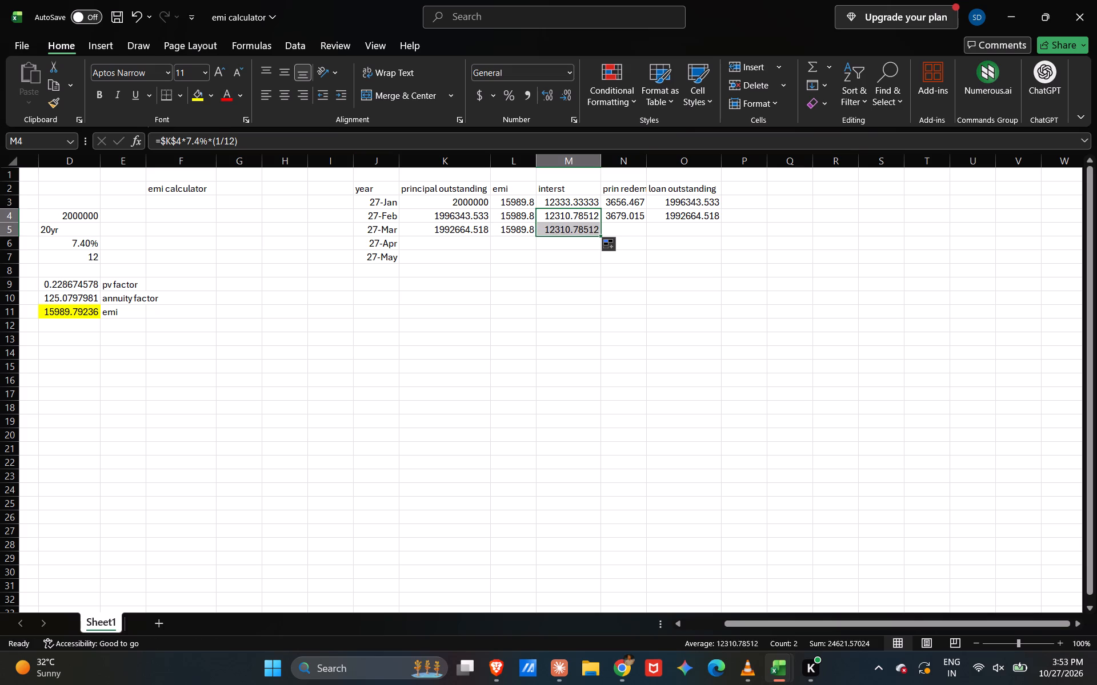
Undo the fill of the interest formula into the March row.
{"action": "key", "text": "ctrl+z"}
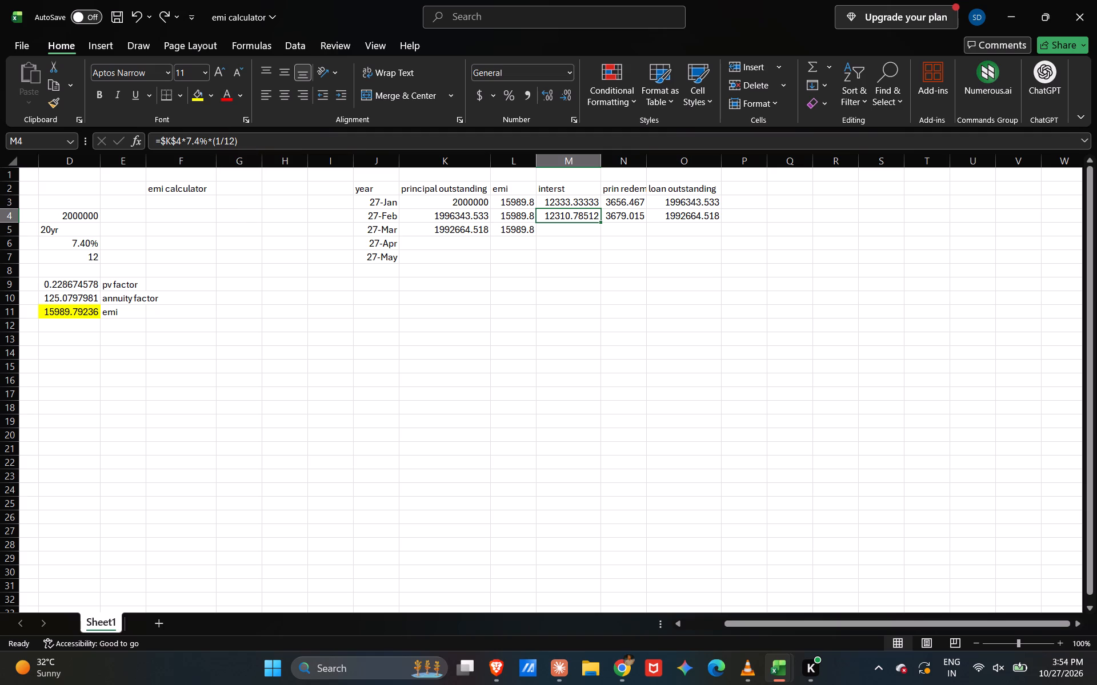
Enter the March interest formula =K3*7.40%*(1/12) in M5.
{"action": "left_click", "coordinate": [555, 234]}
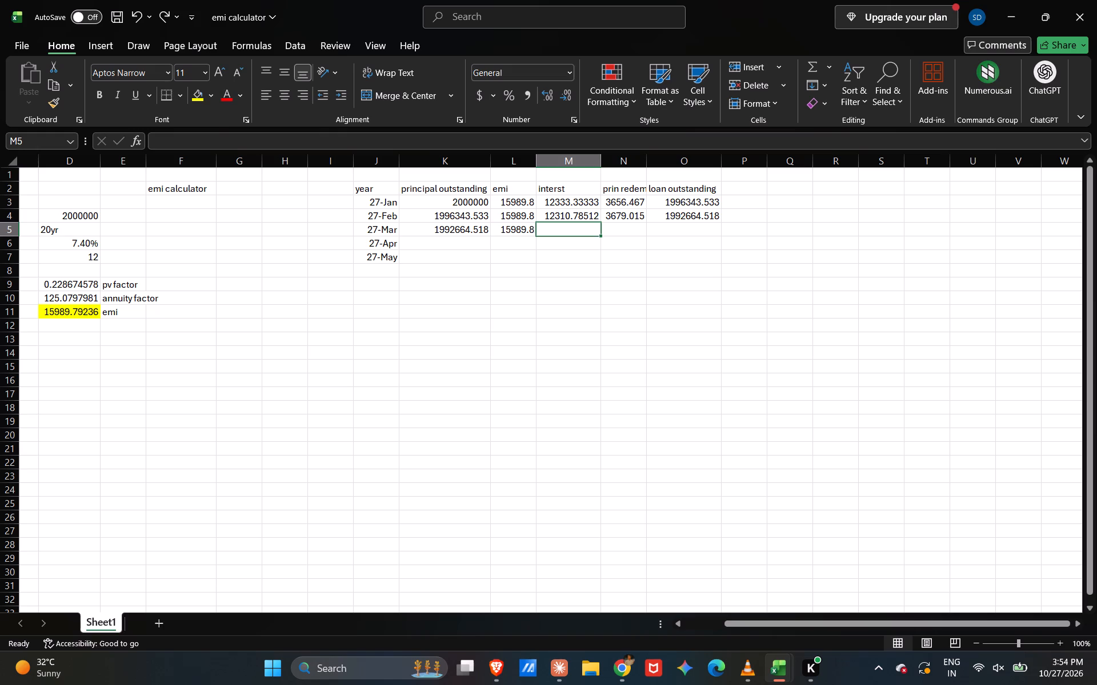
{"action": "left_click", "coordinate": [569, 218]}
{"action": "left_click", "coordinate": [563, 237]}
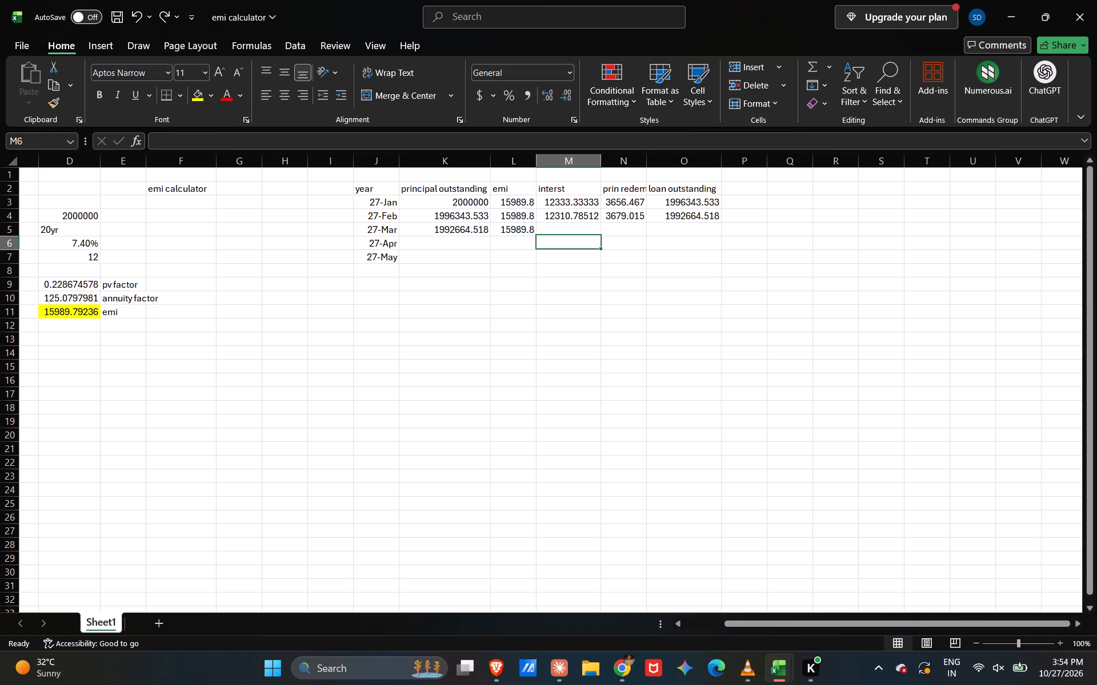
{"action": "left_click", "coordinate": [572, 228]}
{"action": "key", "text": "equal"}
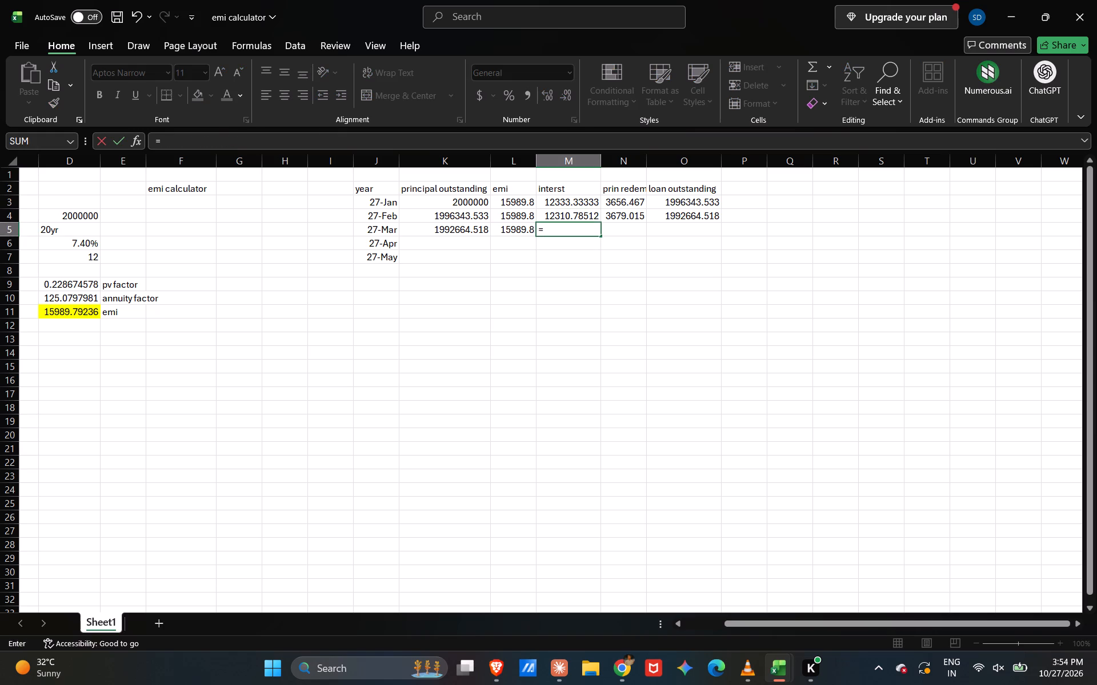
{"action": "left_click", "coordinate": [455, 203], "text": "shift"}
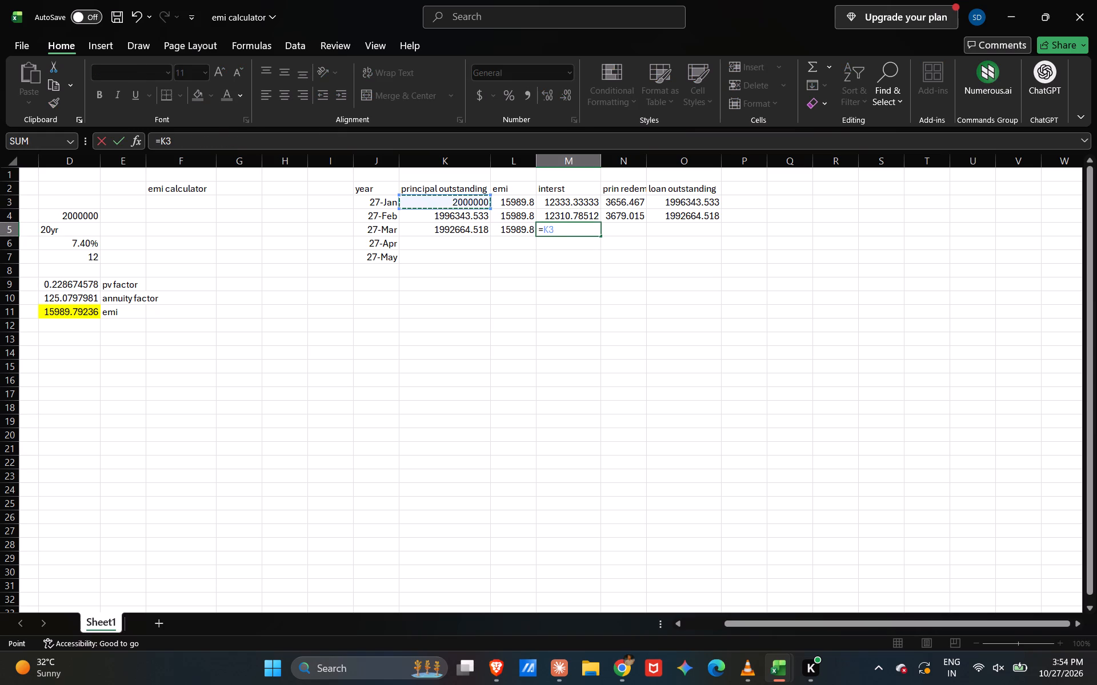
{"action": "key", "text": "shift+plus"}
{"action": "key", "text": "BackSpace"}
{"action": "key", "text": "shift+asterisk"}
{"action": "type", "text": "7.4-%"}
{"action": "key", "text": "BackSpace"}
{"action": "key", "text": "BackSpace"}
{"action": "key", "text": "BackSpace"}
{"action": "type", "text": "40"}
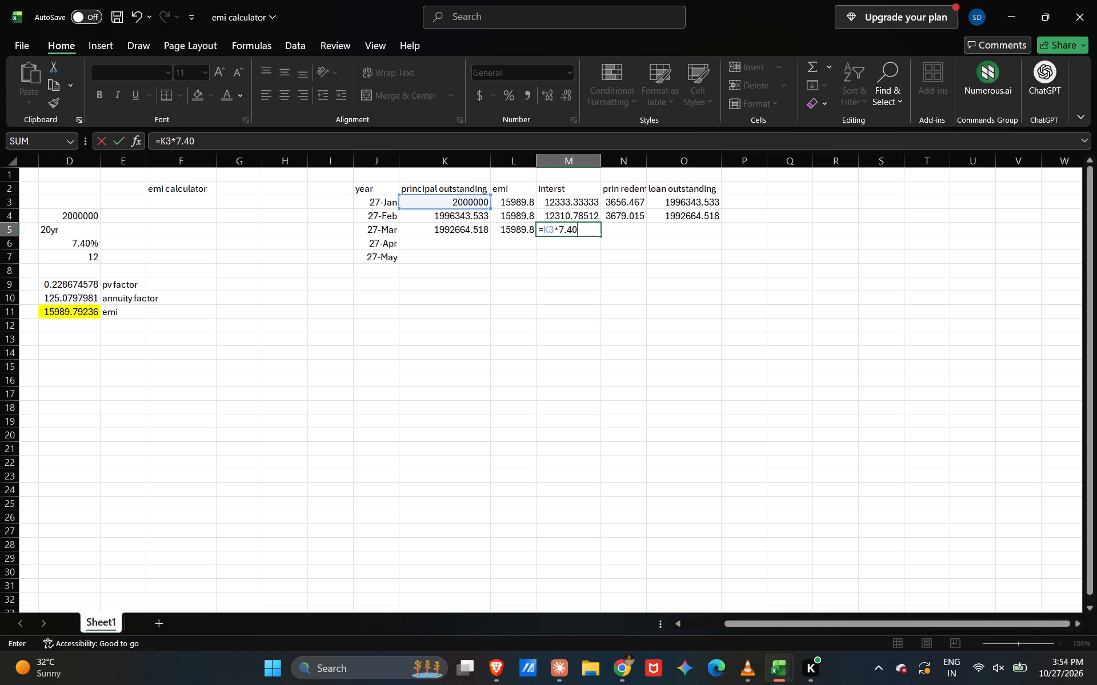
{"action": "key", "text": "shift+percent"}
{"action": "key", "text": "shift+asterisk"}
{"action": "type", "text": "91"}
{"action": "key", "text": "BackSpace"}
{"action": "key", "text": "BackSpace"}
{"action": "type", "text": "(1?"}
{"action": "key", "text": "BackSpace"}
{"action": "type", "text": "/12"}
{"action": "key", "text": "shift+parenright"}
{"action": "key", "text": "Return"}
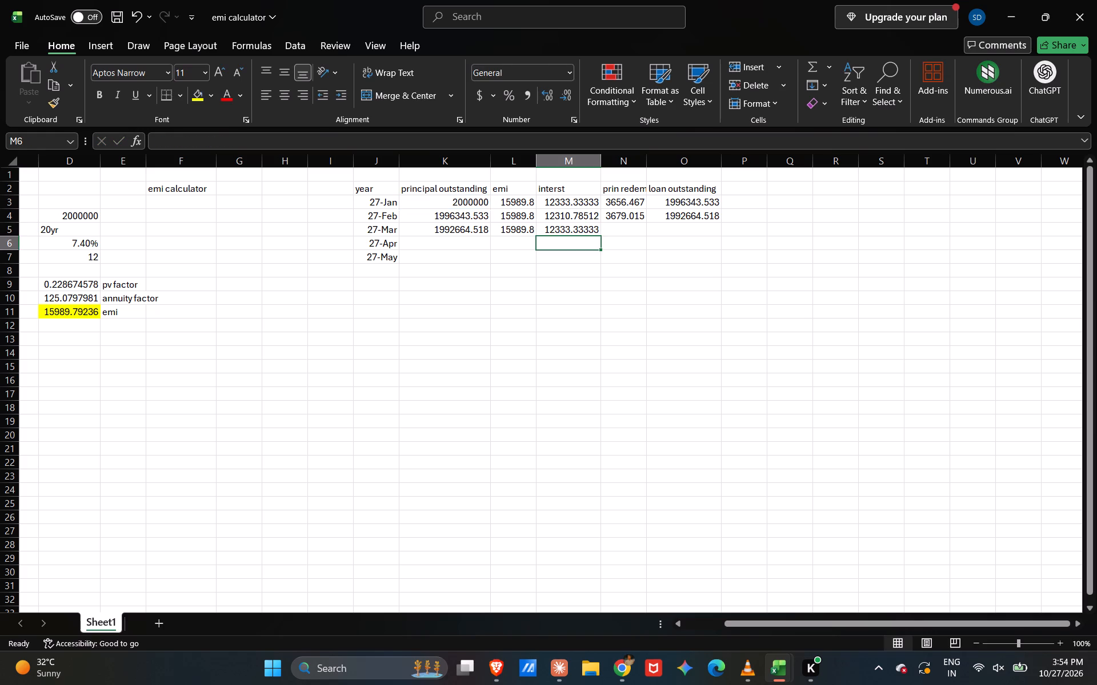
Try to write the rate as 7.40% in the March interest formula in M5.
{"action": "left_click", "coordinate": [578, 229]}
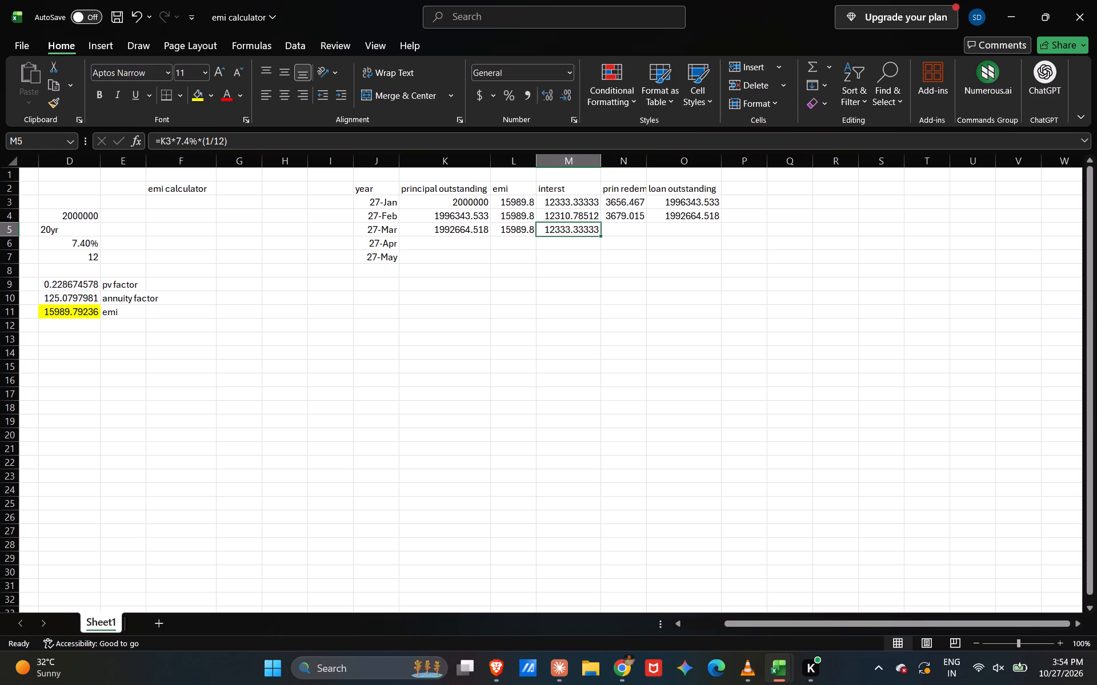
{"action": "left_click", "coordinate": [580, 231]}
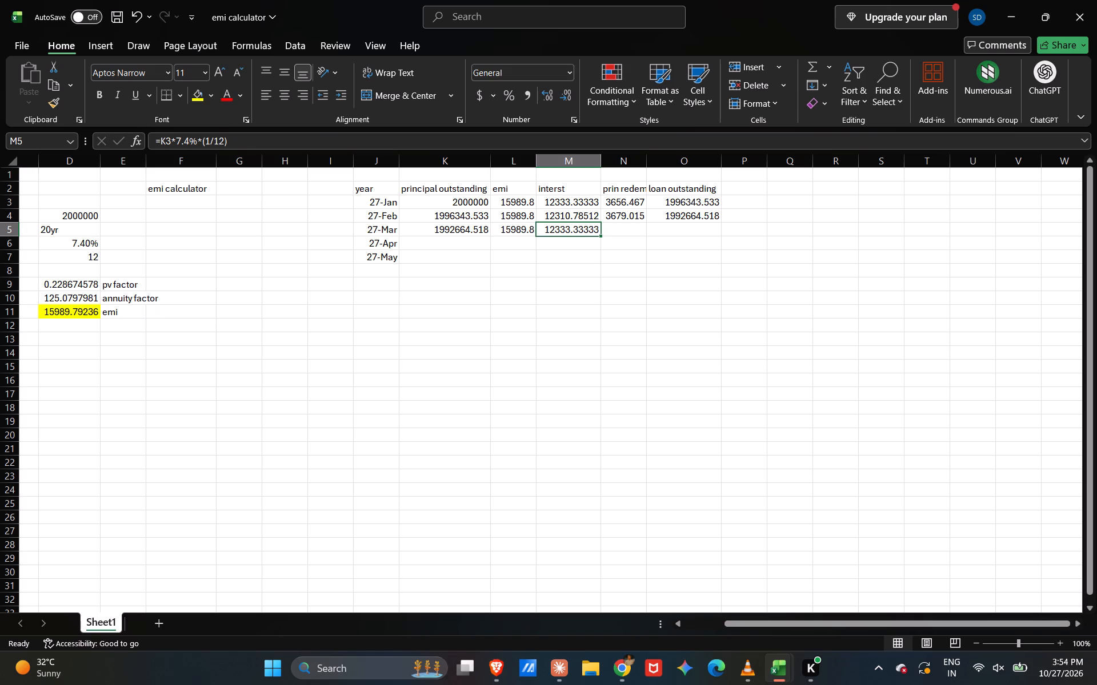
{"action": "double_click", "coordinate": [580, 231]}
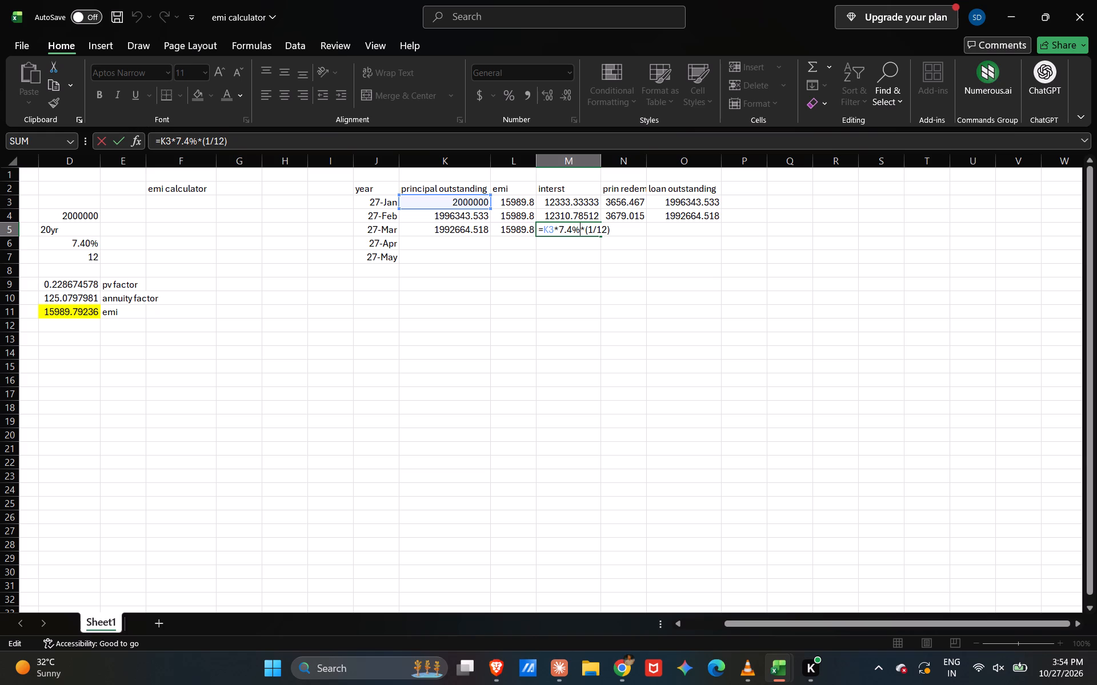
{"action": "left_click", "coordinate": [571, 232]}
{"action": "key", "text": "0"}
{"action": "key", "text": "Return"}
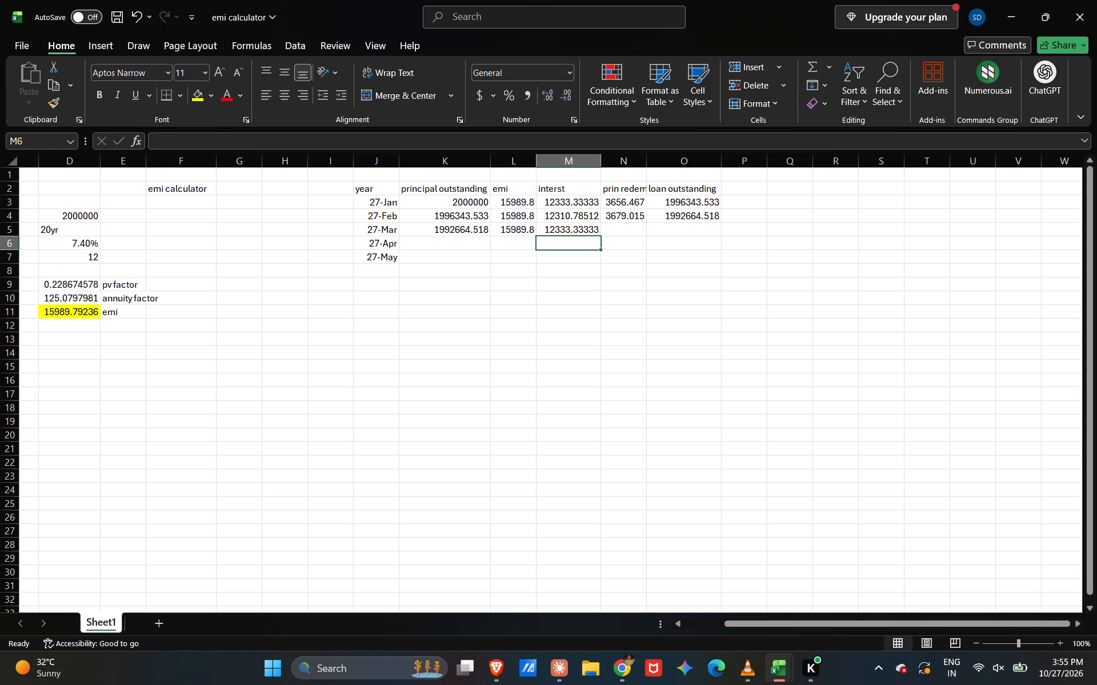
Change the principal reference in the March interest formula in M5 to K5, so it reads =K5*7.4%*(1/12).
{"action": "left_click", "coordinate": [570, 230]}
{"action": "left_click", "coordinate": [570, 230]}
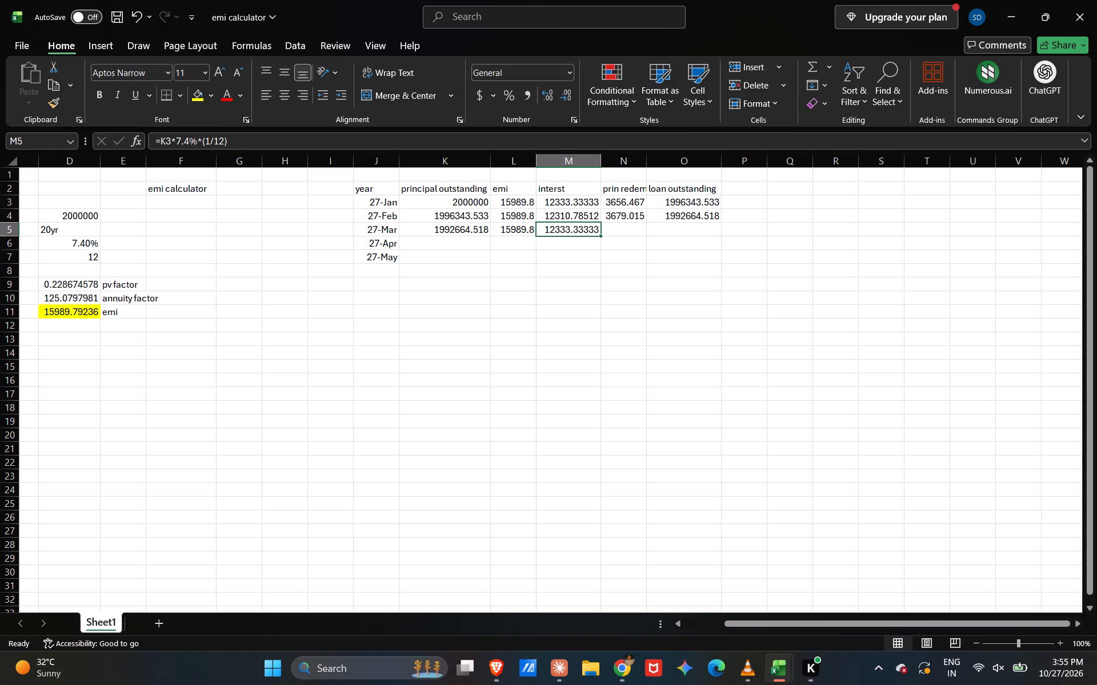
{"action": "double_click", "coordinate": [561, 229]}
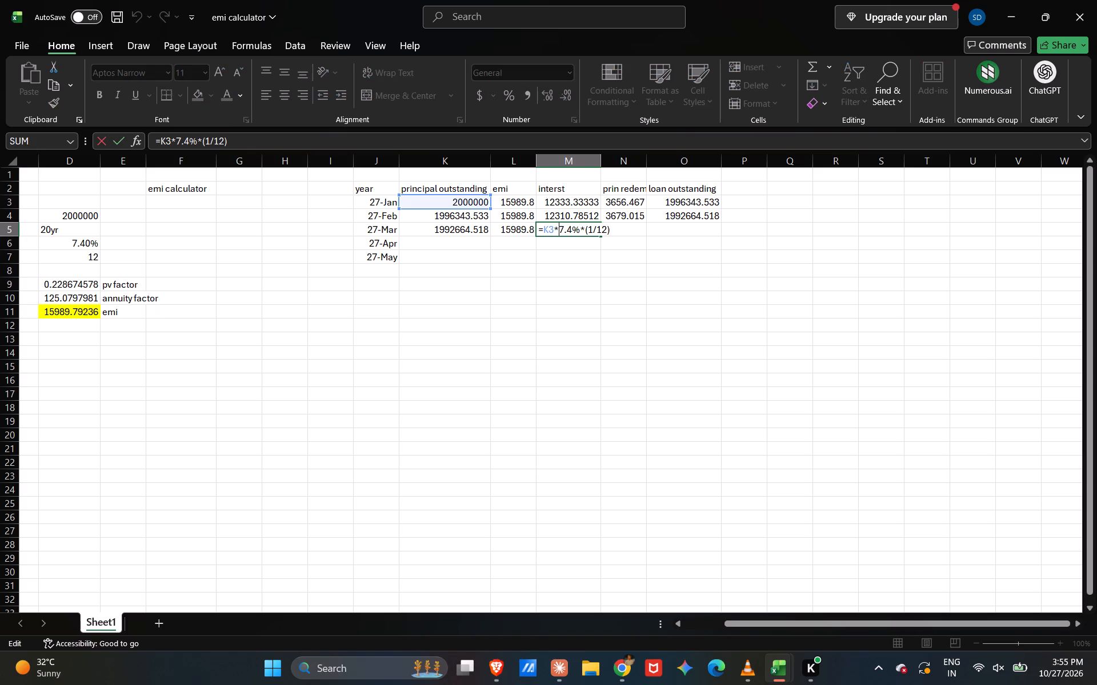
{"action": "left_click", "coordinate": [555, 231]}
{"action": "key", "text": "BackSpace"}
{"action": "key", "text": "BackSpace"}
{"action": "left_click", "coordinate": [477, 225]}
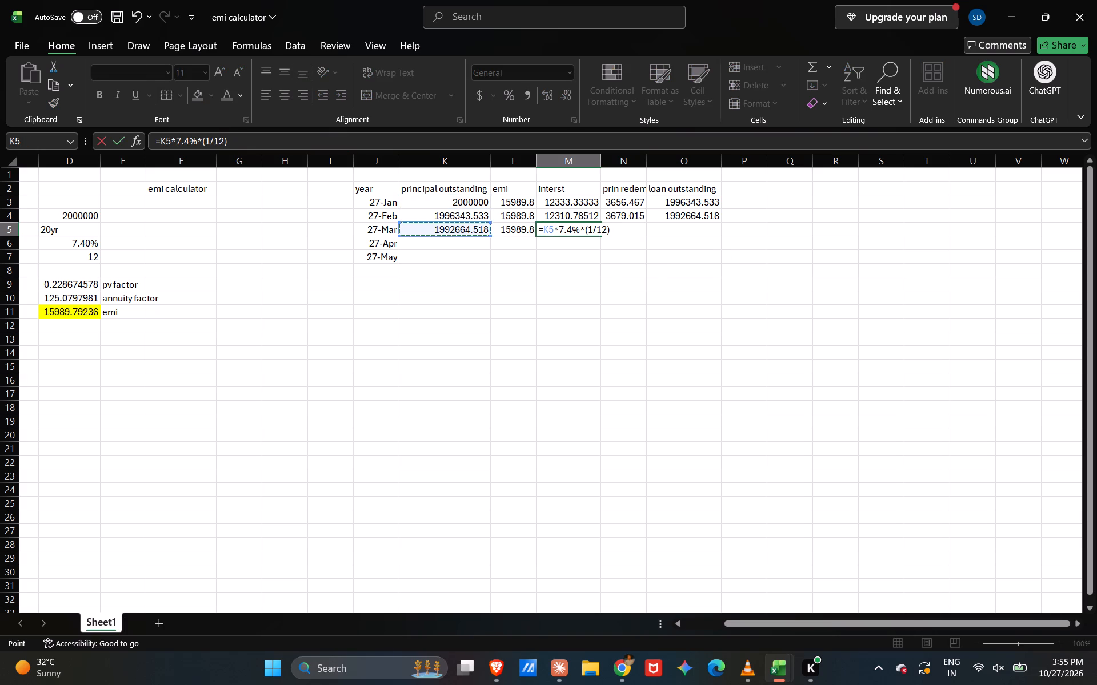
{"action": "key", "text": "Return"}
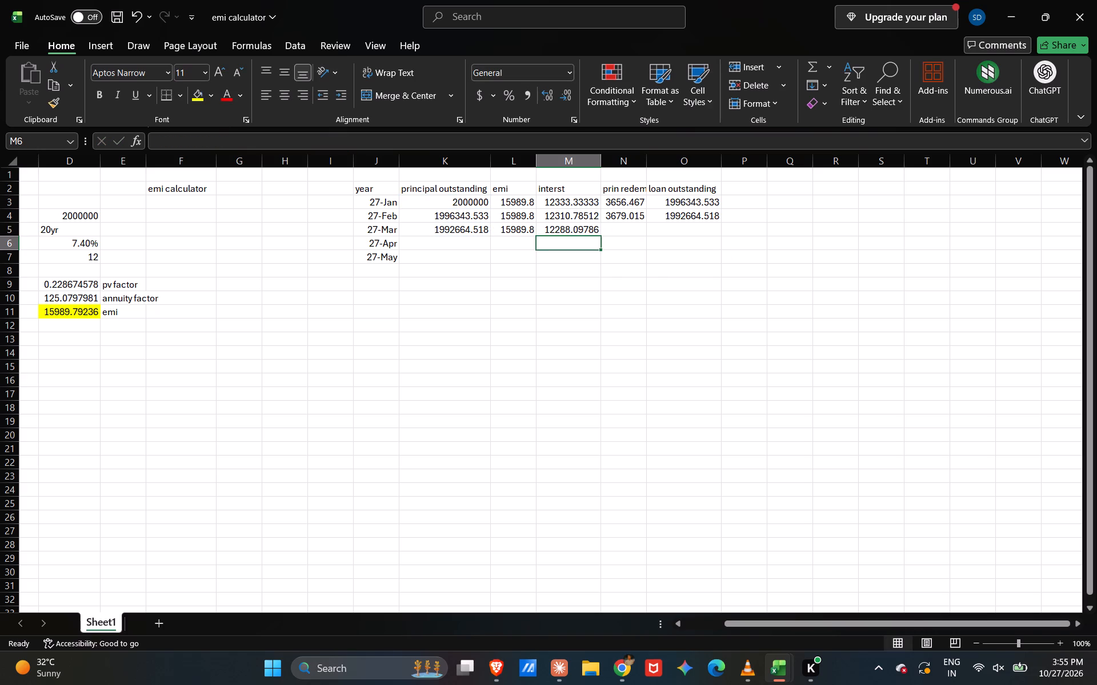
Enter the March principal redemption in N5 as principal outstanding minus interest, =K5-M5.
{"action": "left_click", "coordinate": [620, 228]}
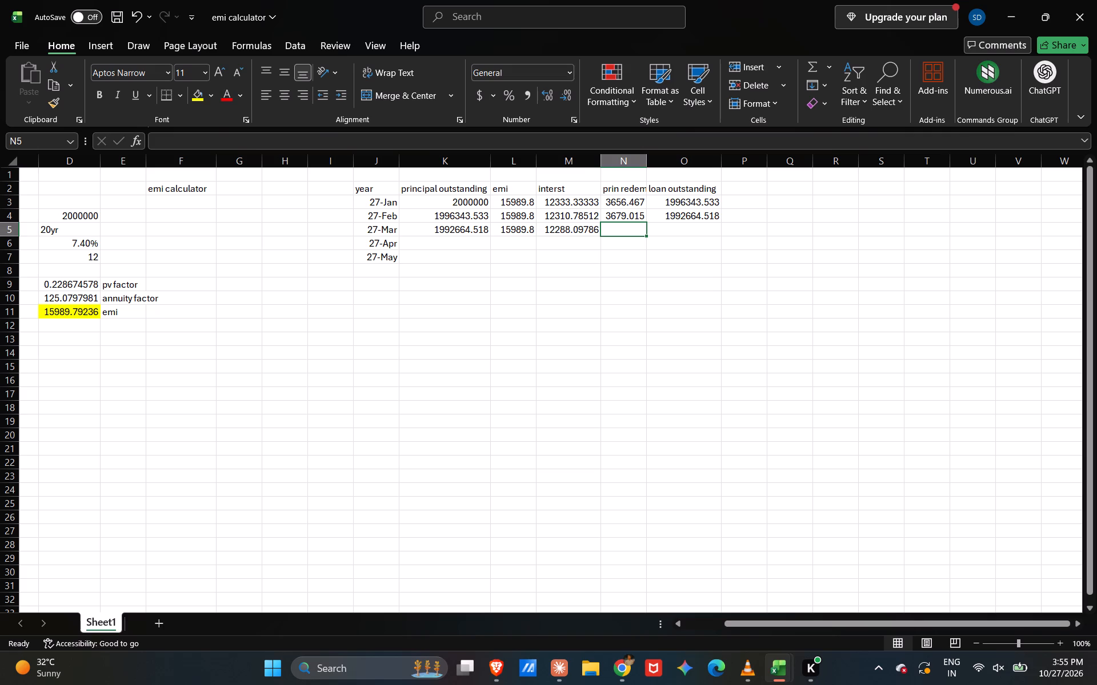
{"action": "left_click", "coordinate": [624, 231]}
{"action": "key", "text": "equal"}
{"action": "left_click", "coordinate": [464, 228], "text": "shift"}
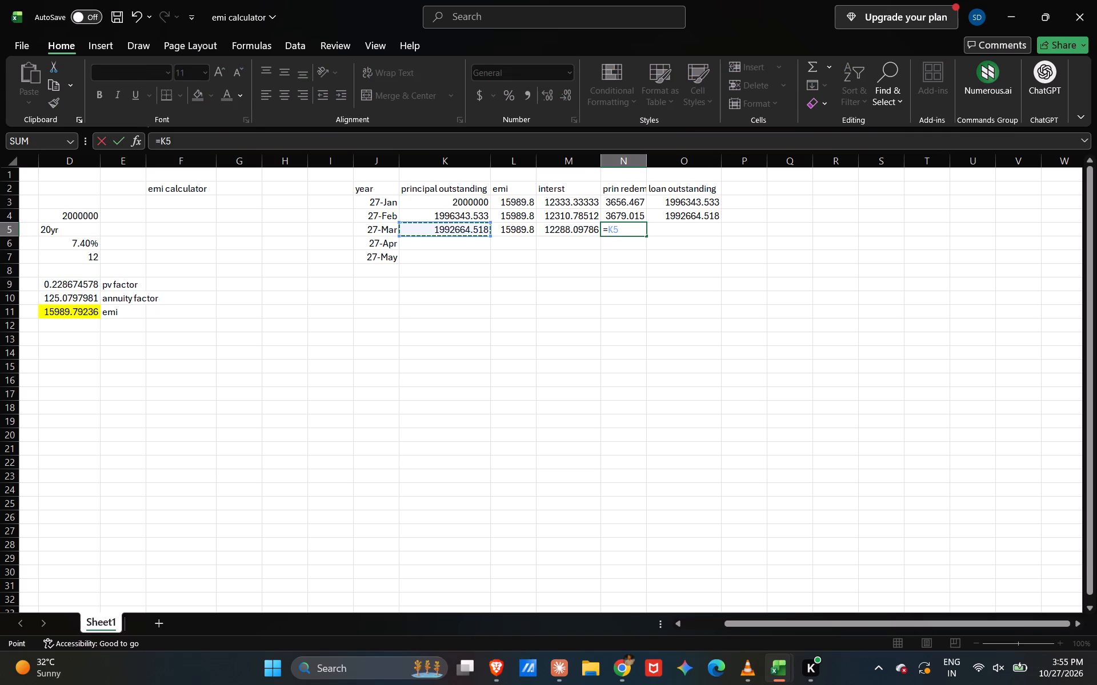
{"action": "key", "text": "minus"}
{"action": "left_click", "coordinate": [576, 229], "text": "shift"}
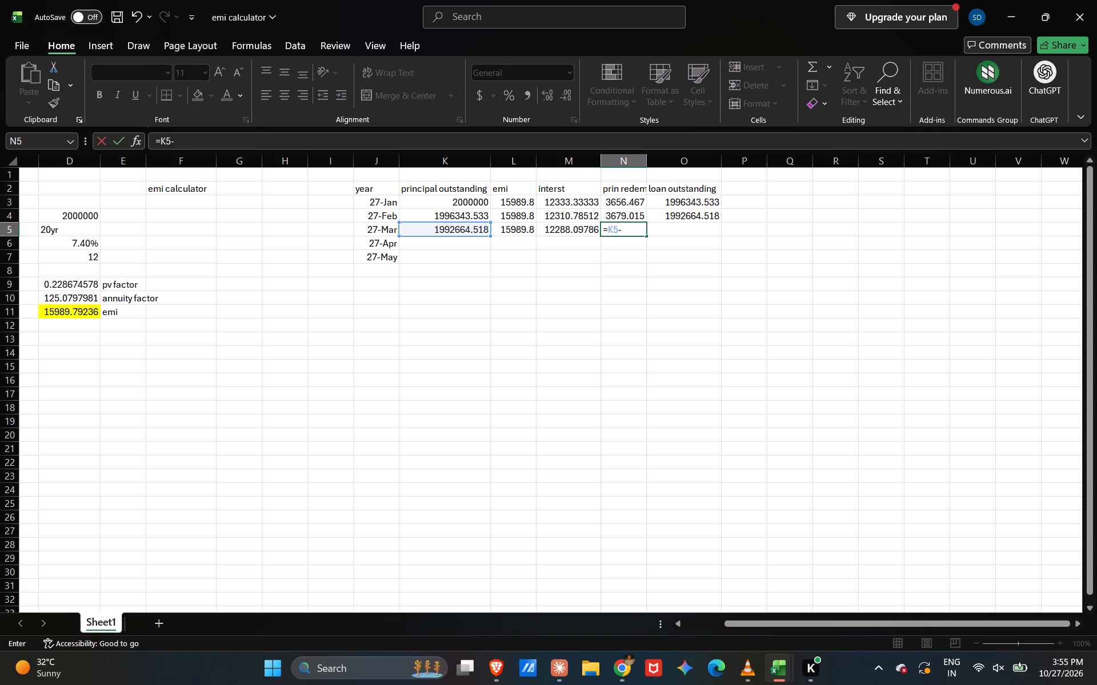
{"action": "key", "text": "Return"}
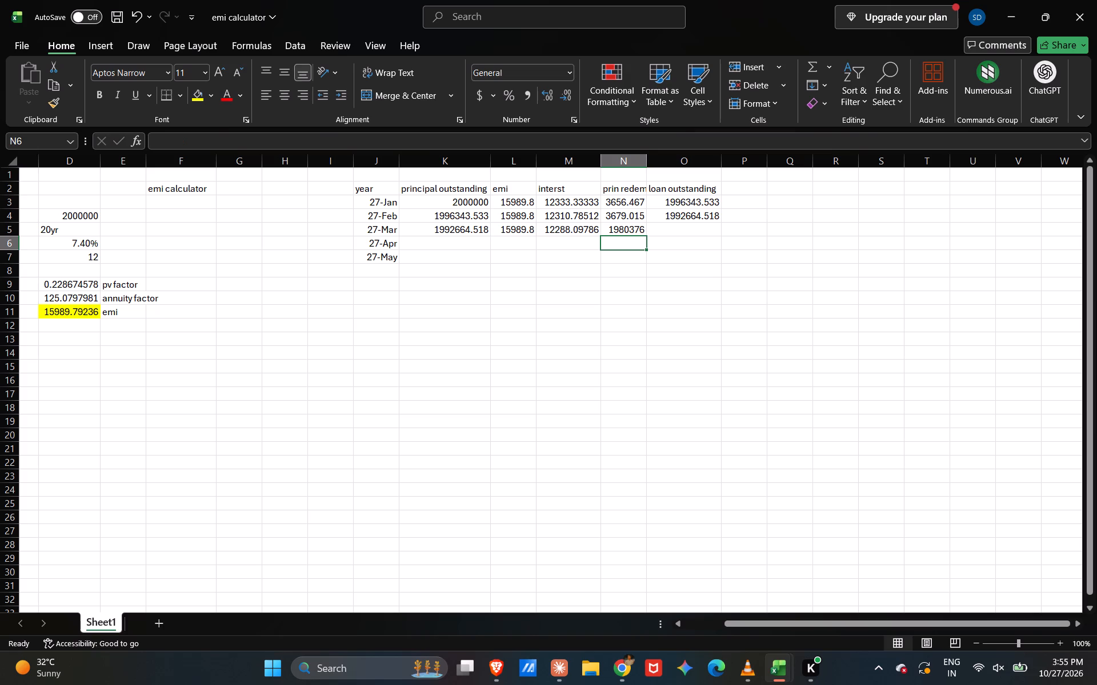
Replace the March principal redemption formula in N5 with emi minus interest, =L5-M5.
{"action": "left_click", "coordinate": [614, 229]}
{"action": "key", "text": "equal"}
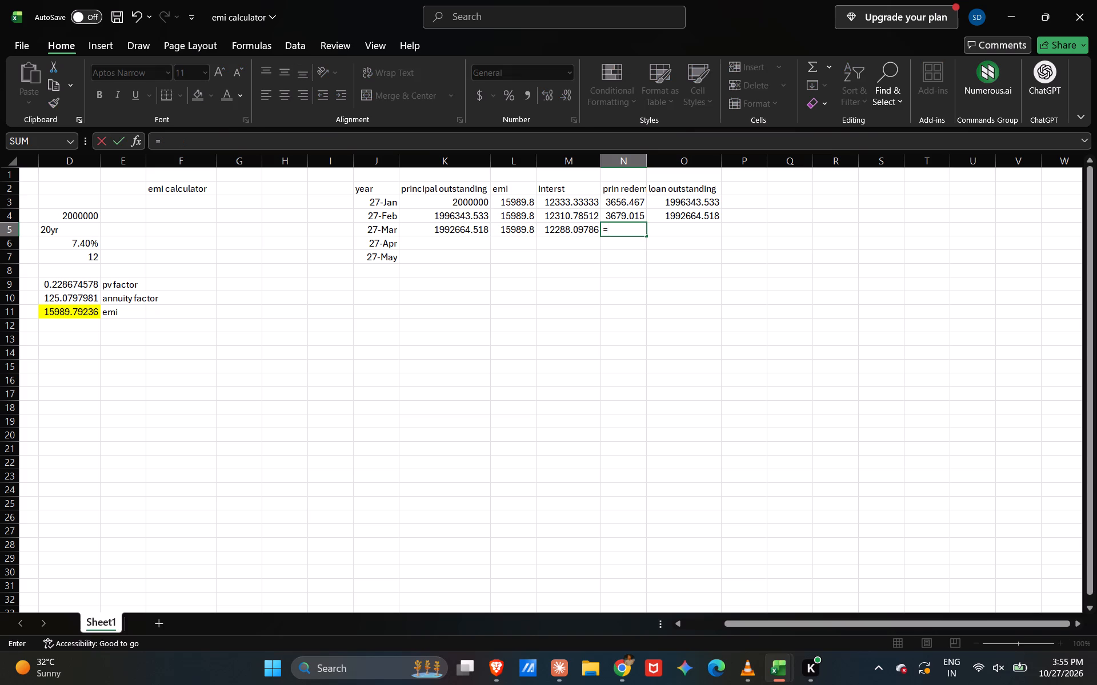
{"action": "left_click", "coordinate": [515, 231], "text": "shift"}
{"action": "key", "text": "minus"}
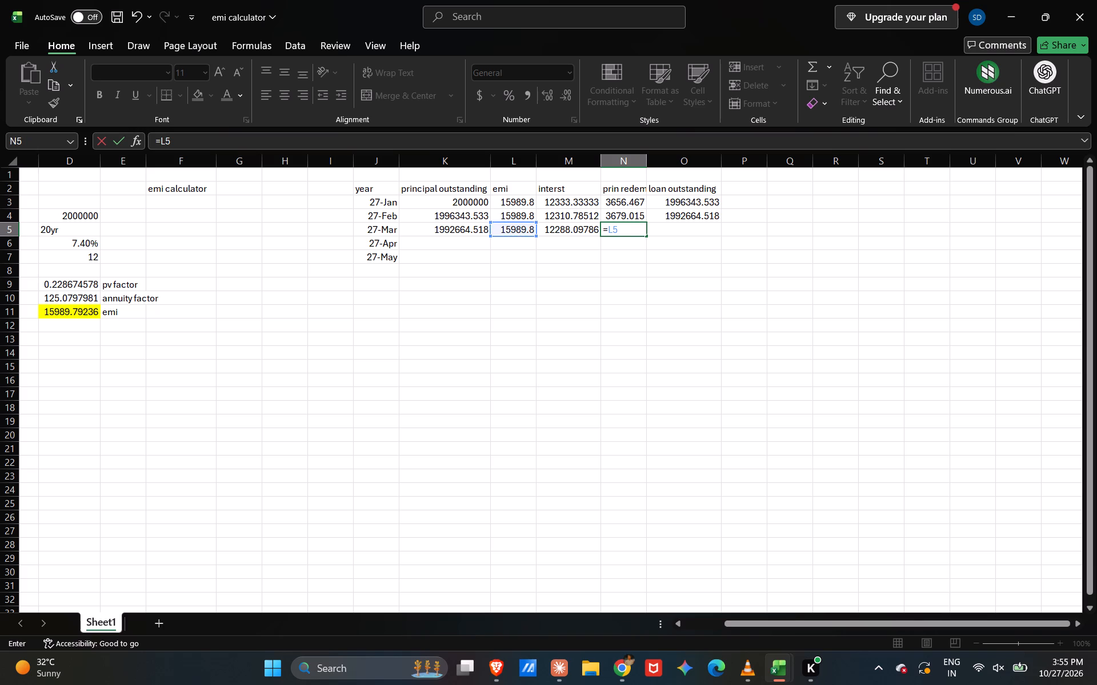
{"action": "left_click", "coordinate": [571, 235], "text": "shift"}
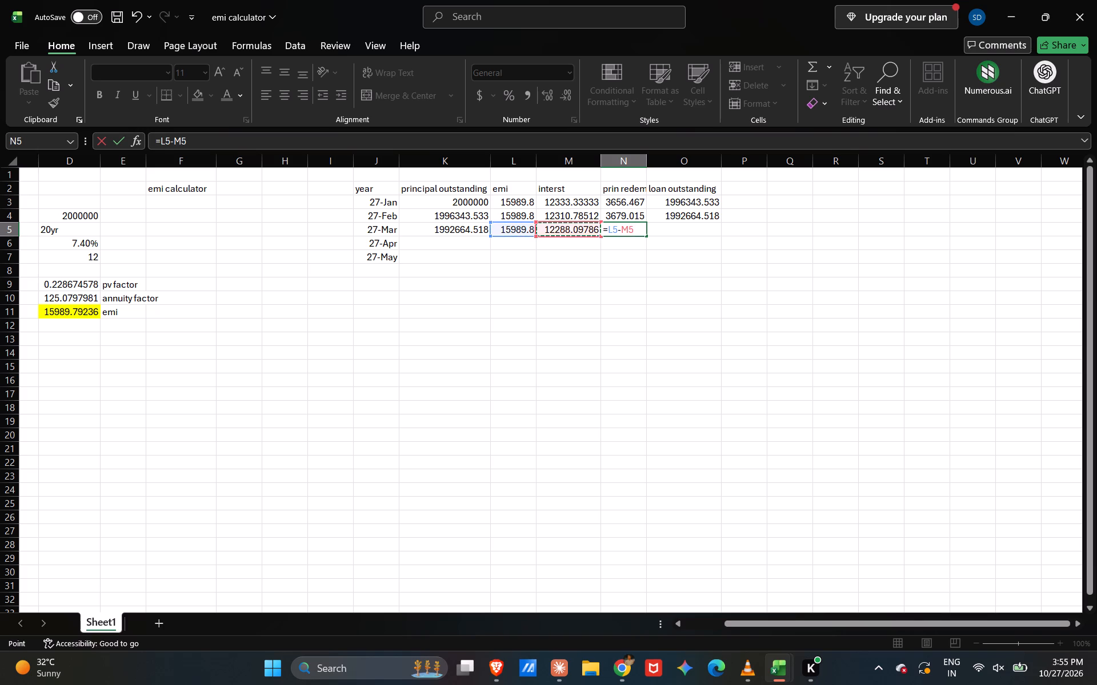
{"action": "key", "text": "Return"}
Calculate the March loan outstanding in O5 as principal outstanding minus principal redemption, =K5-N5.
{"action": "left_click", "coordinate": [695, 227]}
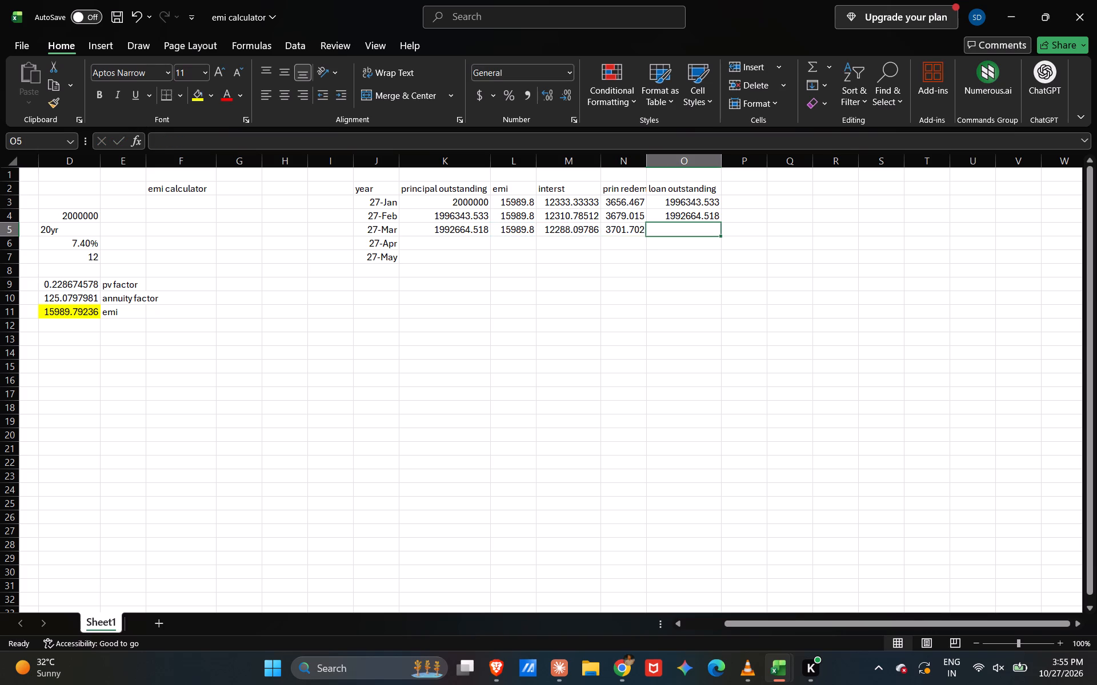
{"action": "key", "text": "equal"}
{"action": "left_click", "coordinate": [479, 229], "text": "shift"}
{"action": "key", "text": "minus"}
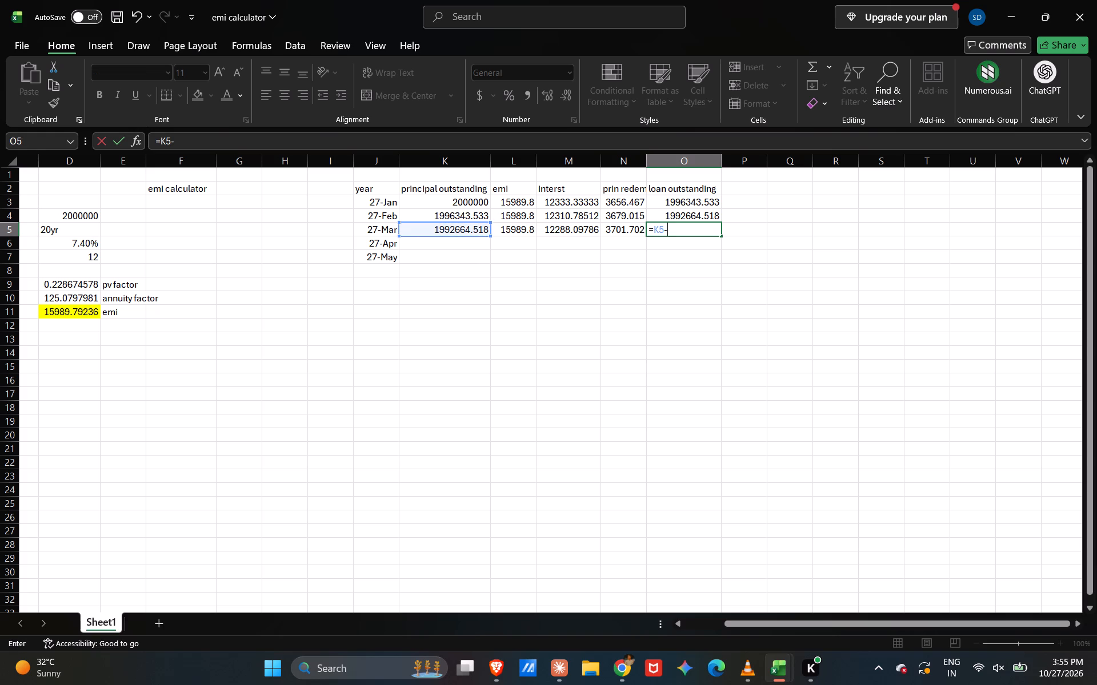
{"action": "left_click", "coordinate": [629, 230], "text": "shift"}
{"action": "key", "text": "Return"}
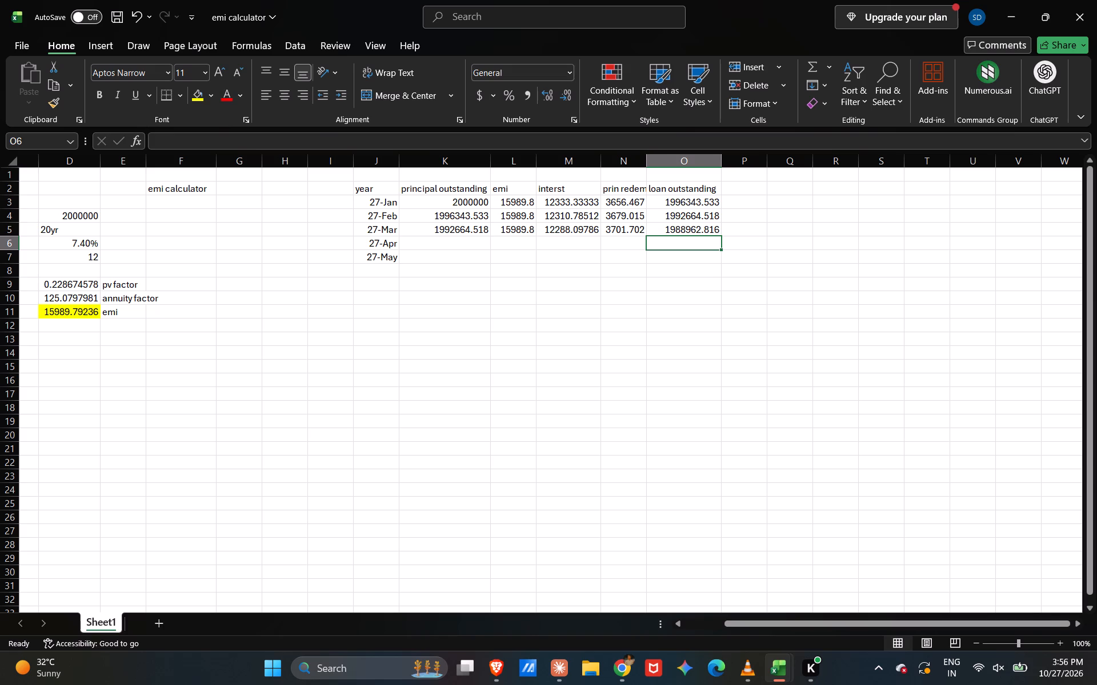
Link the April principal outstanding in K6 to the March loan outstanding with the formula =O5.
{"action": "left_click", "coordinate": [456, 245]}
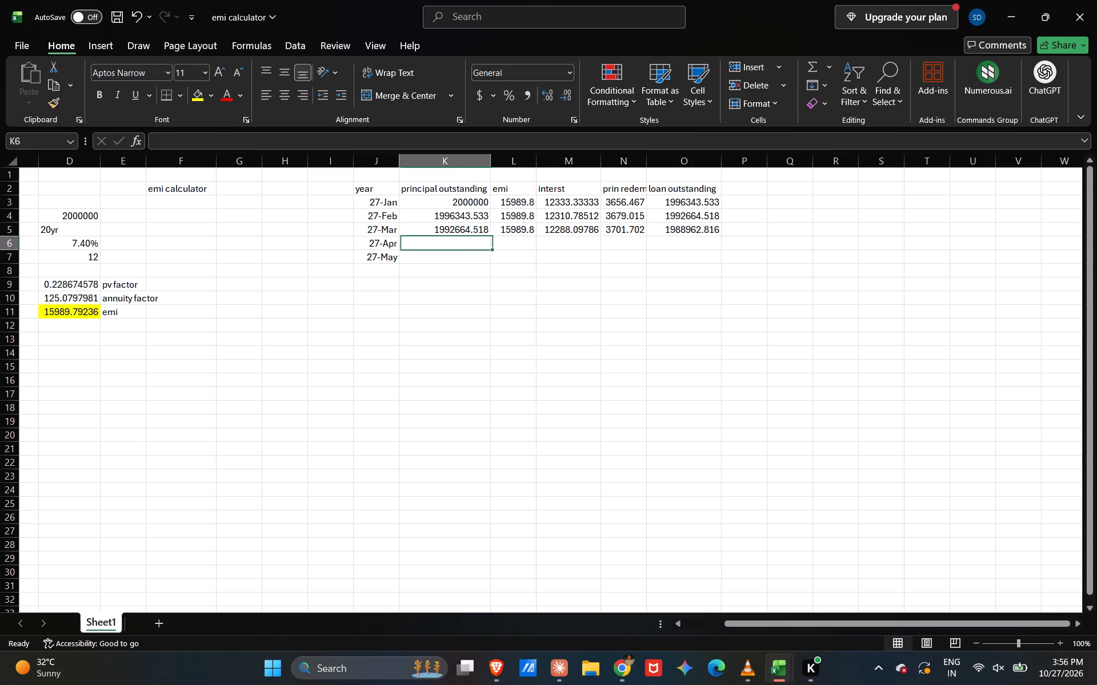
{"action": "key", "text": "equal"}
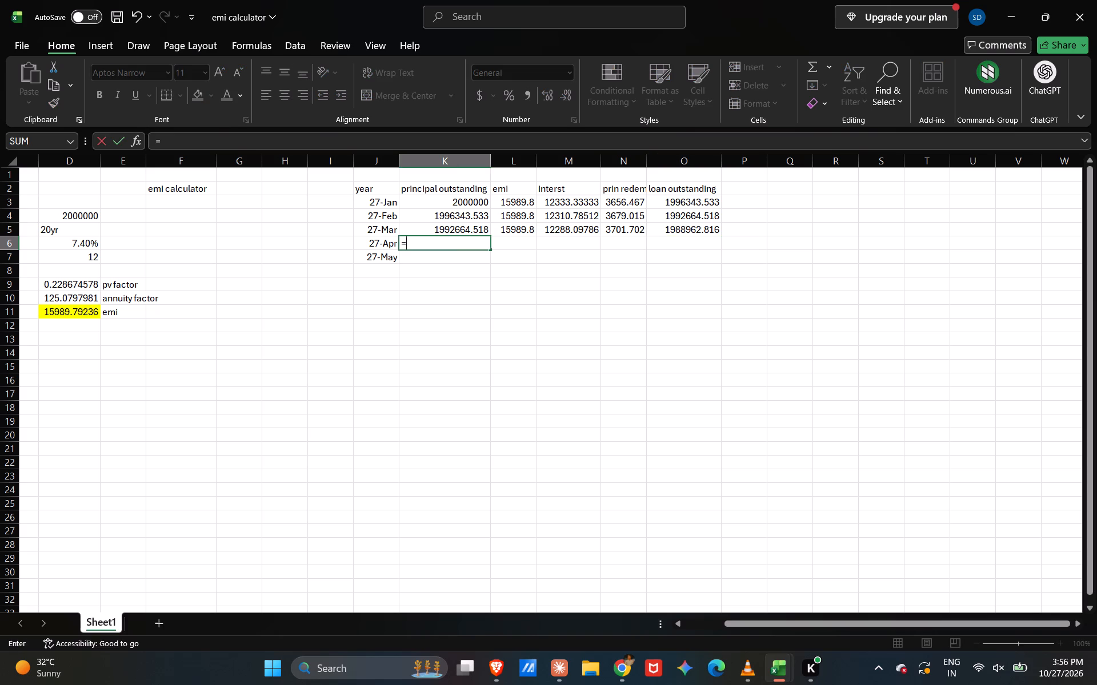
{"action": "left_click", "coordinate": [695, 231], "text": "shift"}
{"action": "key", "text": "Return"}
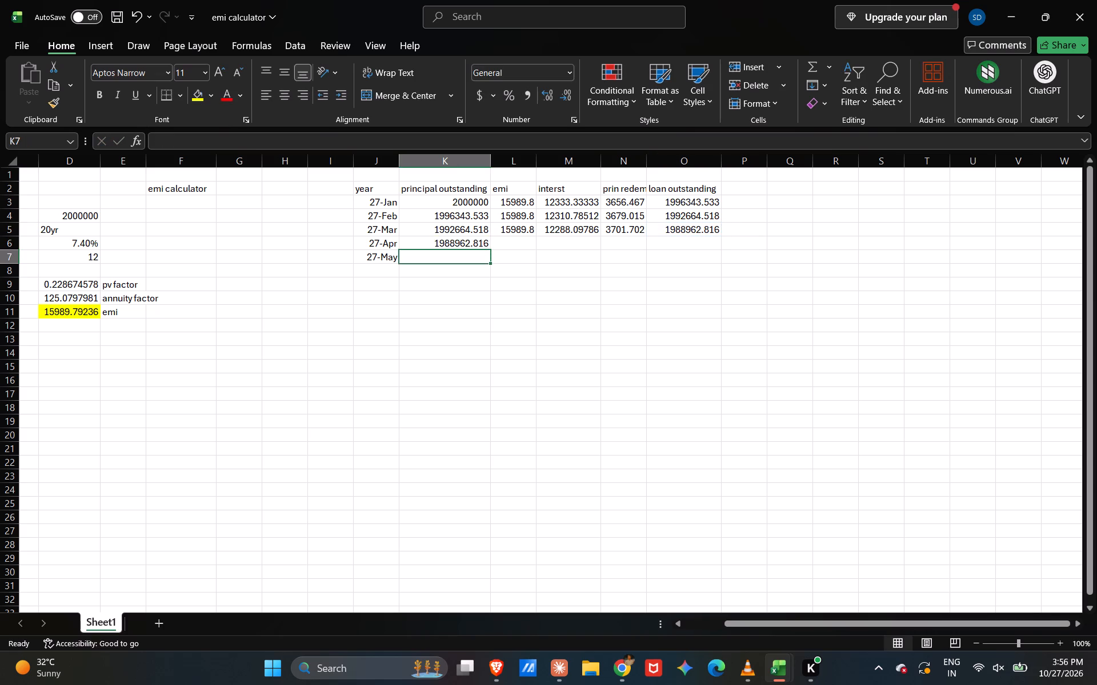
Fill the March emi formula in L5 down into the April row, cell L6.
{"action": "left_click", "coordinate": [522, 228]}
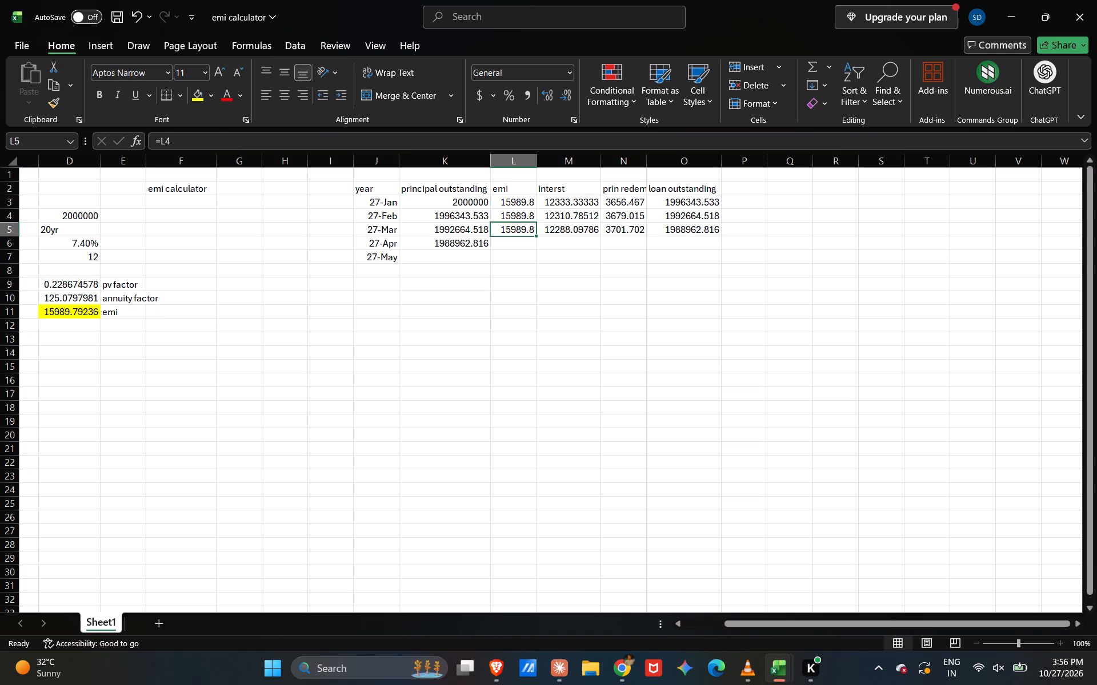
{"action": "left_click", "coordinate": [535, 232]}
{"action": "left_click_drag", "start_coordinate": [536, 235], "coordinate": [537, 246]}
Fill the March interest formula in M5 down into the April row, cell M6.
{"action": "left_click", "coordinate": [591, 244]}
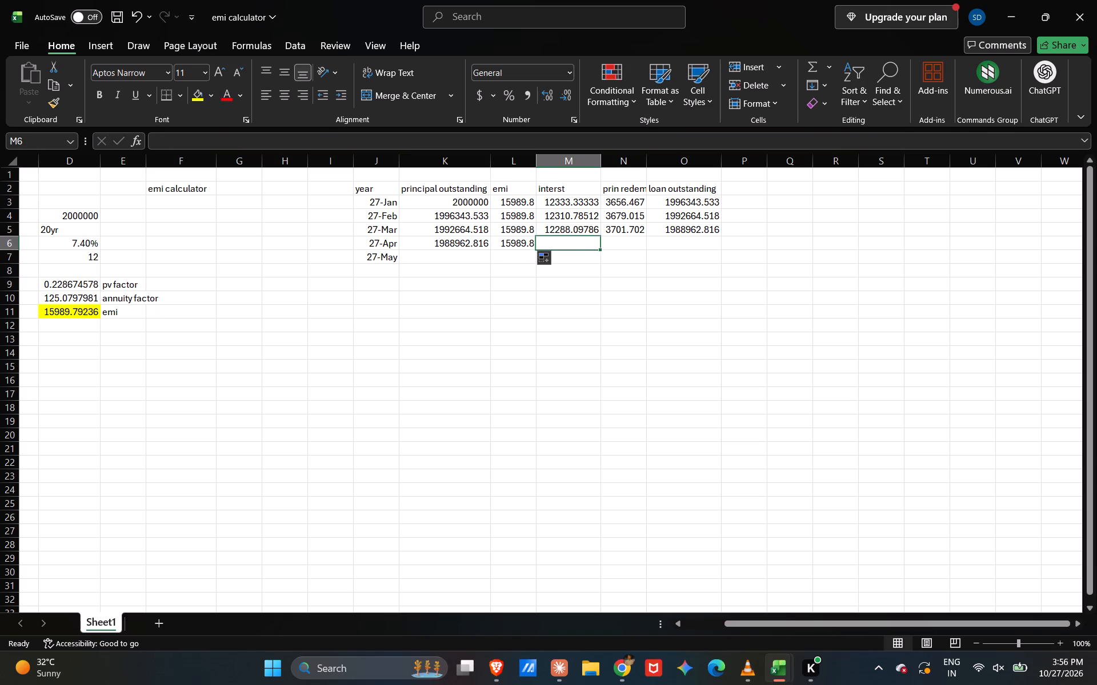
{"action": "left_click", "coordinate": [583, 229]}
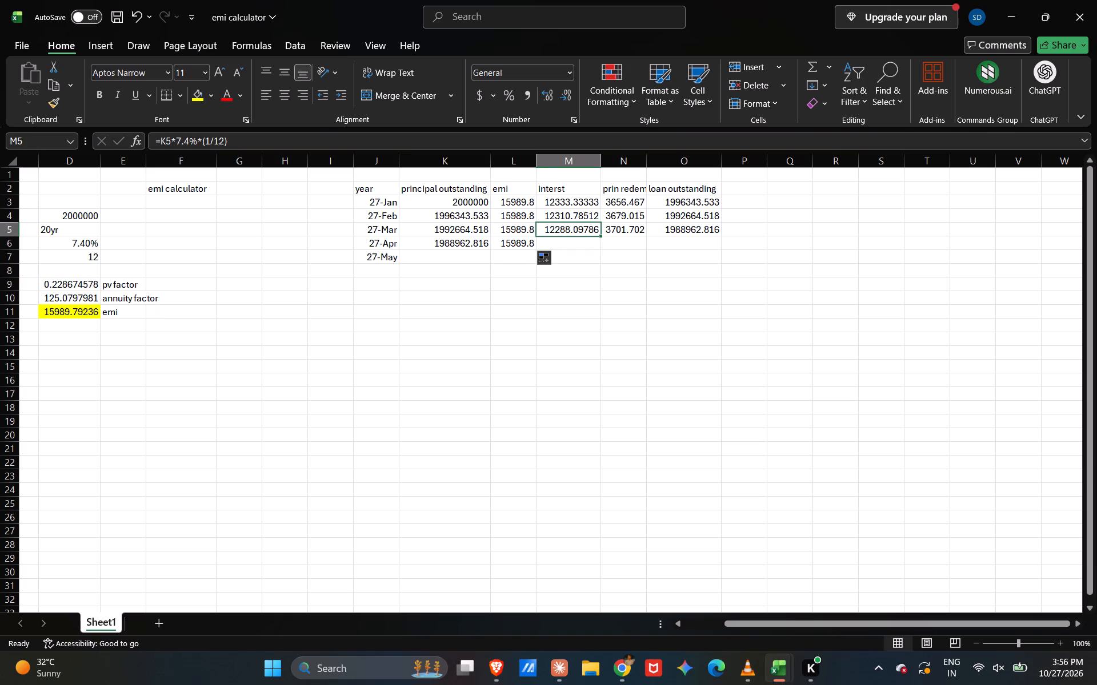
{"action": "left_click_drag", "start_coordinate": [598, 236], "coordinate": [600, 248]}
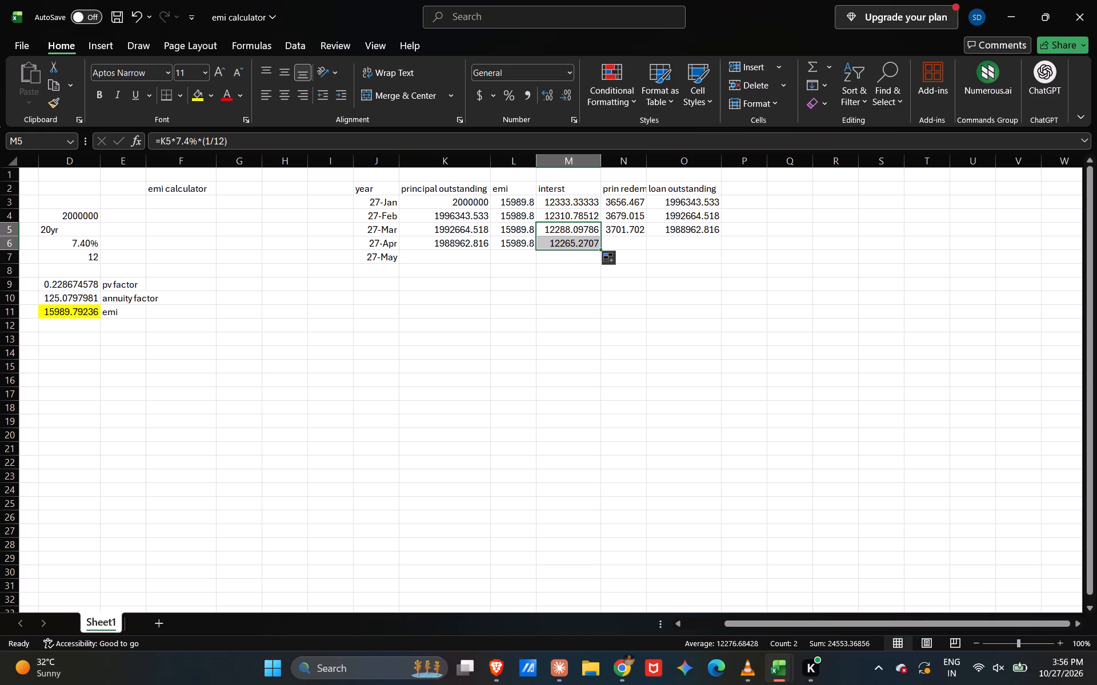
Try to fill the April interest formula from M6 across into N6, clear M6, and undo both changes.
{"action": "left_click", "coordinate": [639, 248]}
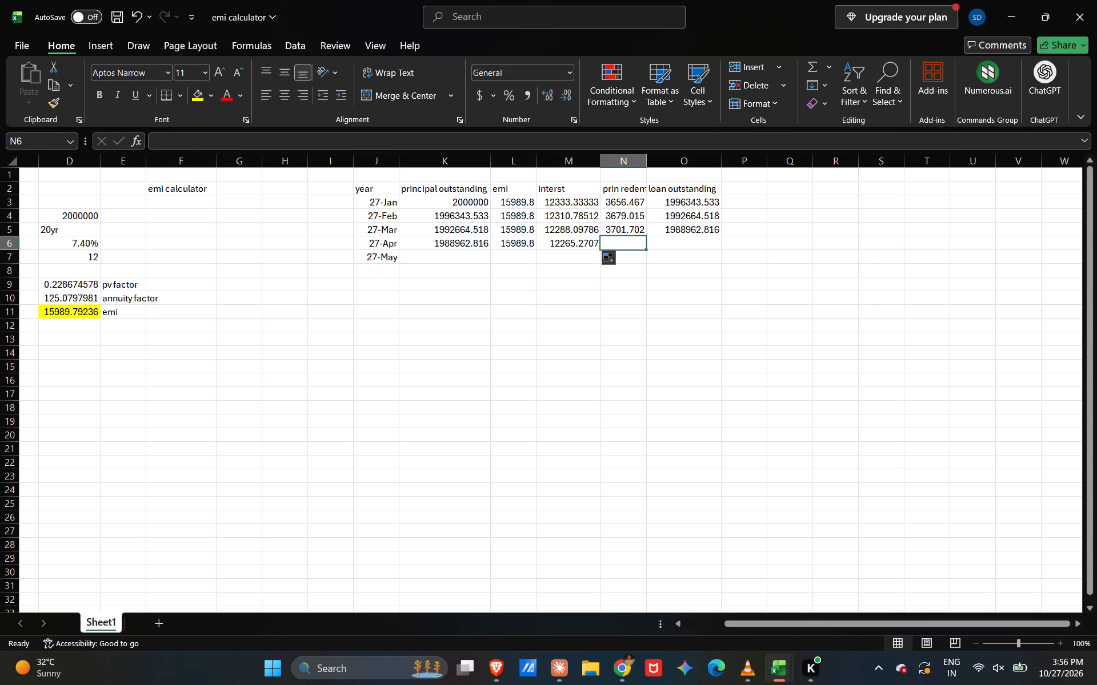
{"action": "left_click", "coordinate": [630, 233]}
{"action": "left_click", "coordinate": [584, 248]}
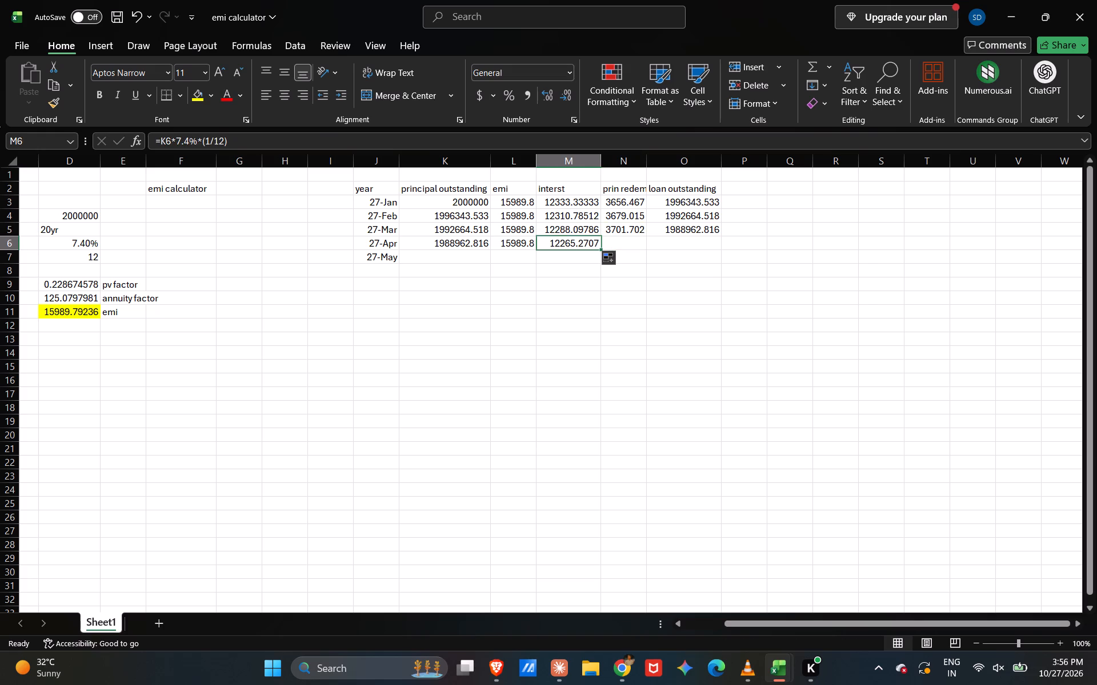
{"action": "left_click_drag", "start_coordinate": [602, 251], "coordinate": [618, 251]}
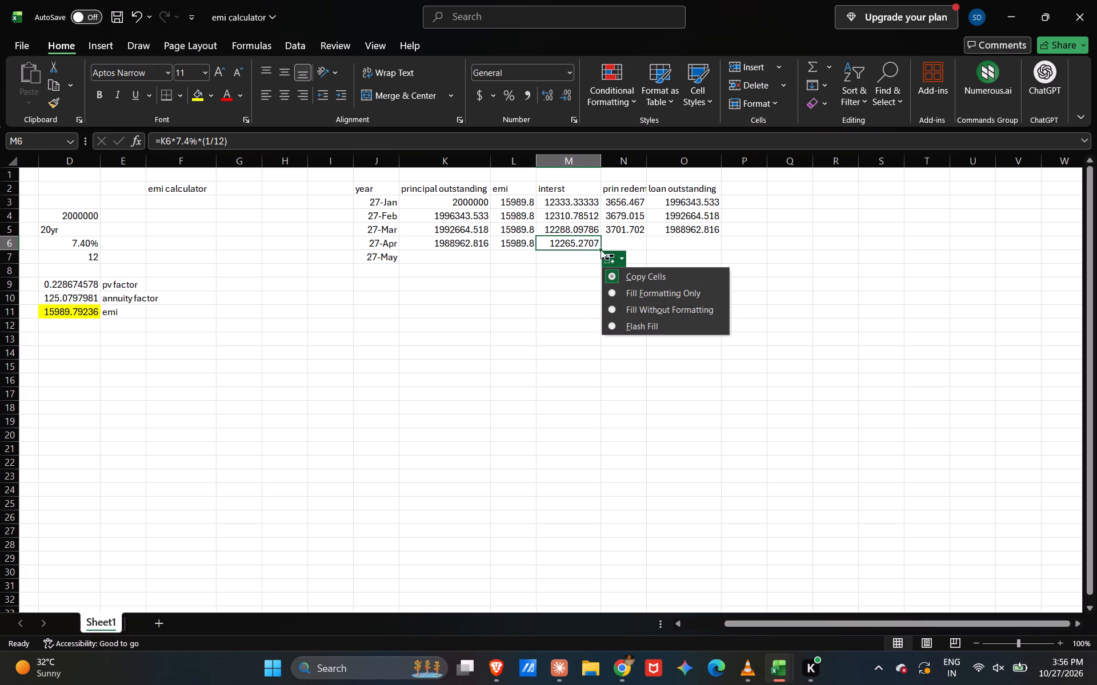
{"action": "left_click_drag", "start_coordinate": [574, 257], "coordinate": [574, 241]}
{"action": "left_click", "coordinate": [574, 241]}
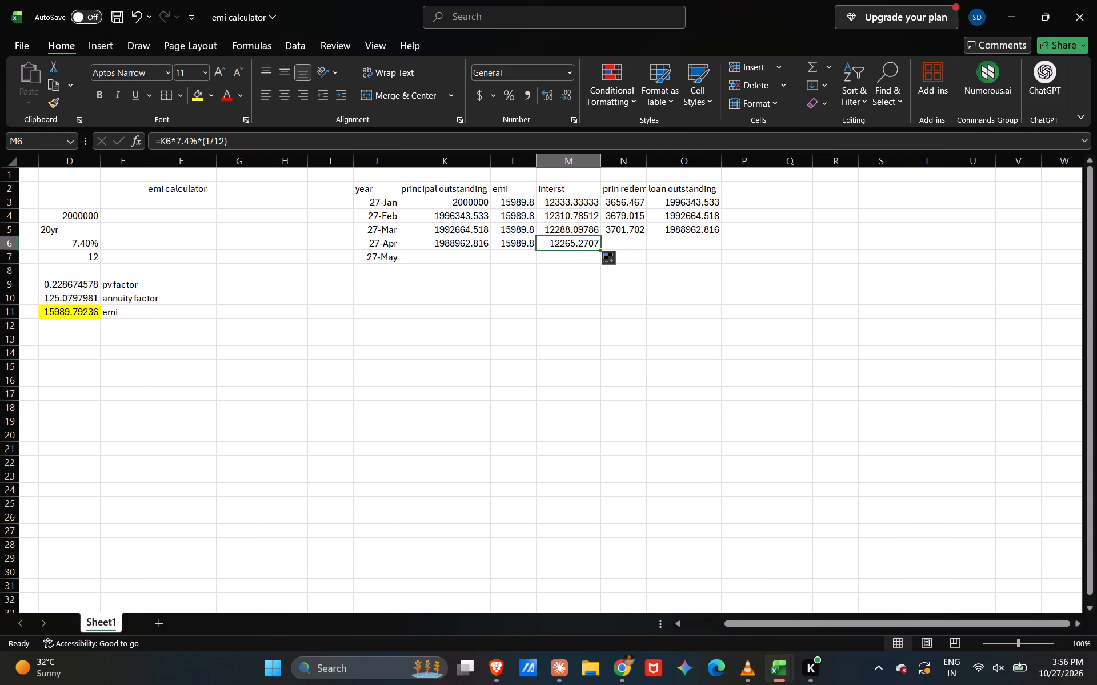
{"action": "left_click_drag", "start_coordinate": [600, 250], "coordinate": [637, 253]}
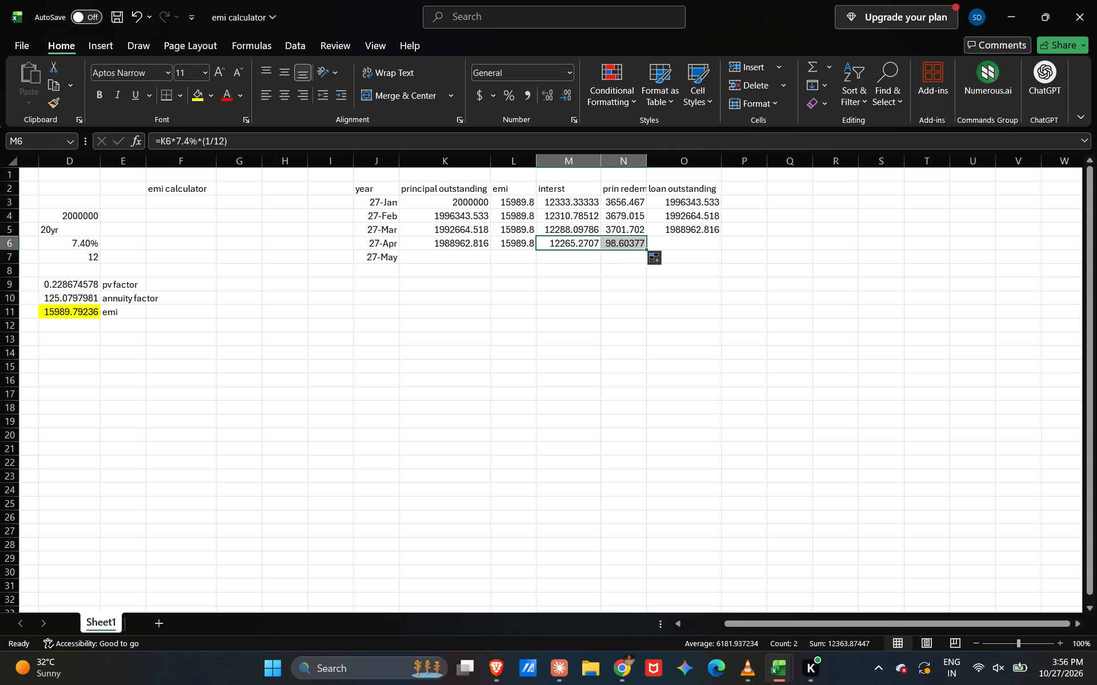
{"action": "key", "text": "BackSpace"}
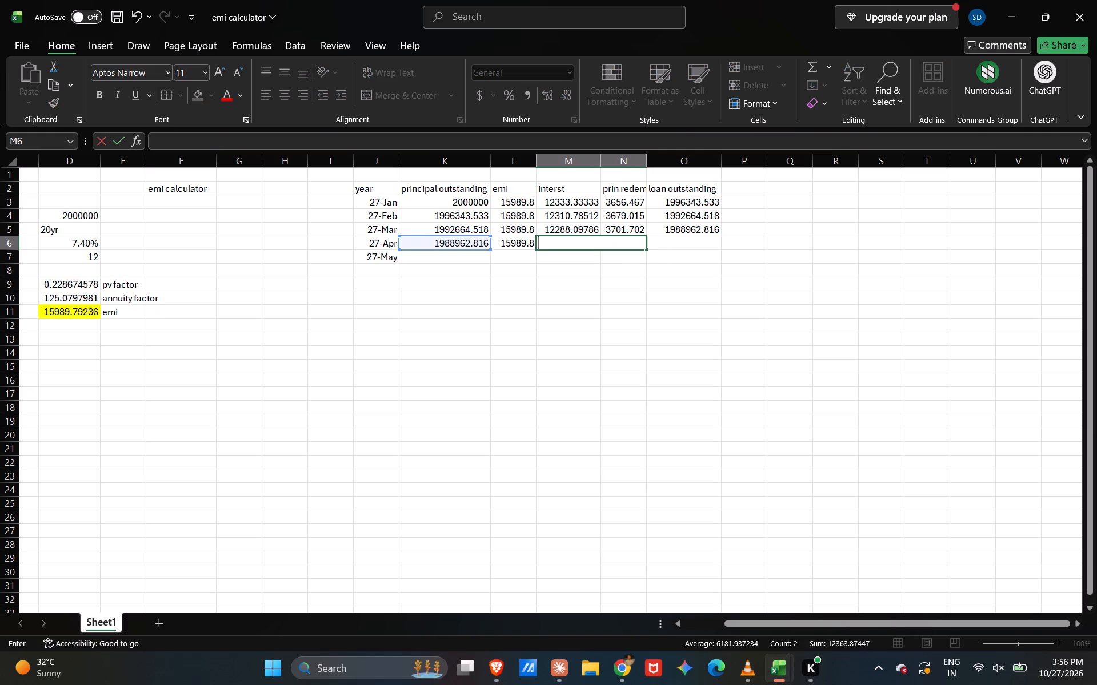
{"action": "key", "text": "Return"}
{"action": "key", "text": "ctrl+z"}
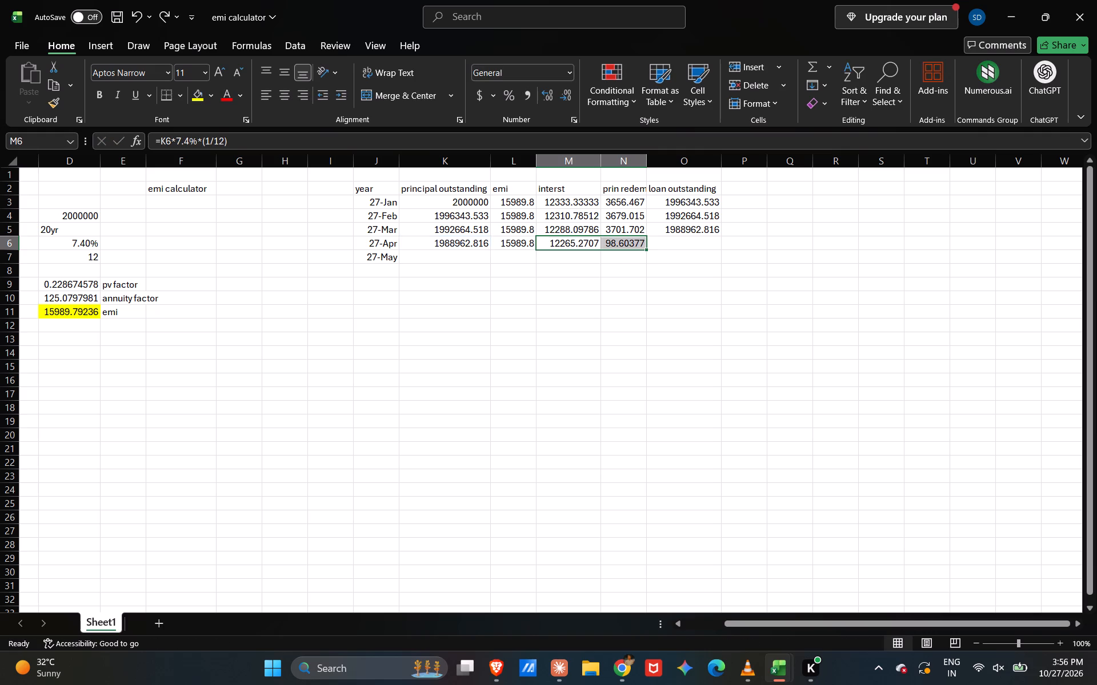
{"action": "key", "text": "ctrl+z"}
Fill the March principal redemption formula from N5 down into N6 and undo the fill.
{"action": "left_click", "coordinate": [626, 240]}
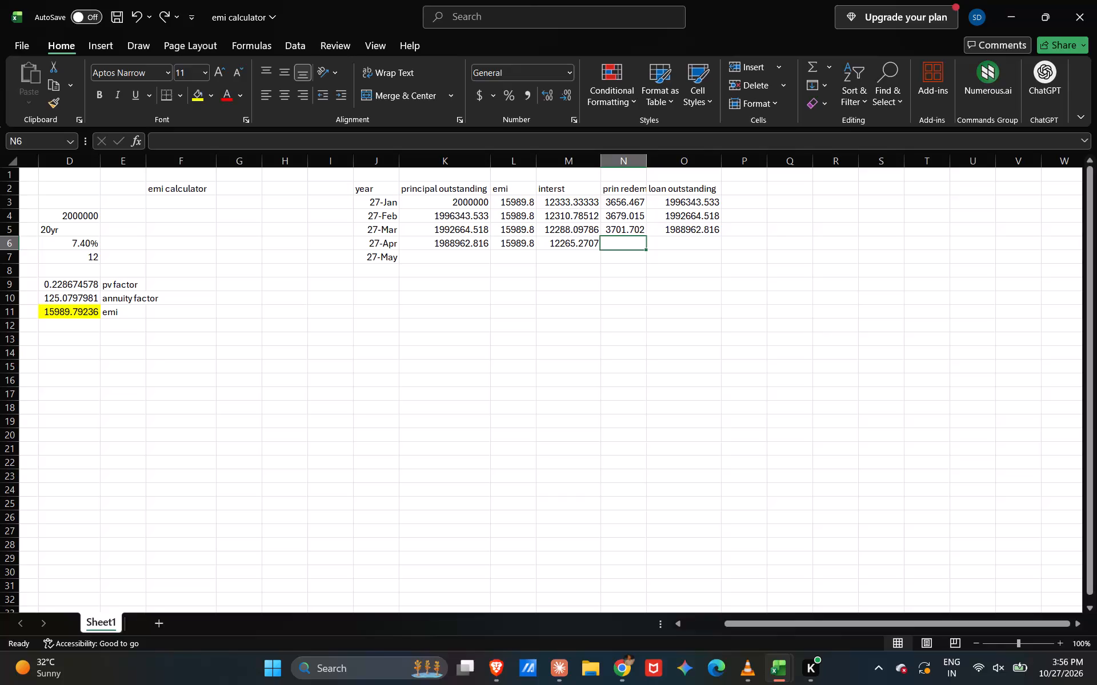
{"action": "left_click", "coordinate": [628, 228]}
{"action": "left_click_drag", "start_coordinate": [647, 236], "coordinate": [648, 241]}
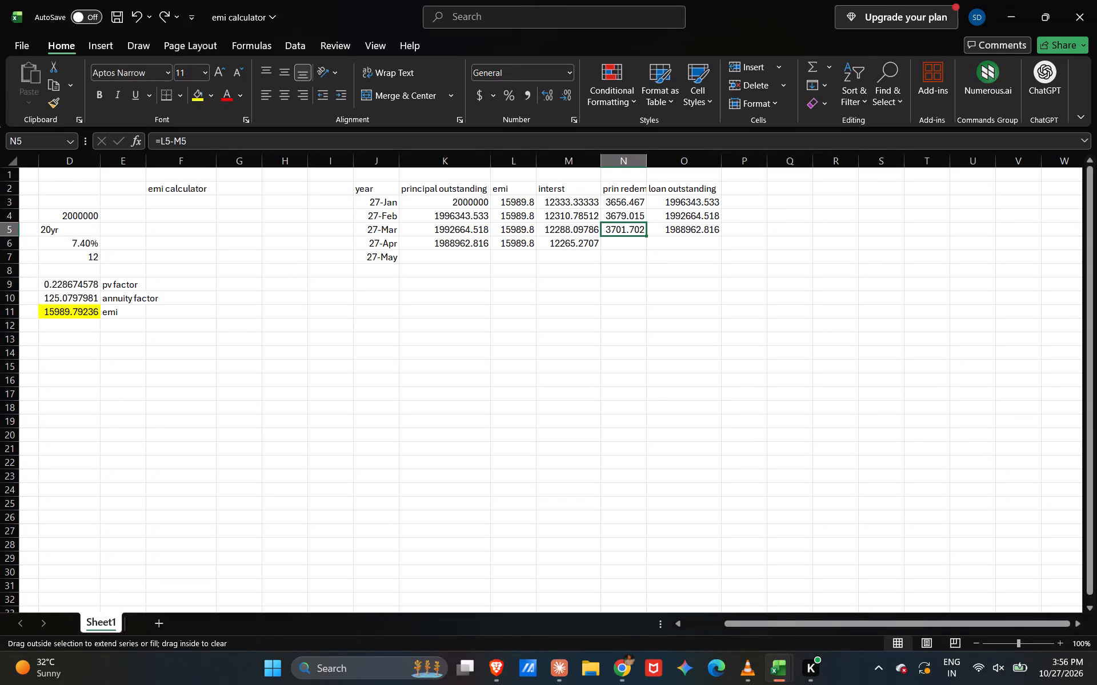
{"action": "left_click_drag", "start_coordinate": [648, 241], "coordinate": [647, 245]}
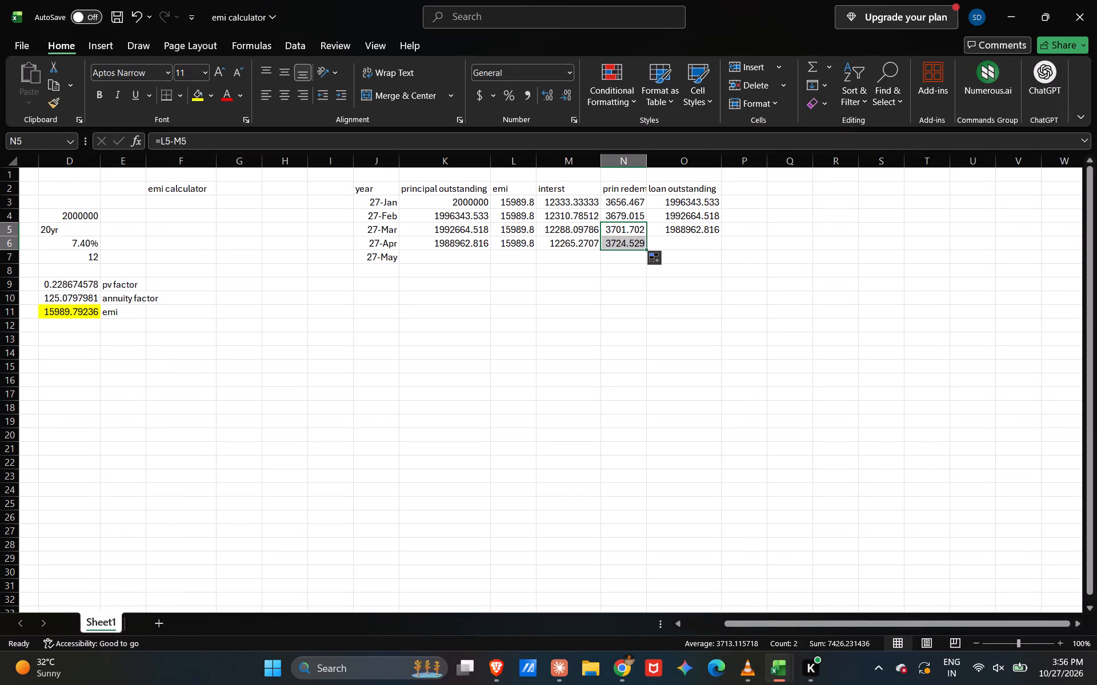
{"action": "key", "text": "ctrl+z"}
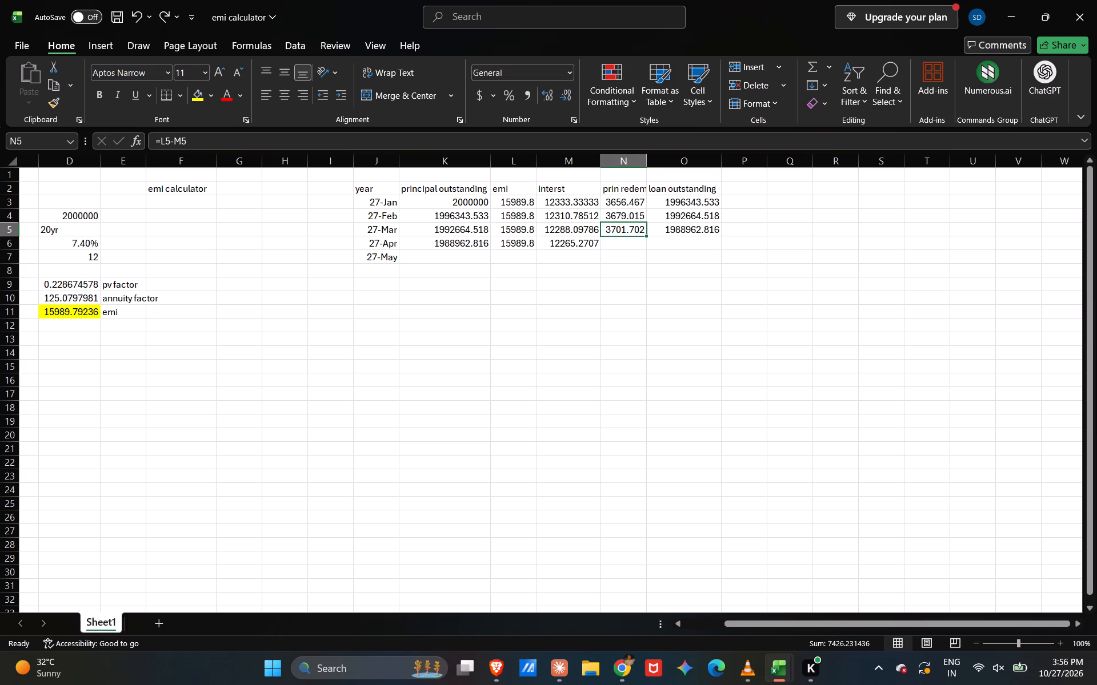
Enter the April principal redemption in N6 as emi minus interest, =L6-M6.
{"action": "left_click", "coordinate": [623, 241]}
{"action": "key", "text": "equal"}
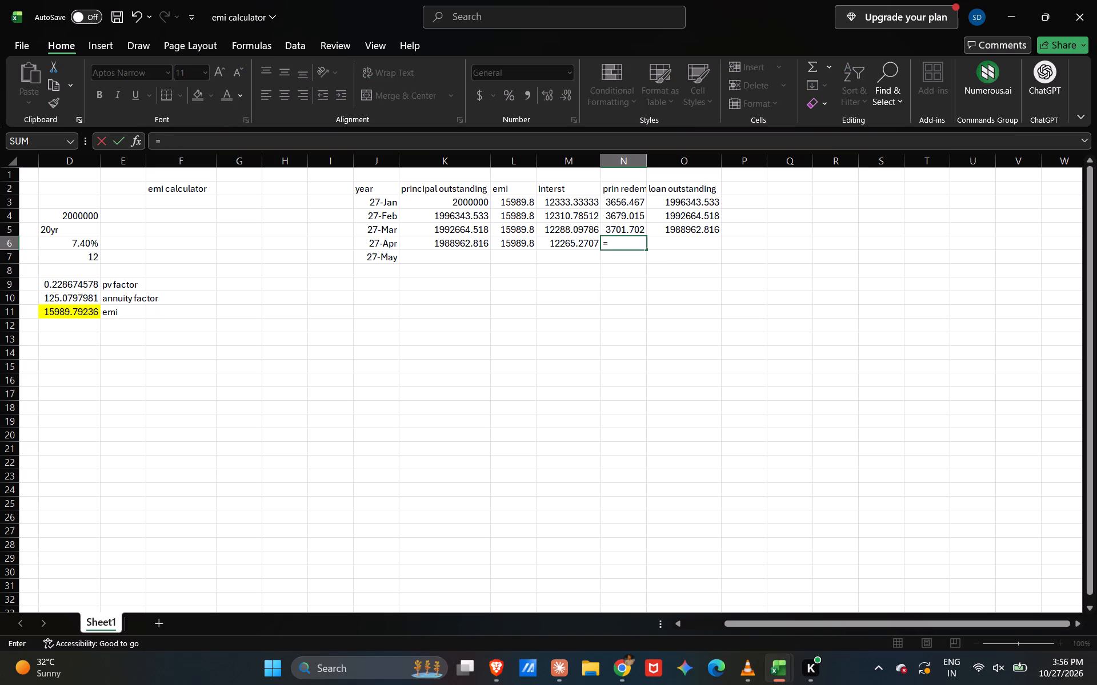
{"action": "left_click", "coordinate": [523, 241], "text": "shift"}
{"action": "key", "text": "minus"}
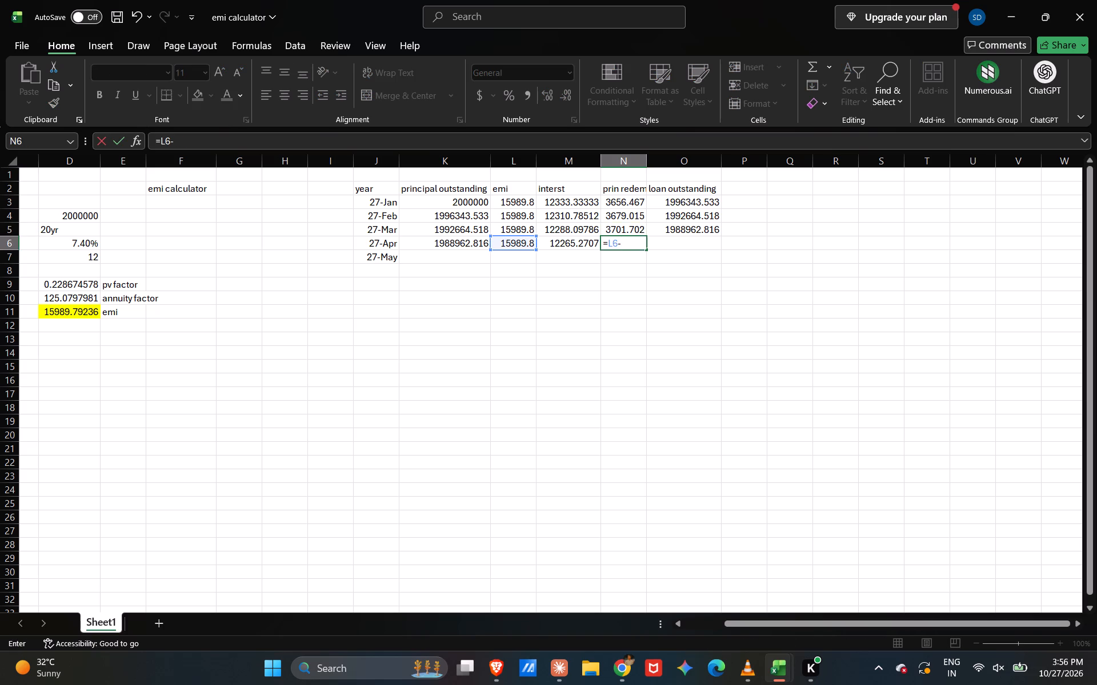
{"action": "left_click", "coordinate": [566, 242], "text": "shift"}
{"action": "key", "text": "Return"}
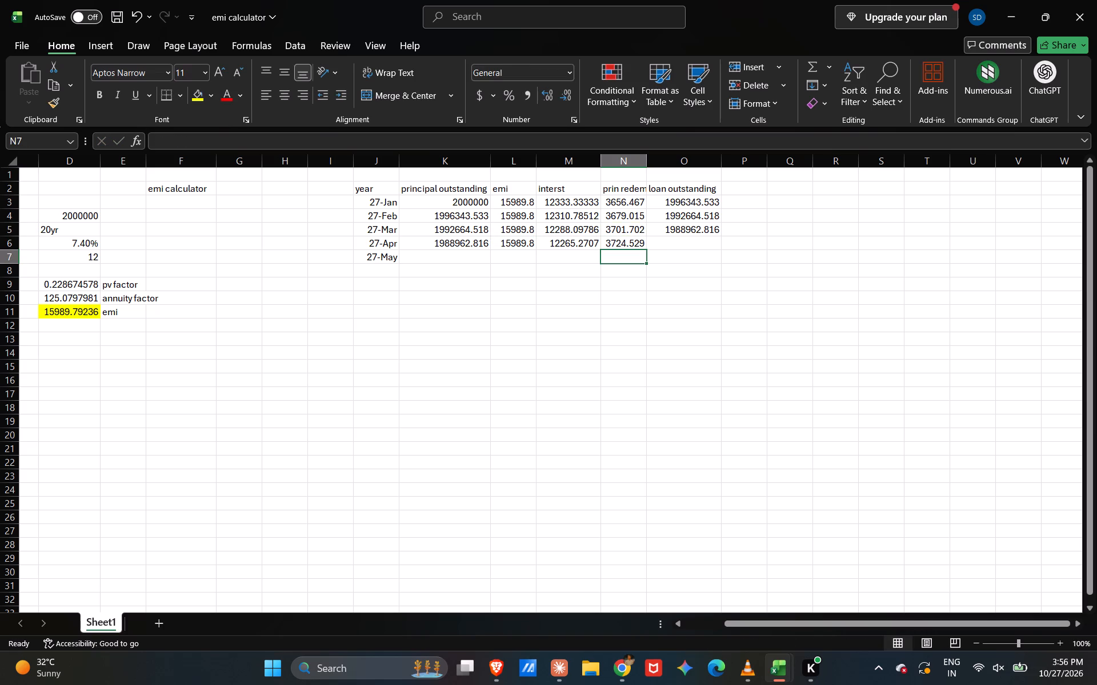
Fill the March loan outstanding formula in O5 down into the April row, cell O6.
{"action": "left_click", "coordinate": [681, 252]}
{"action": "left_click", "coordinate": [684, 243]}
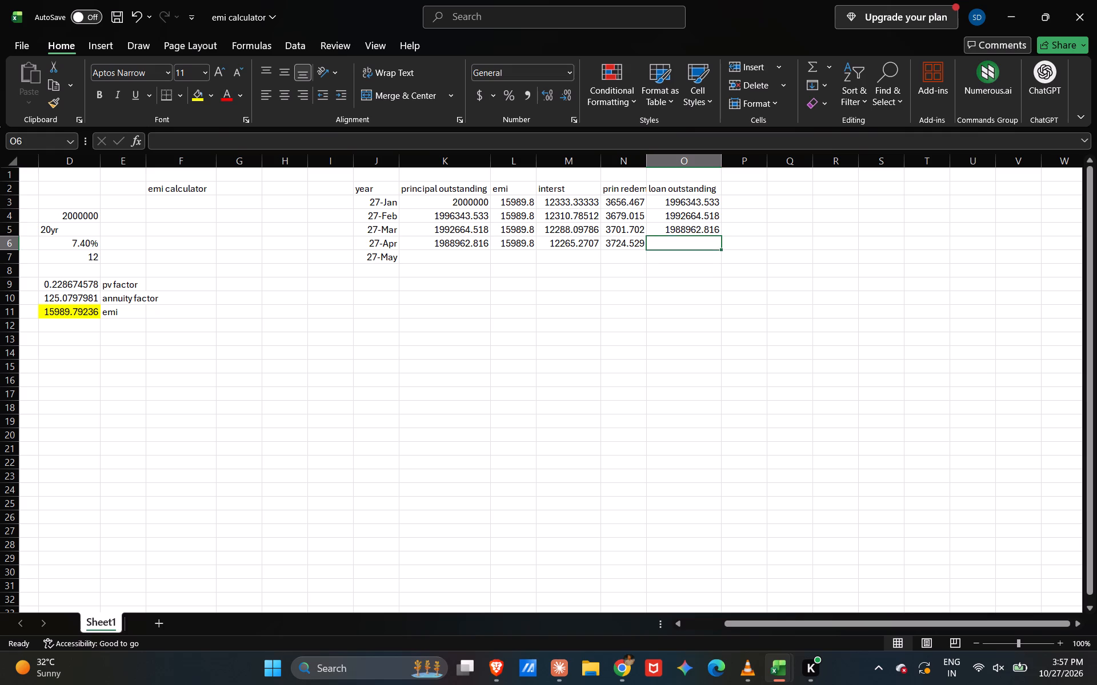
{"action": "left_click", "coordinate": [692, 224]}
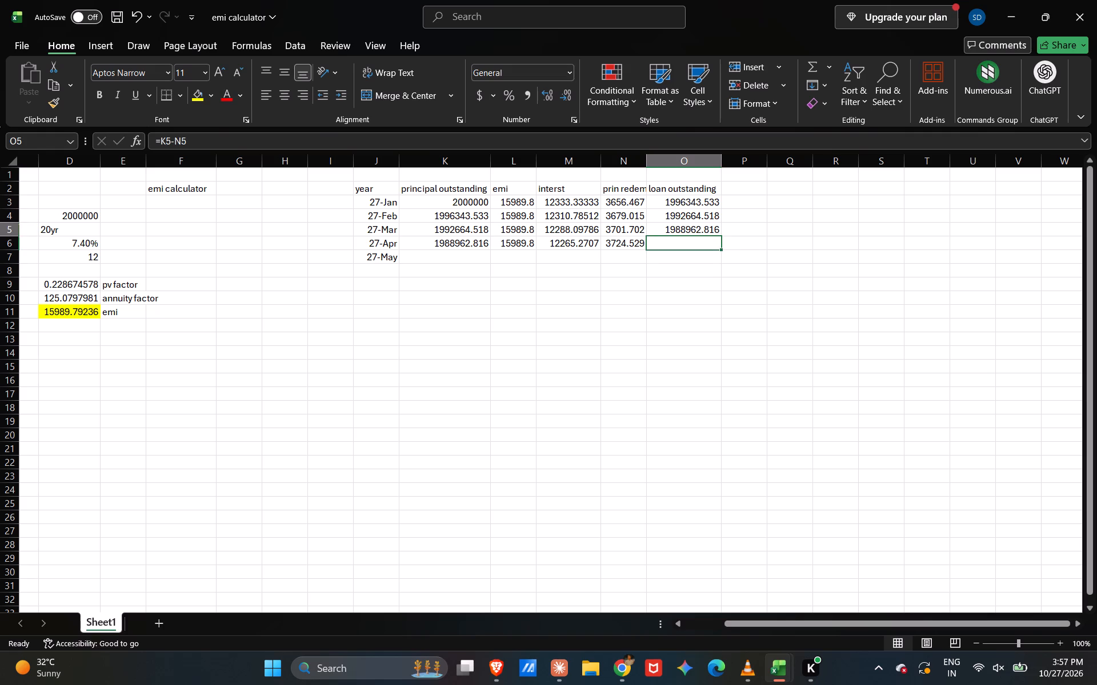
{"action": "left_click_drag", "start_coordinate": [722, 236], "coordinate": [721, 247]}
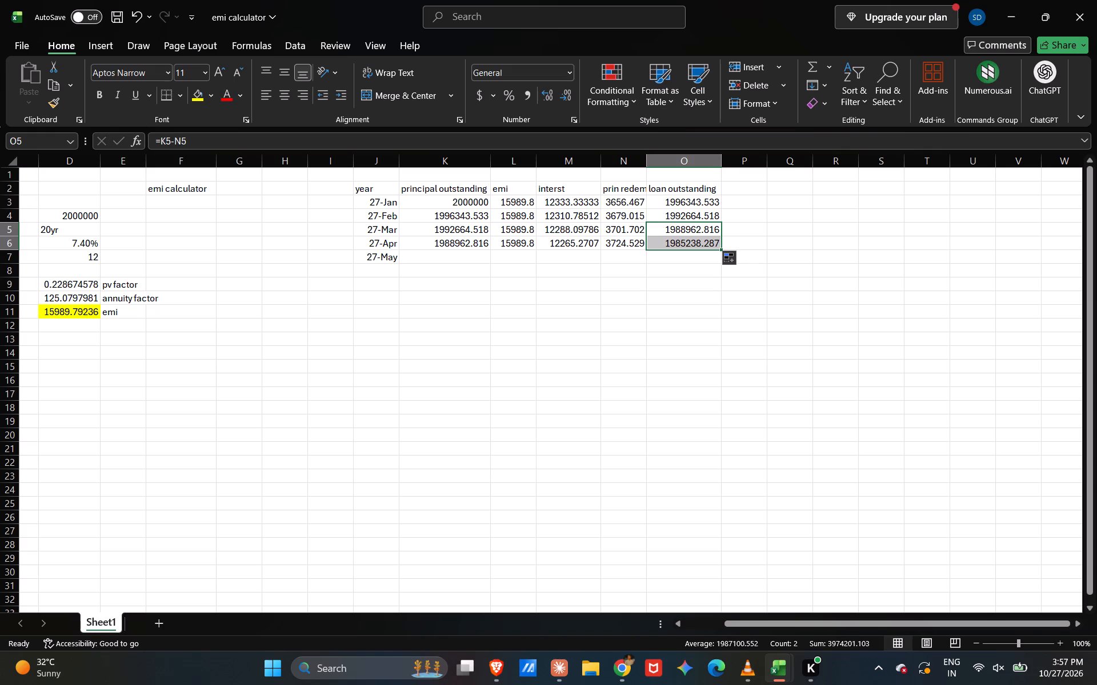
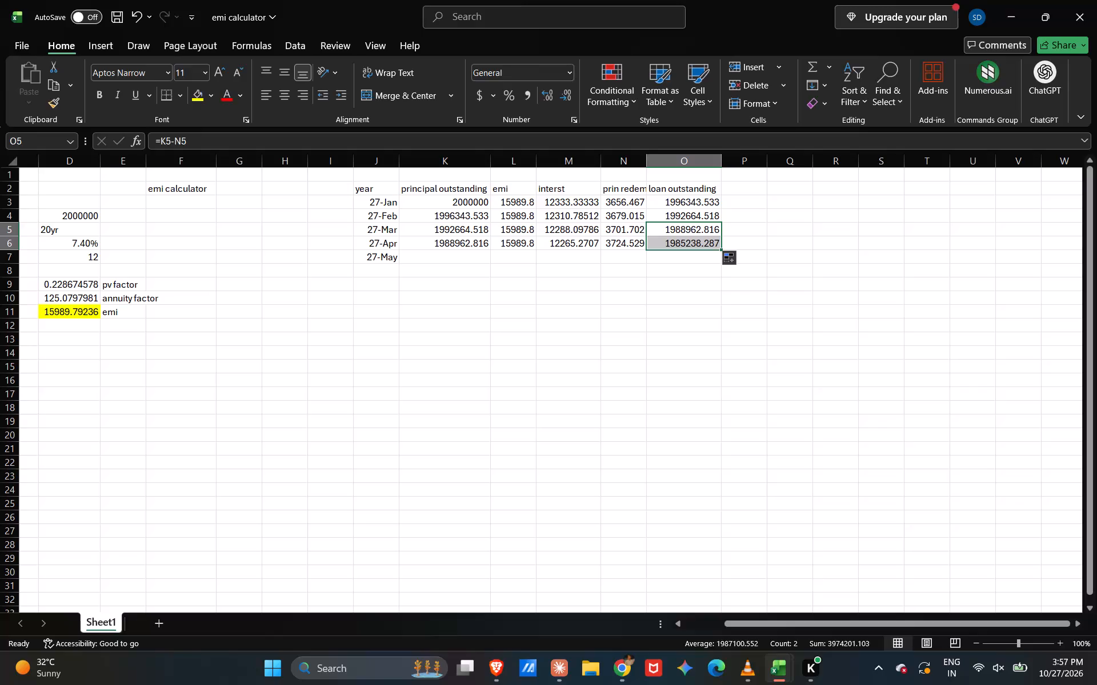
Enter the May principal outstanding in K7 as a link to April's loan outstanding, =O6.
{"action": "left_click", "coordinate": [435, 256]}
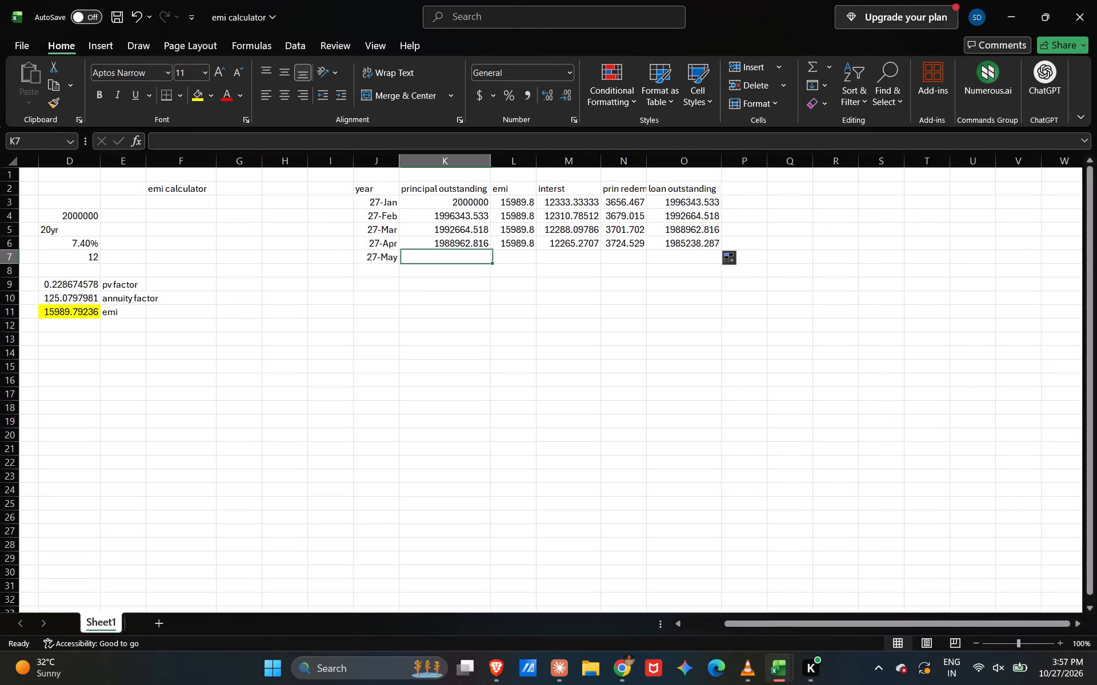
{"action": "key", "text": "equal"}
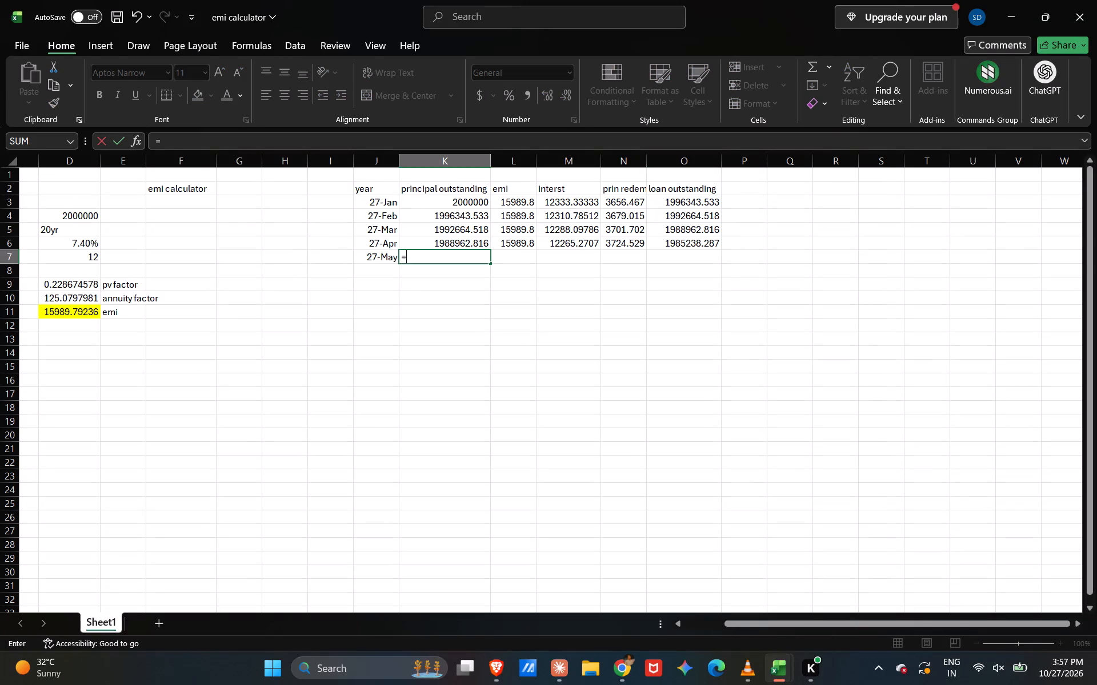
{"action": "left_click", "coordinate": [691, 244]}
{"action": "key", "text": "Return"}
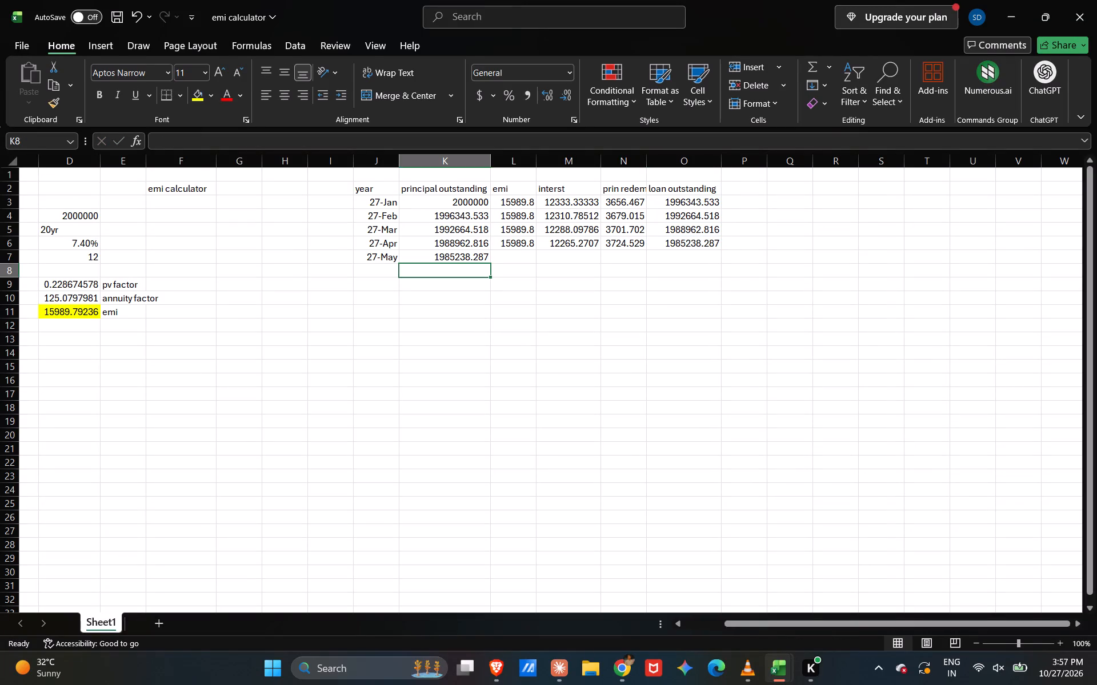
Fill the April emi formula in L6 down into the May row, cell L7.
{"action": "left_click_drag", "start_coordinate": [521, 244], "coordinate": [535, 249]}
{"action": "left_click_drag", "start_coordinate": [535, 249], "coordinate": [535, 253]}
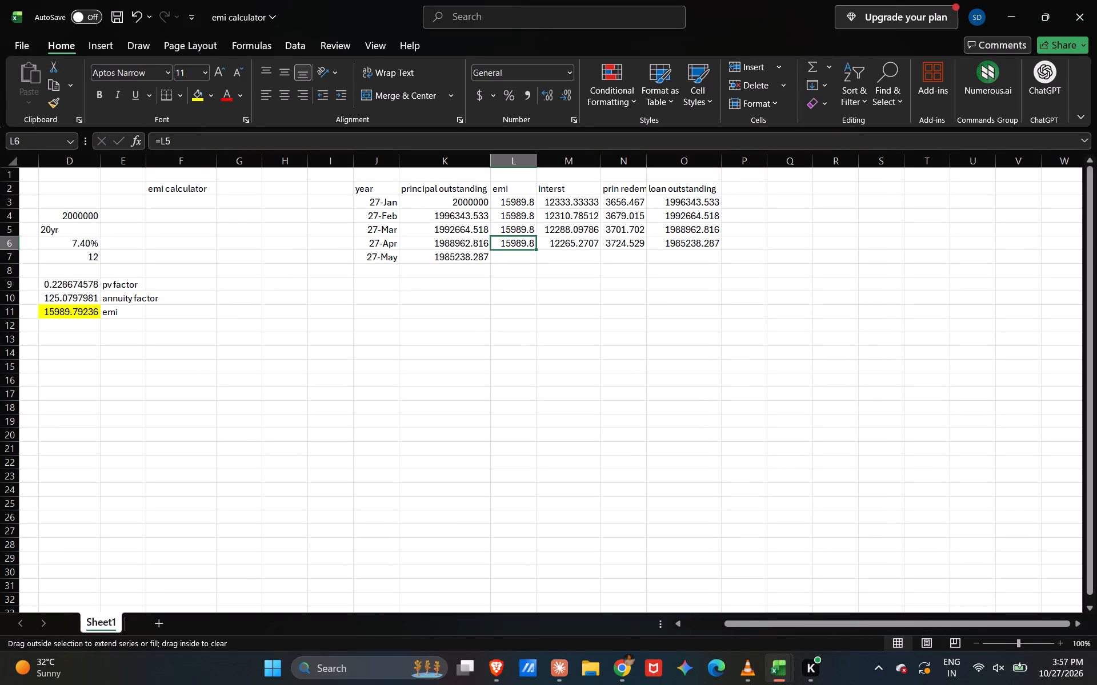
{"action": "left_click_drag", "start_coordinate": [535, 253], "coordinate": [535, 261]}
Fill the April interest formula in M6 down into the May row, cell M7.
{"action": "left_click", "coordinate": [578, 260]}
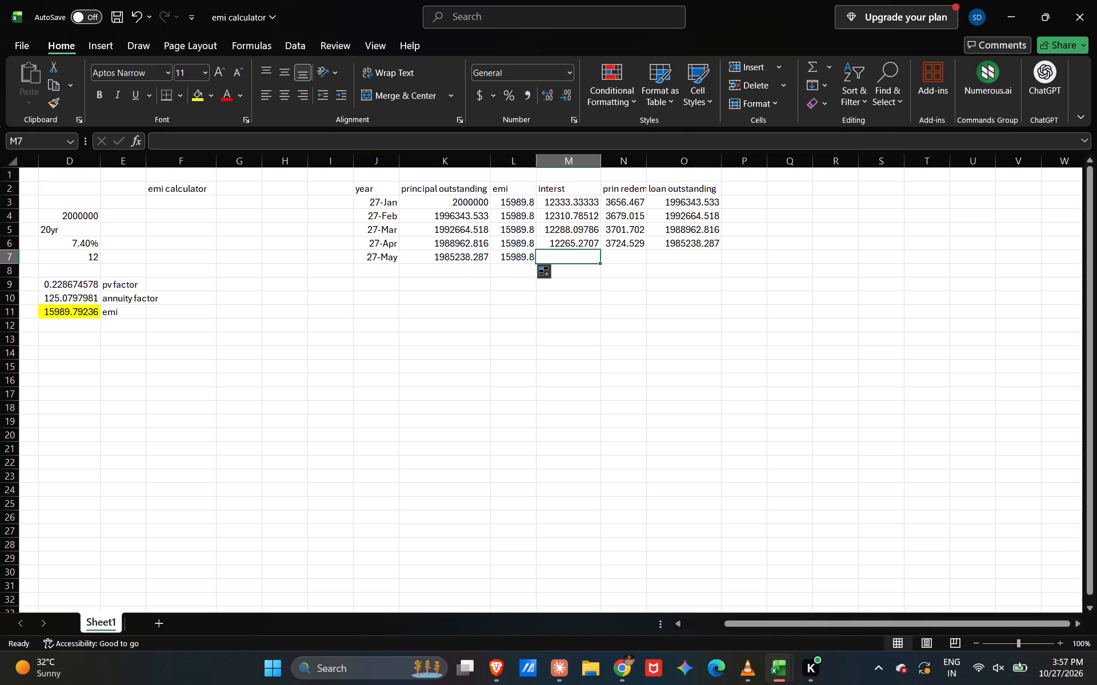
{"action": "left_click", "coordinate": [579, 245]}
{"action": "left_click_drag", "start_coordinate": [600, 247], "coordinate": [598, 260]}
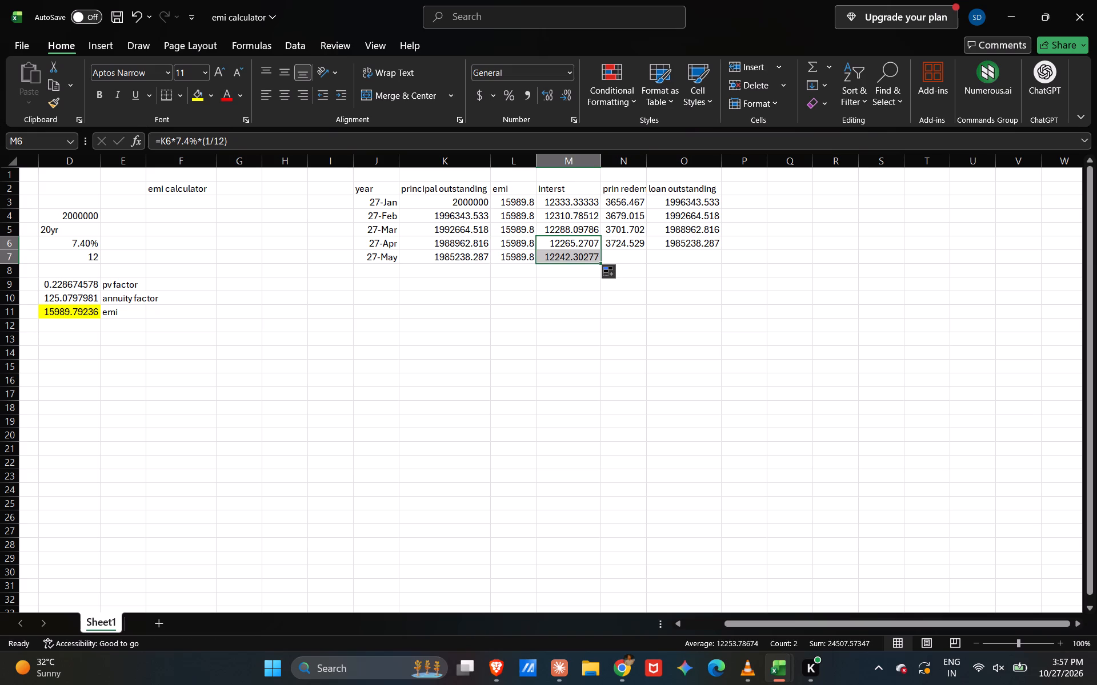
{"action": "left_click", "coordinate": [648, 267]}
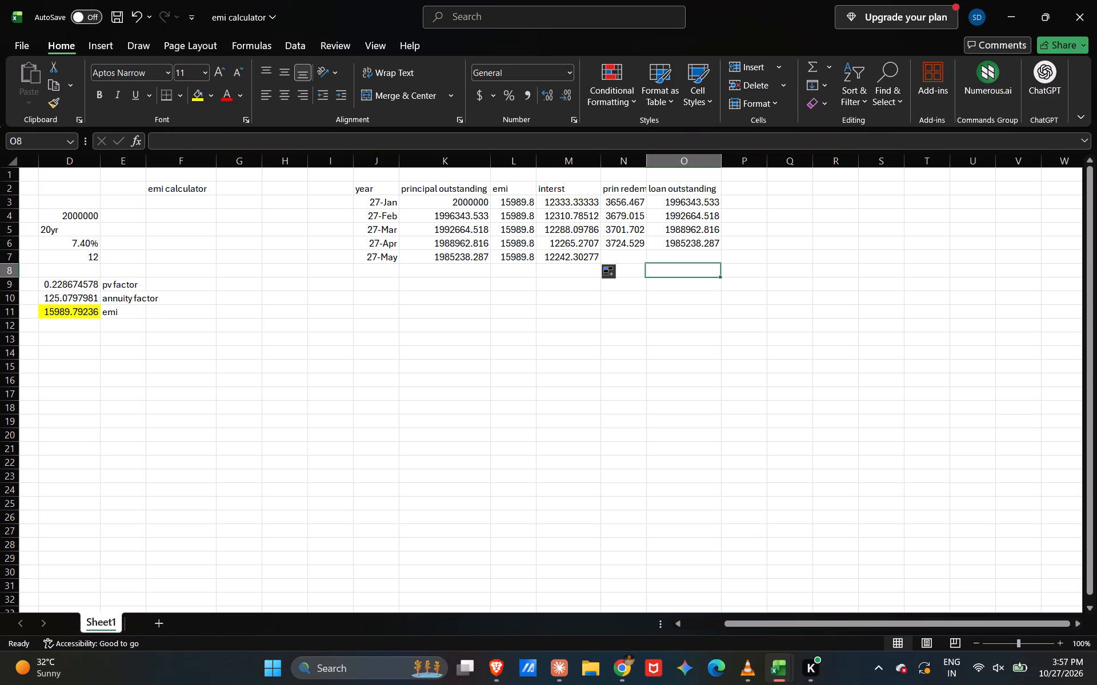
{"action": "left_click", "coordinate": [566, 255]}
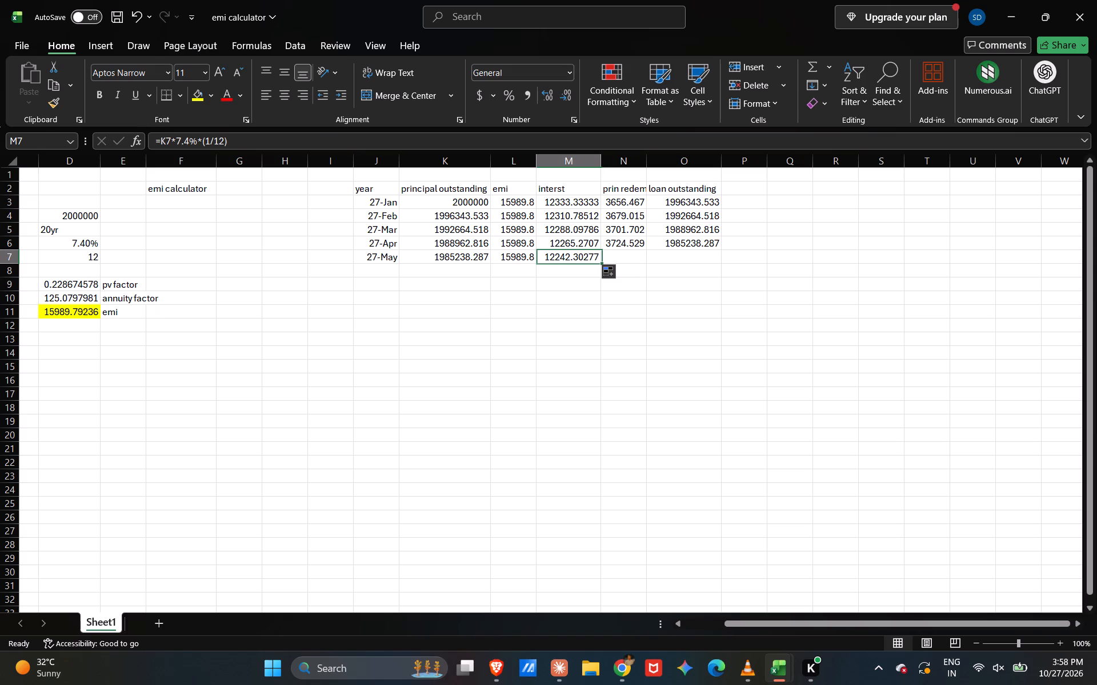
Fill the April principal redemption formula in N6 down into the May row, cell N7.
{"action": "left_click", "coordinate": [629, 246]}
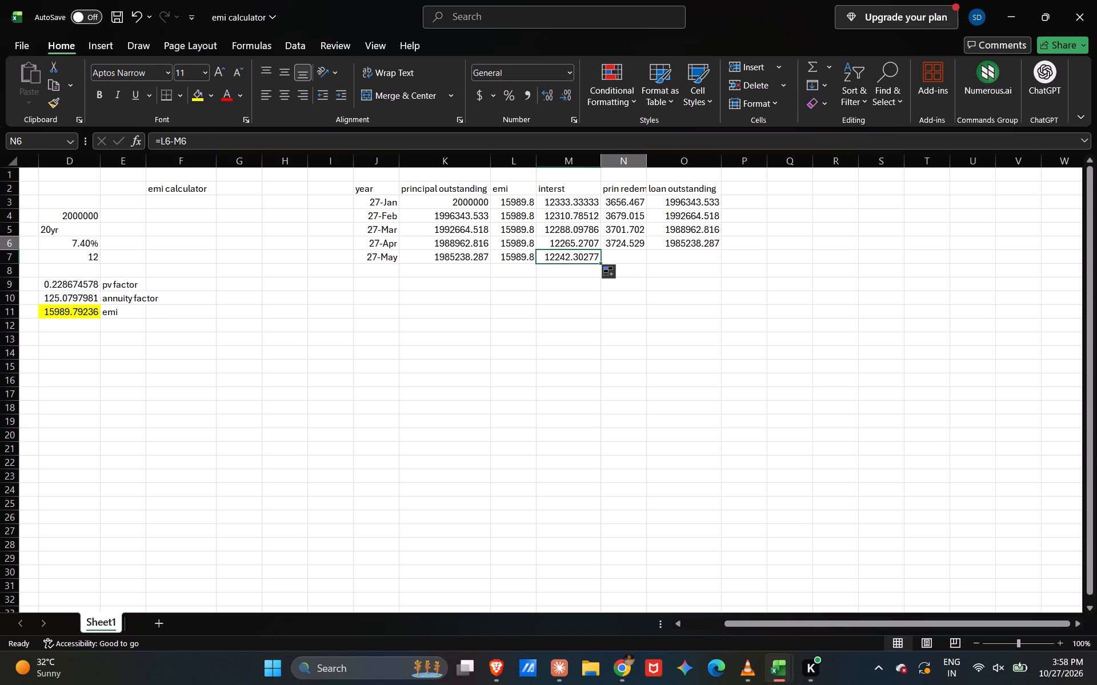
{"action": "left_click_drag", "start_coordinate": [647, 248], "coordinate": [647, 264]}
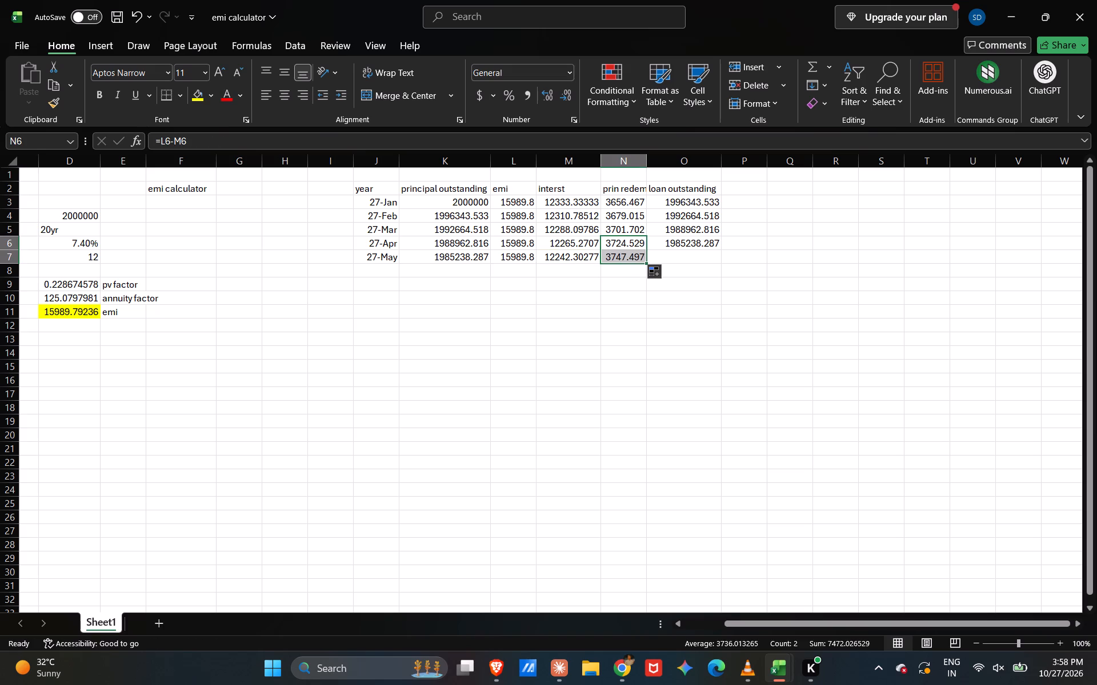
Fill the April loan outstanding formula in O6 down into the May row, cell O7.
{"action": "left_click", "coordinate": [703, 243]}
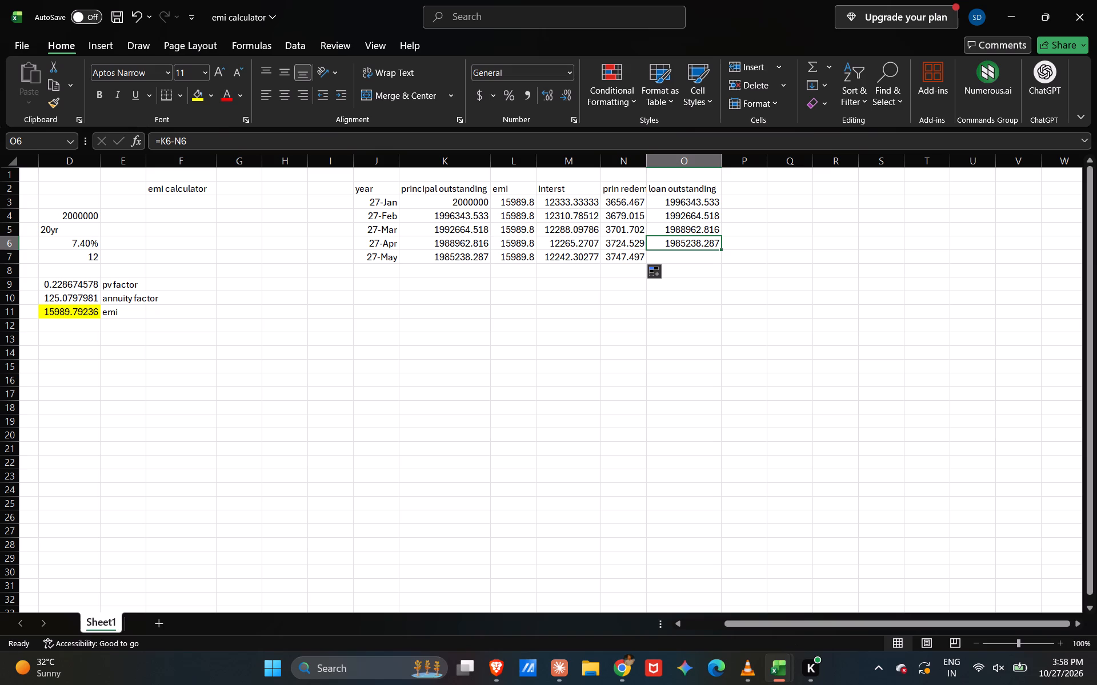
{"action": "left_click", "coordinate": [622, 258]}
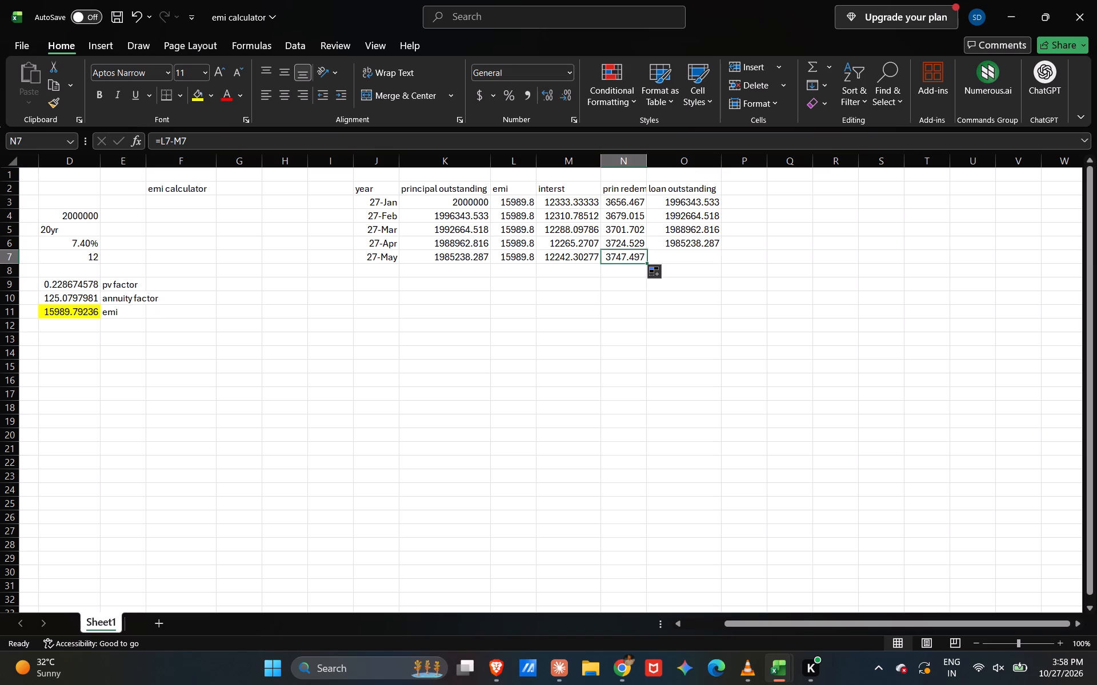
{"action": "left_click_drag", "start_coordinate": [690, 247], "coordinate": [719, 252]}
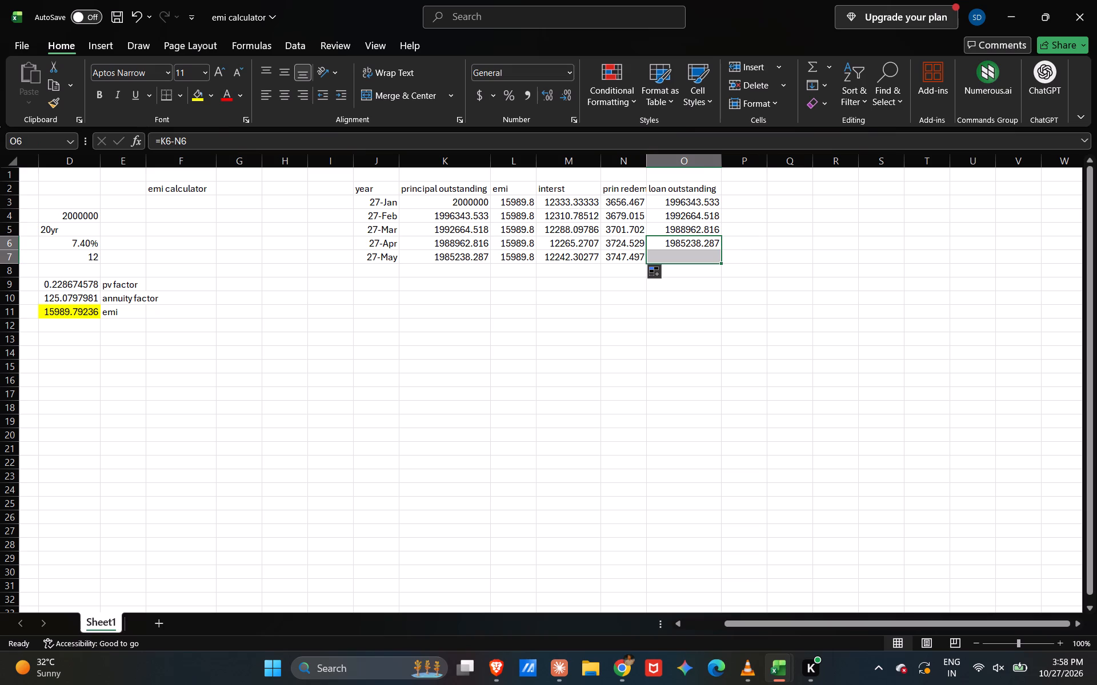
{"action": "left_click", "coordinate": [708, 247]}
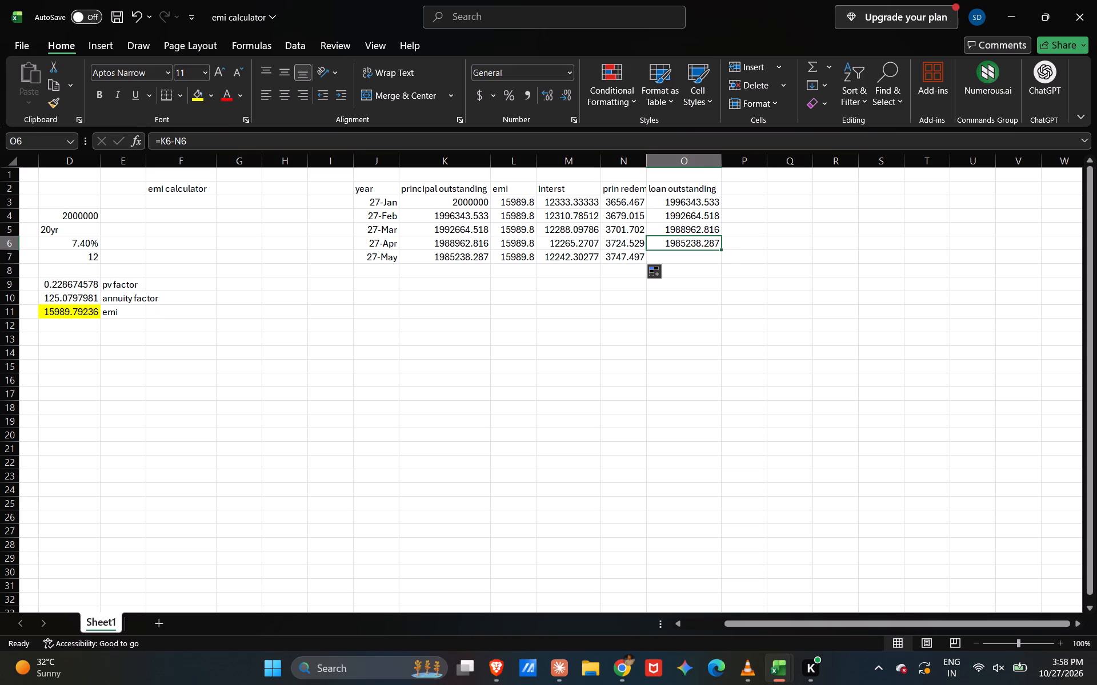
{"action": "left_click_drag", "start_coordinate": [720, 249], "coordinate": [720, 259]}
{"action": "left_click", "coordinate": [792, 248]}
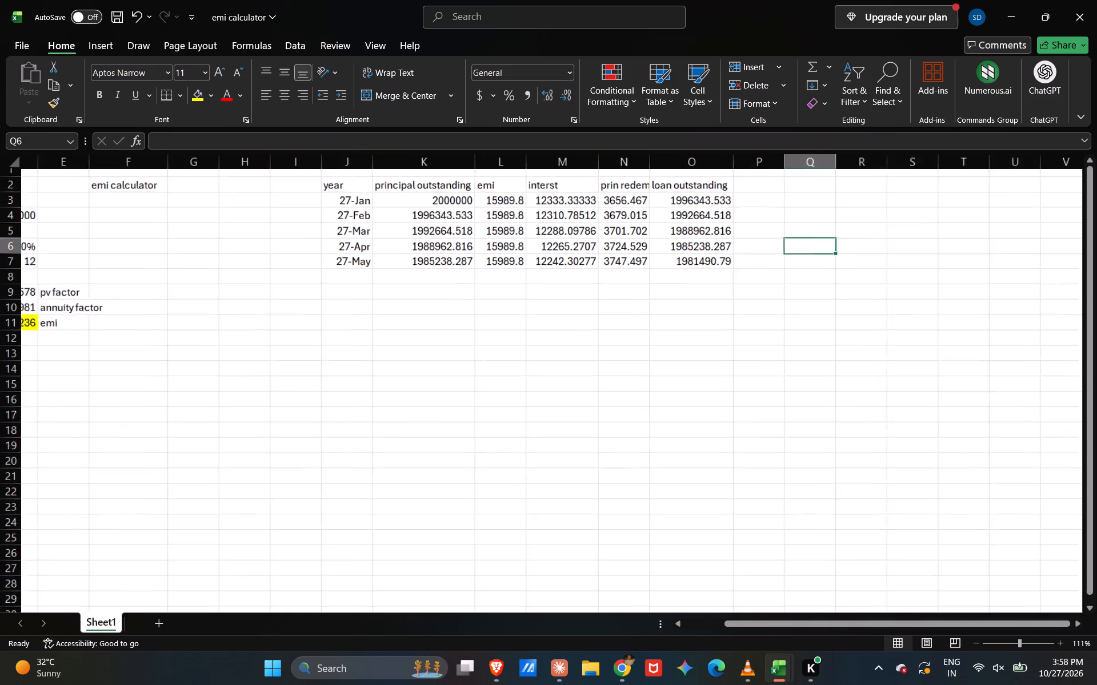
Save the emi calculator workbook.
{"action": "scroll", "coordinate": [792, 248], "scroll_direction": "up", "scroll_amount": 1}
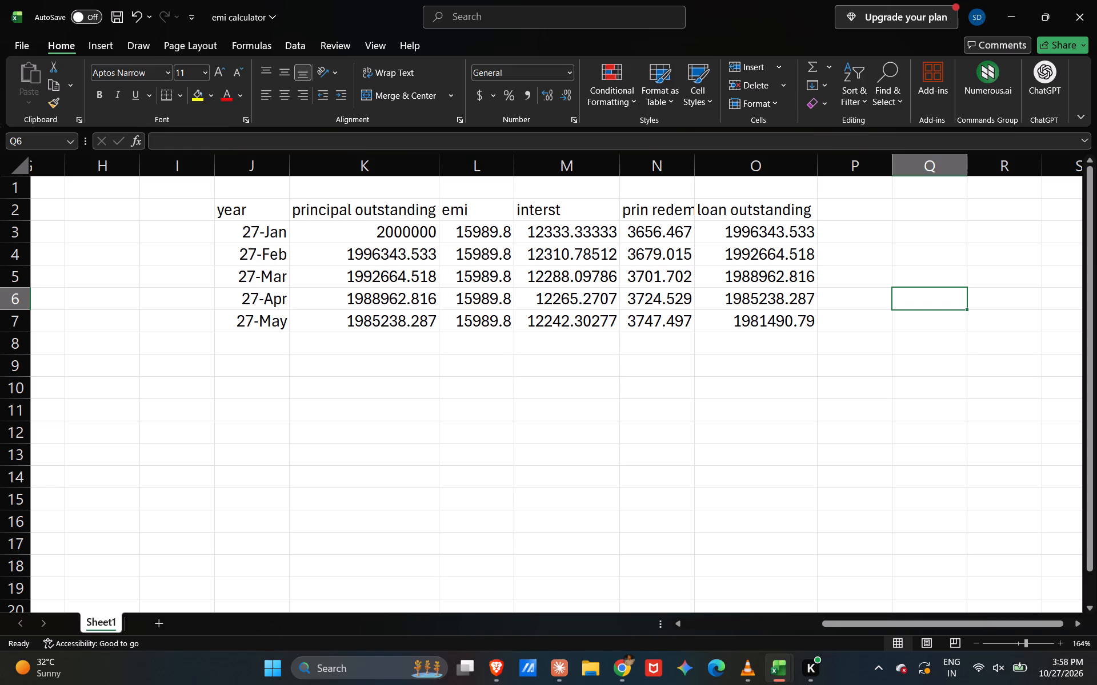
{"action": "key", "text": "ctrl+s"}
Add the next month to the year column by entering june 27 in J8.
{"action": "left_click", "coordinate": [245, 338]}
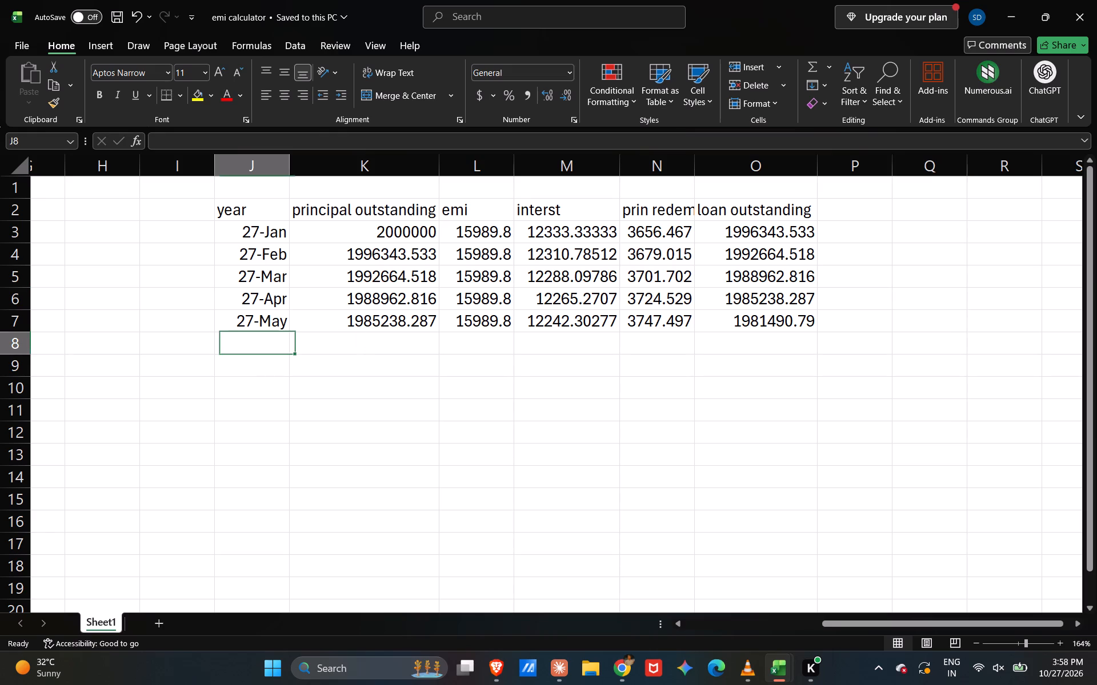
{"action": "type", "text": "june 27"}
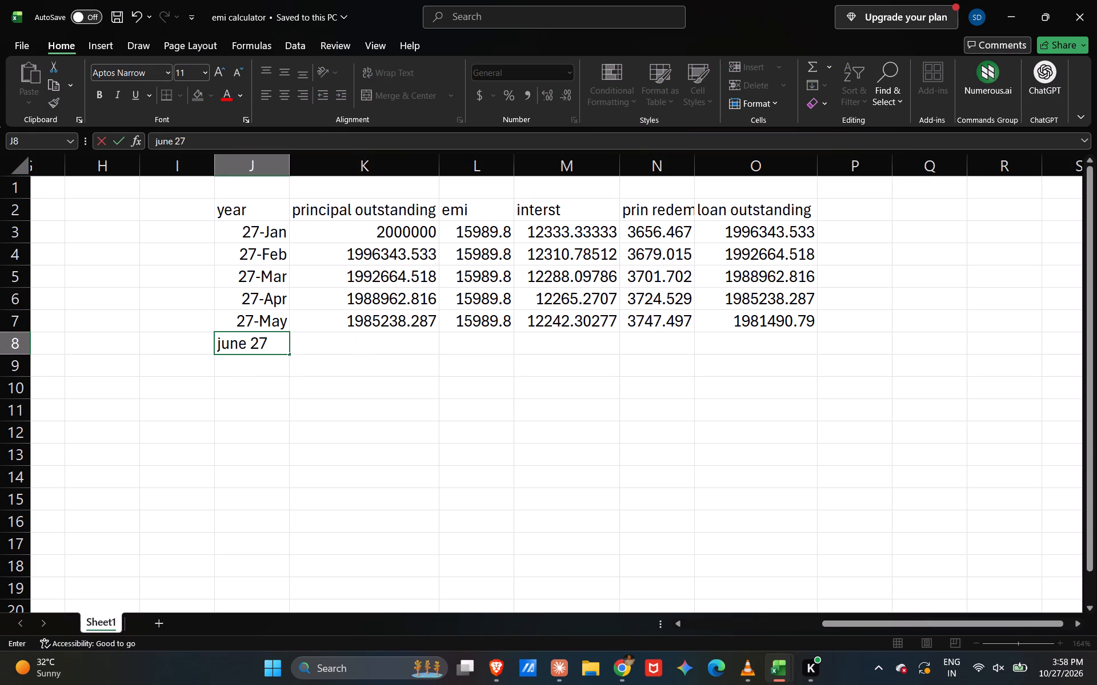
{"action": "key", "text": "Return"}
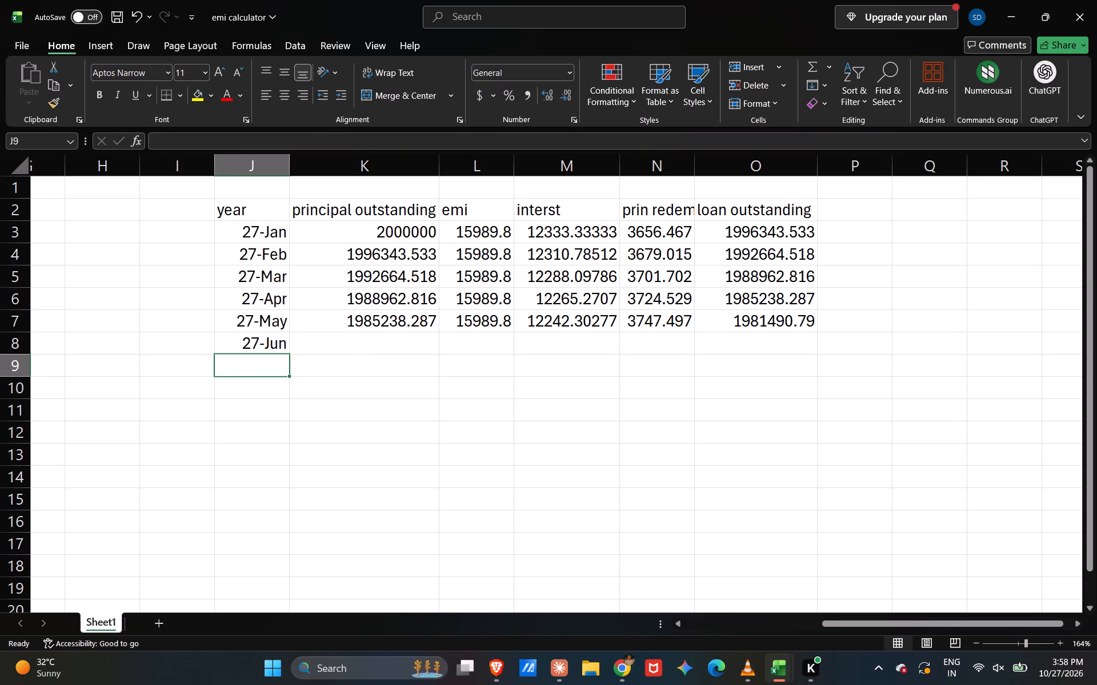
Enter the June principal outstanding in K8 as a link to May's loan outstanding, =O7.
{"action": "left_click", "coordinate": [395, 338]}
{"action": "key", "text": "equal"}
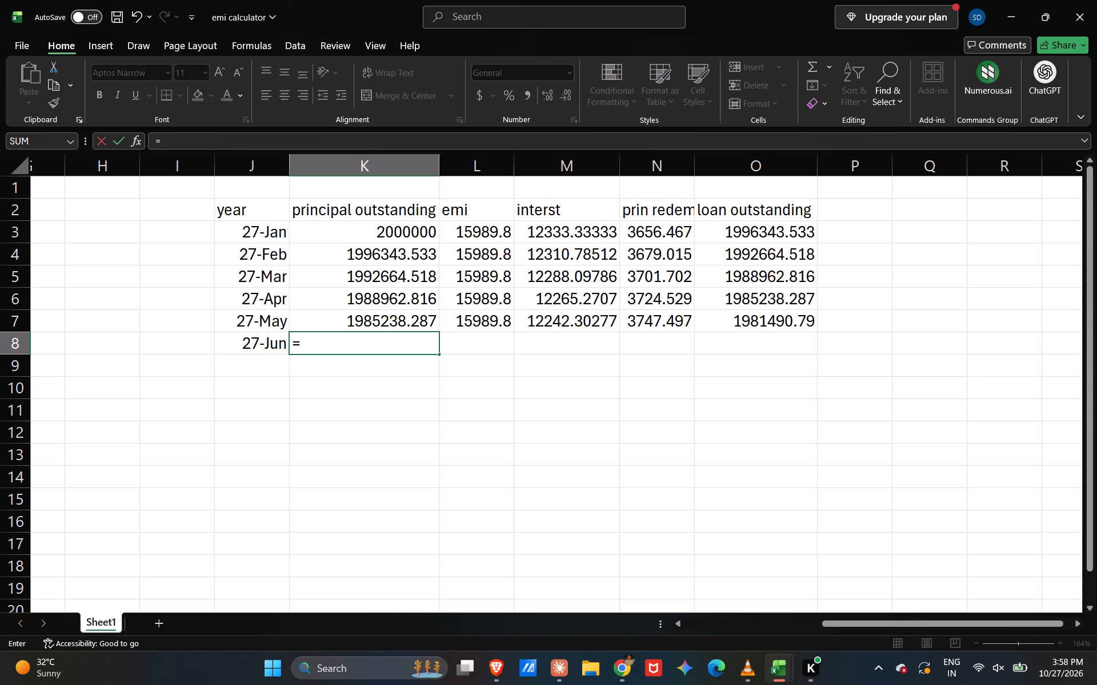
{"action": "left_click", "coordinate": [731, 325]}
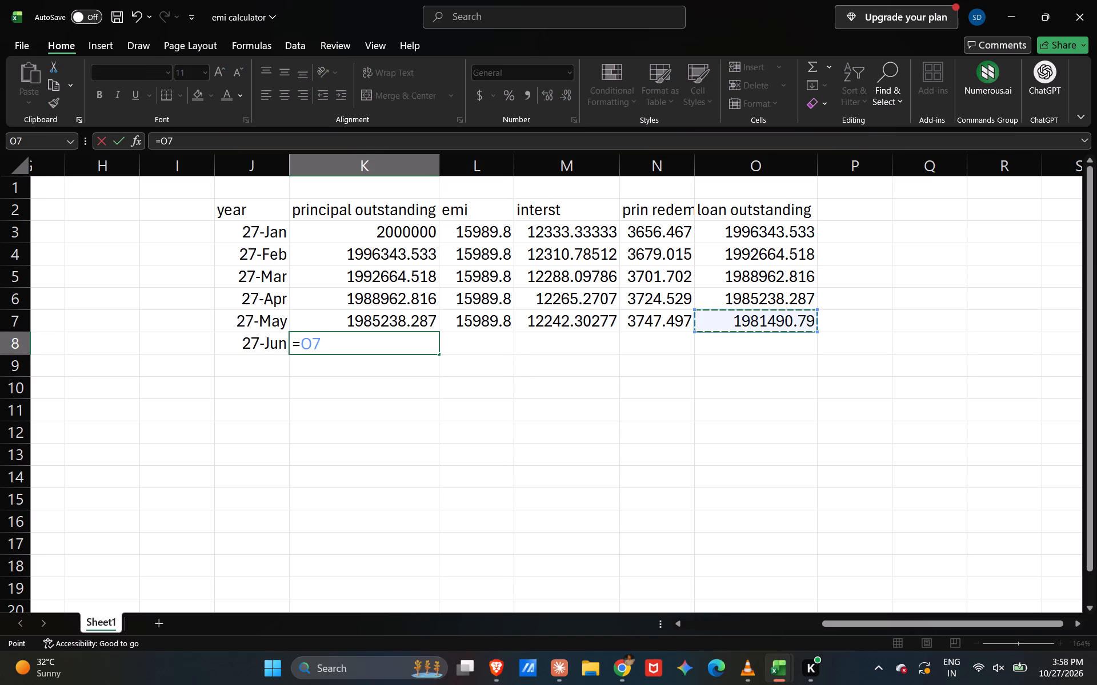
{"action": "key", "text": "Return"}
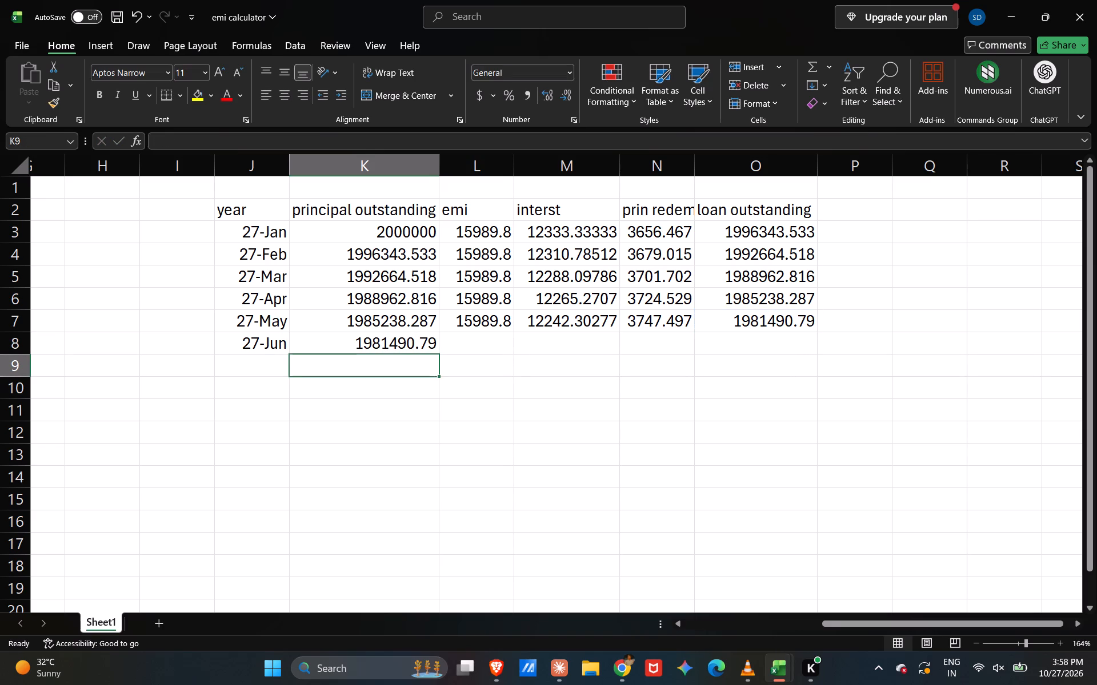
Widen column N, the principal redemption column, to show more of its heading and values.
{"action": "left_click", "coordinate": [771, 326]}
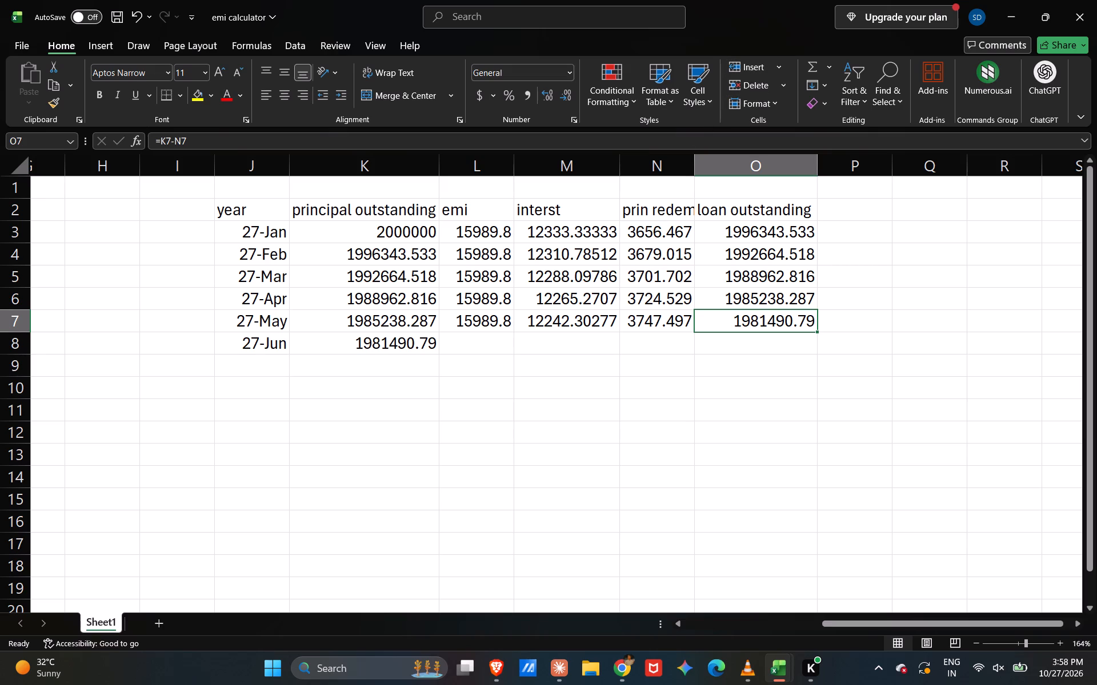
{"action": "left_click_drag", "start_coordinate": [695, 160], "coordinate": [716, 161]}
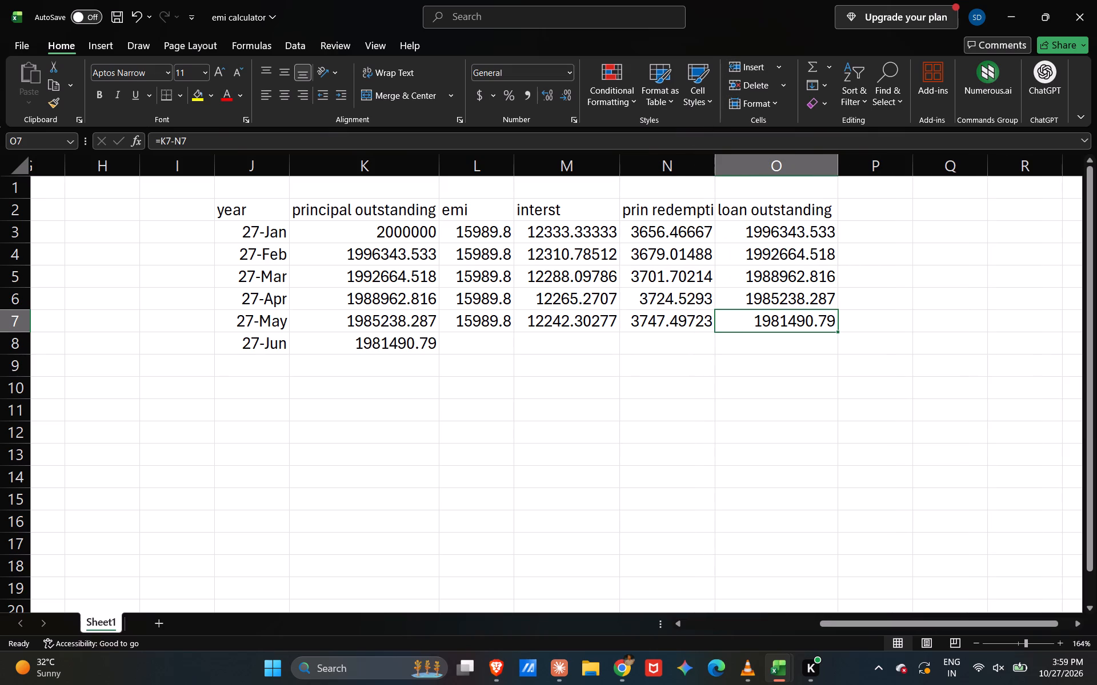
Fill the May emi formula in L7 down into the June row, cell L8.
{"action": "left_click", "coordinate": [485, 337]}
{"action": "left_click", "coordinate": [489, 328]}
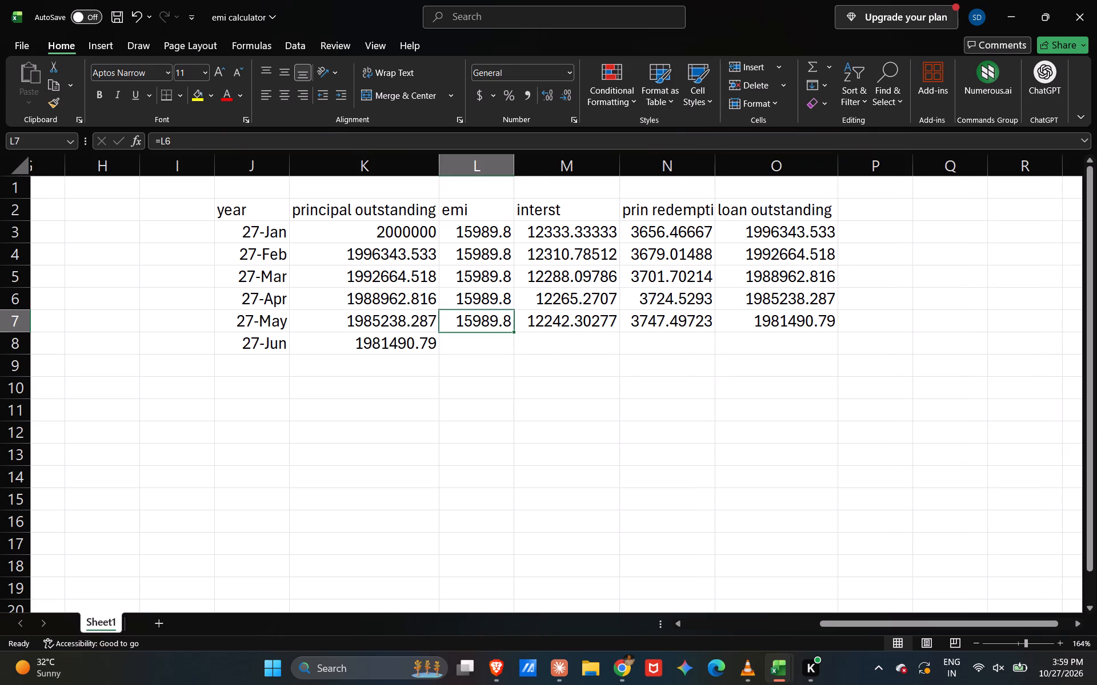
{"action": "left_click_drag", "start_coordinate": [513, 332], "coordinate": [511, 349]}
{"action": "left_click", "coordinate": [555, 349]}
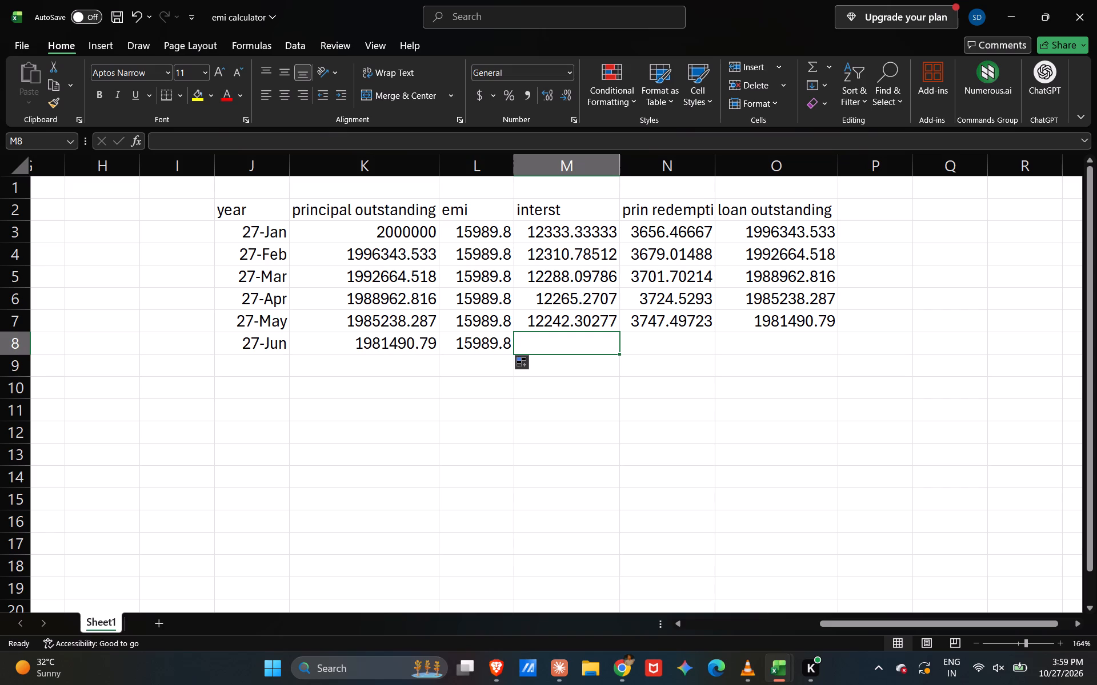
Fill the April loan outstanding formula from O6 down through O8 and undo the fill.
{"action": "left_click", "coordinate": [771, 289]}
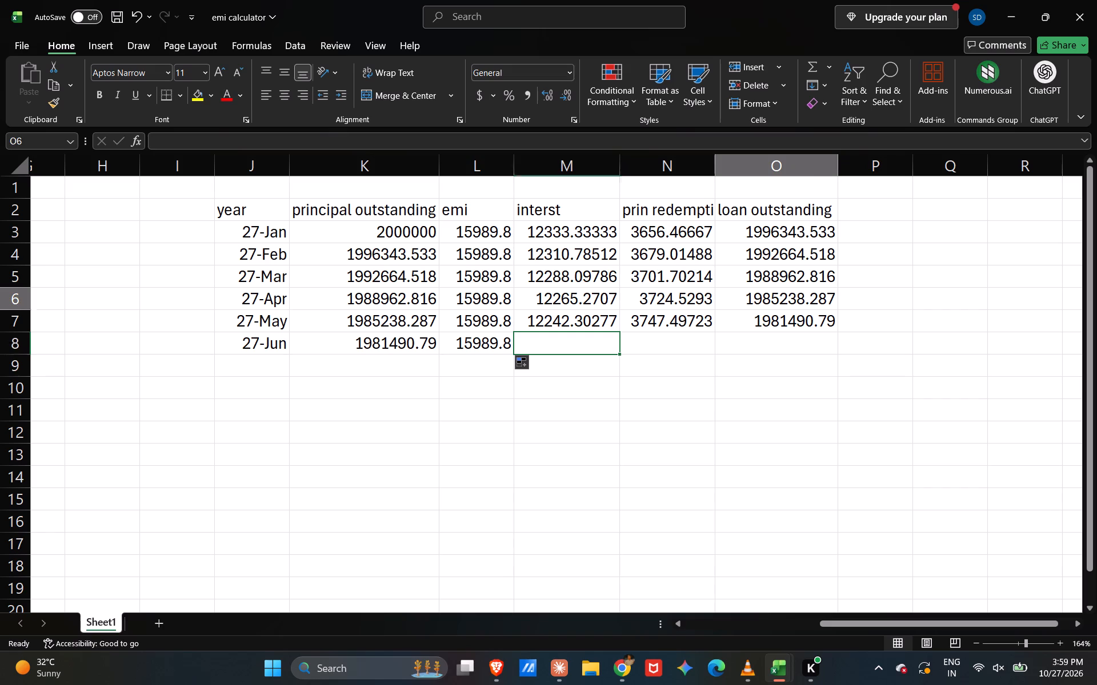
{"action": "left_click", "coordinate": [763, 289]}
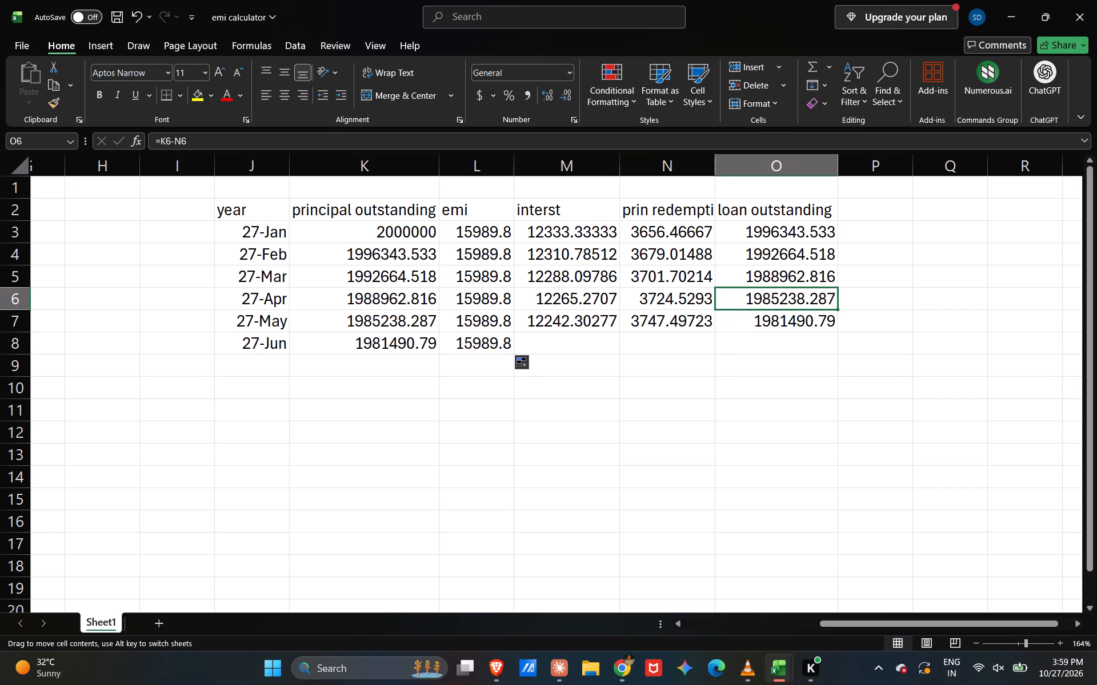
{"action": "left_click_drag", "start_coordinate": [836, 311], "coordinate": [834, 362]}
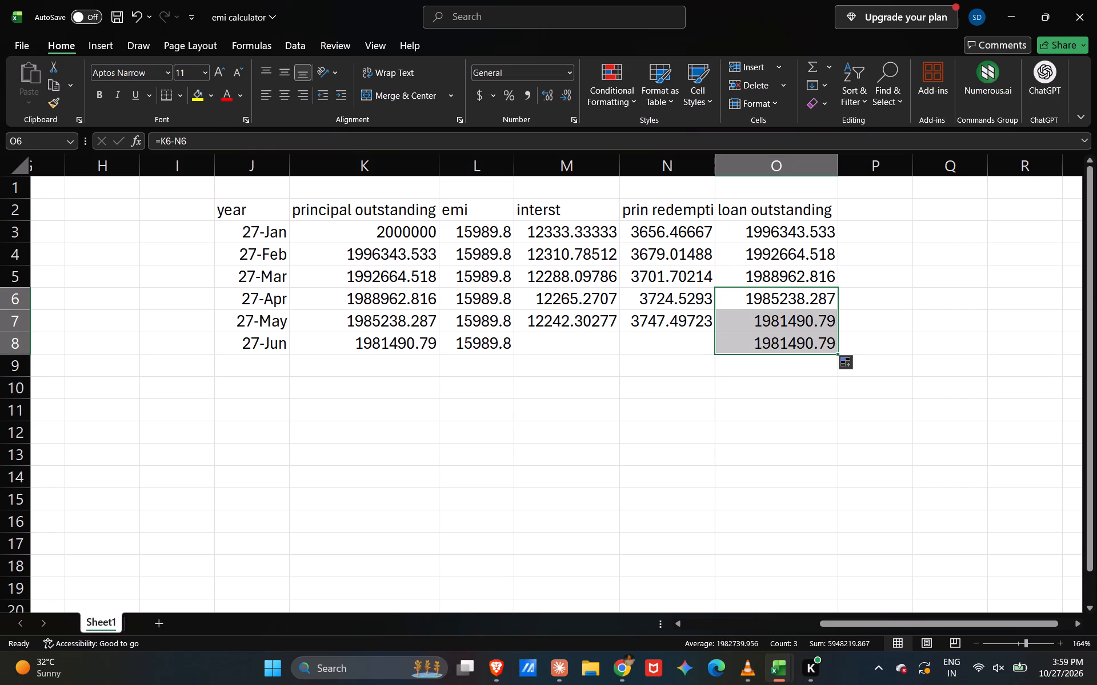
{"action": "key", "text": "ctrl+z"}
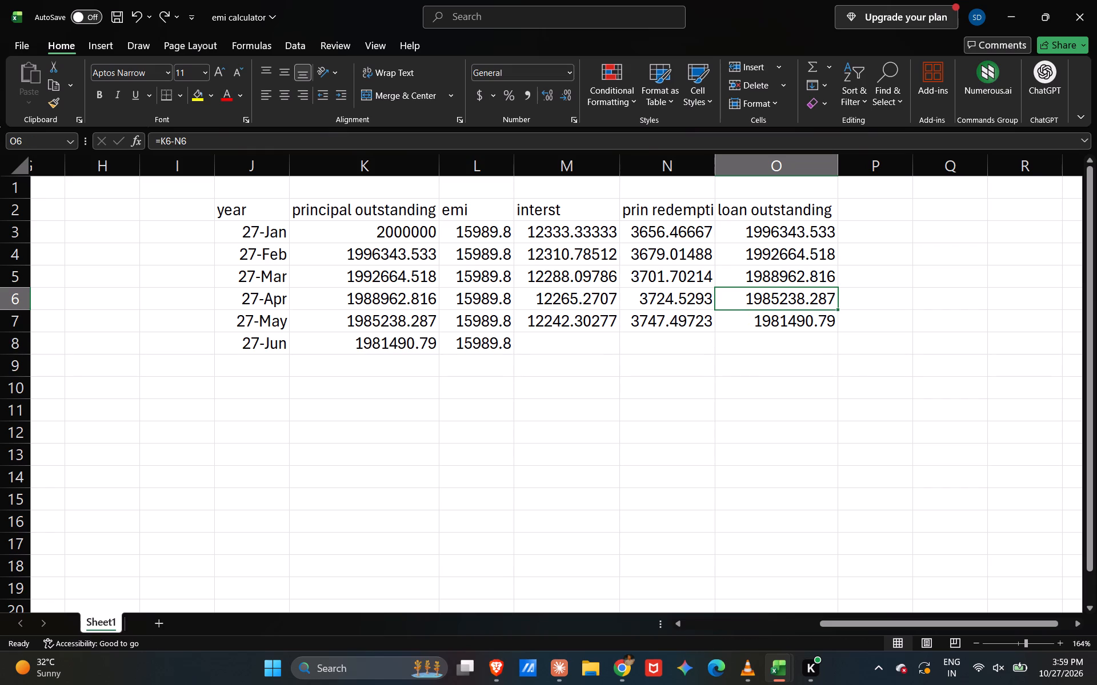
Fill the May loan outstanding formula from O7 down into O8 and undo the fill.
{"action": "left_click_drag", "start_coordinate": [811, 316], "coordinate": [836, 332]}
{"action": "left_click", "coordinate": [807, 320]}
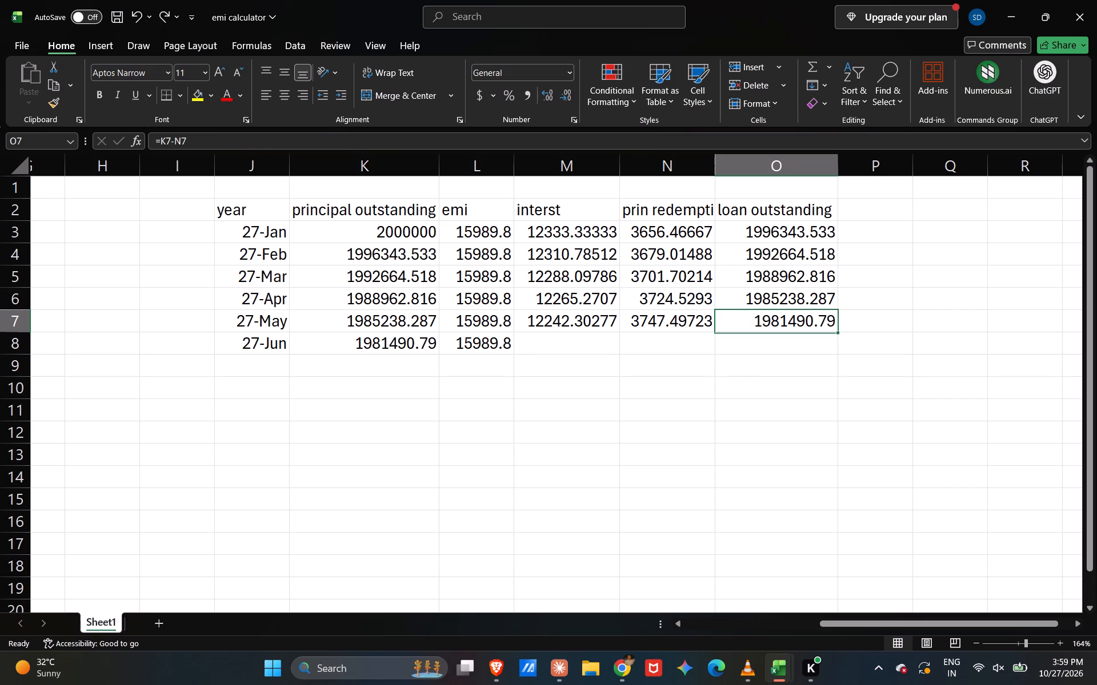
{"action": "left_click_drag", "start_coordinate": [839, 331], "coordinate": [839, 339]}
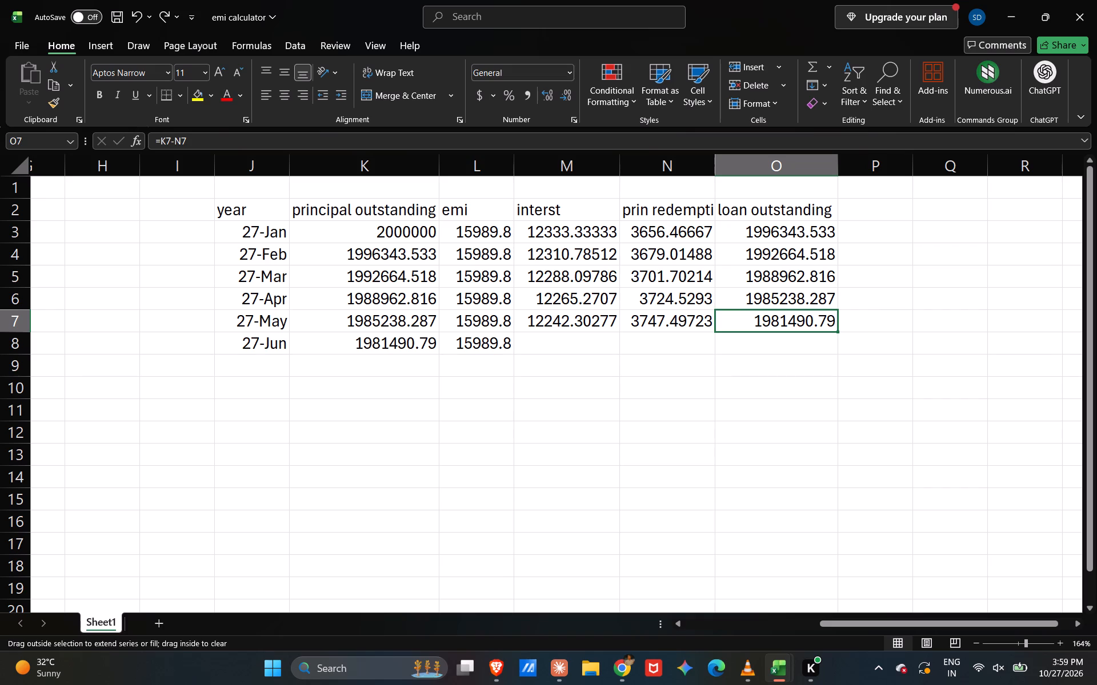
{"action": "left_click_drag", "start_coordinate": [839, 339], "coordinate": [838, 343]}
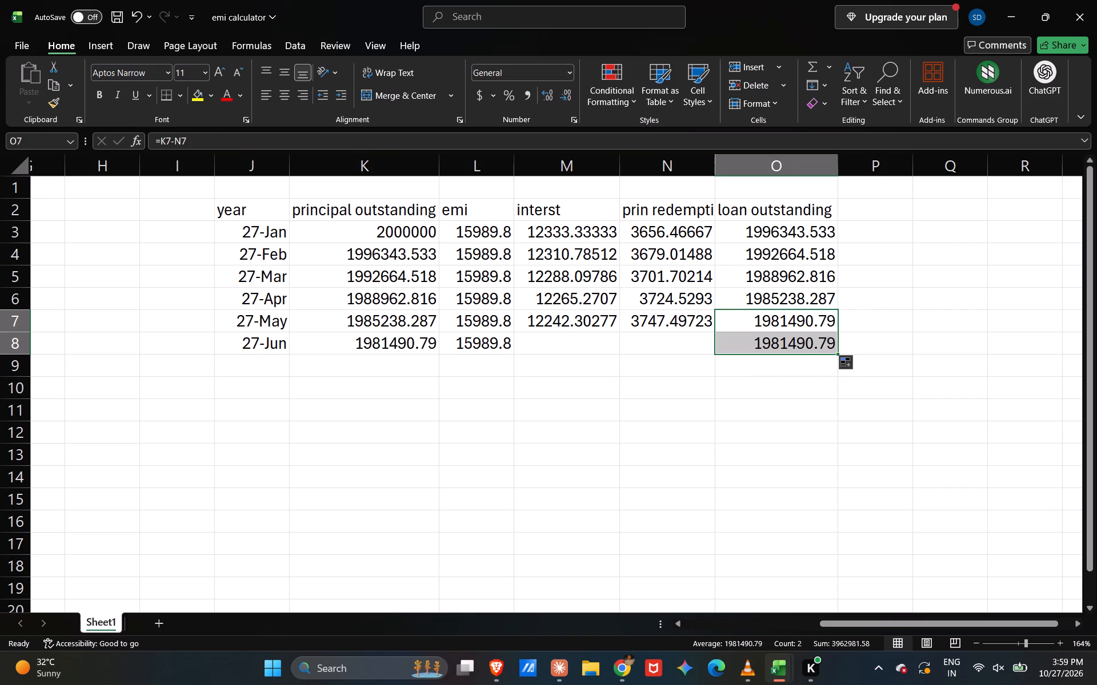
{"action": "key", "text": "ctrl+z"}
Fill the May interest formula from M7 down into the June row, cell M8.
{"action": "left_click", "coordinate": [564, 315]}
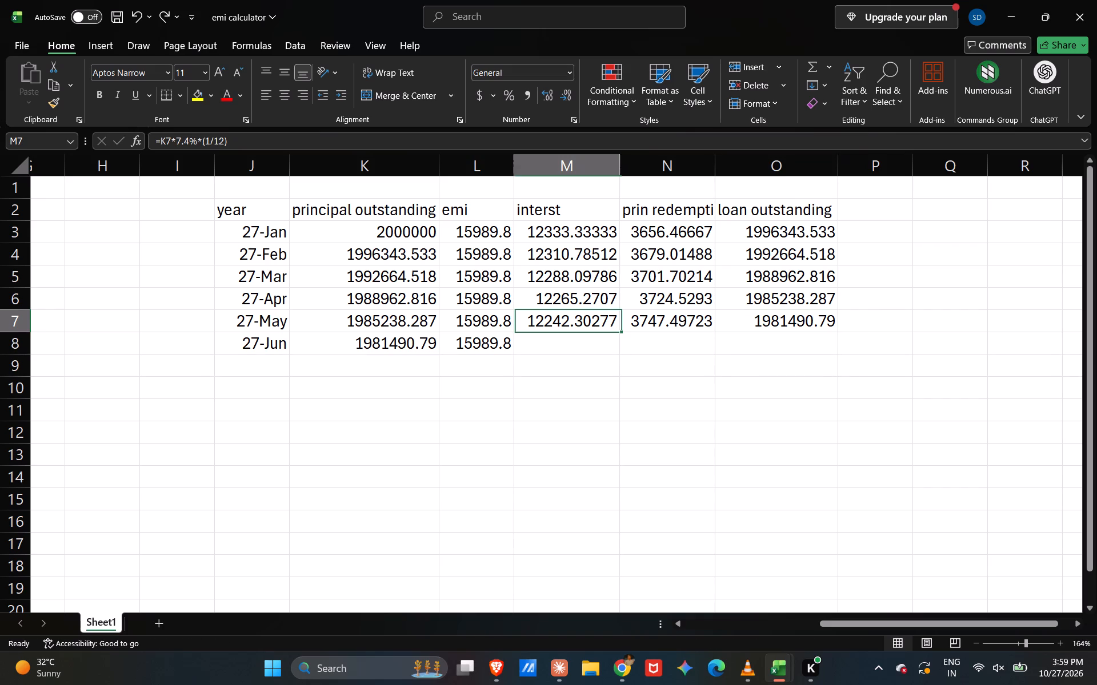
{"action": "left_click", "coordinate": [623, 332]}
{"action": "left_click", "coordinate": [602, 324]}
{"action": "left_click_drag", "start_coordinate": [619, 332], "coordinate": [620, 341]}
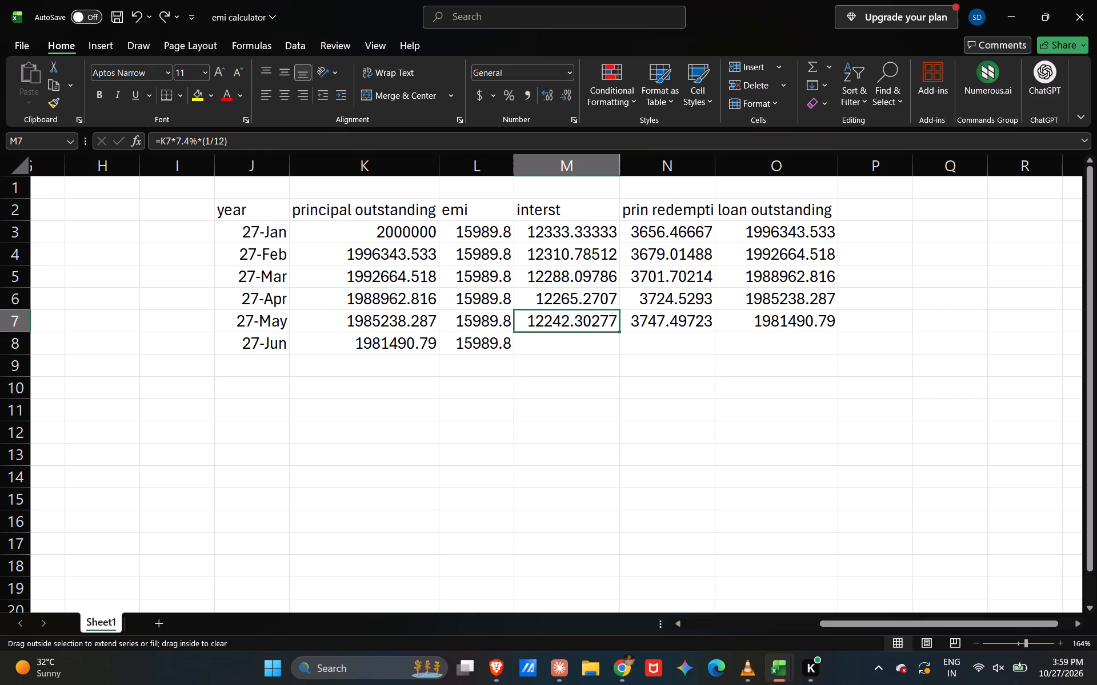
{"action": "left_click_drag", "start_coordinate": [620, 341], "coordinate": [623, 354]}
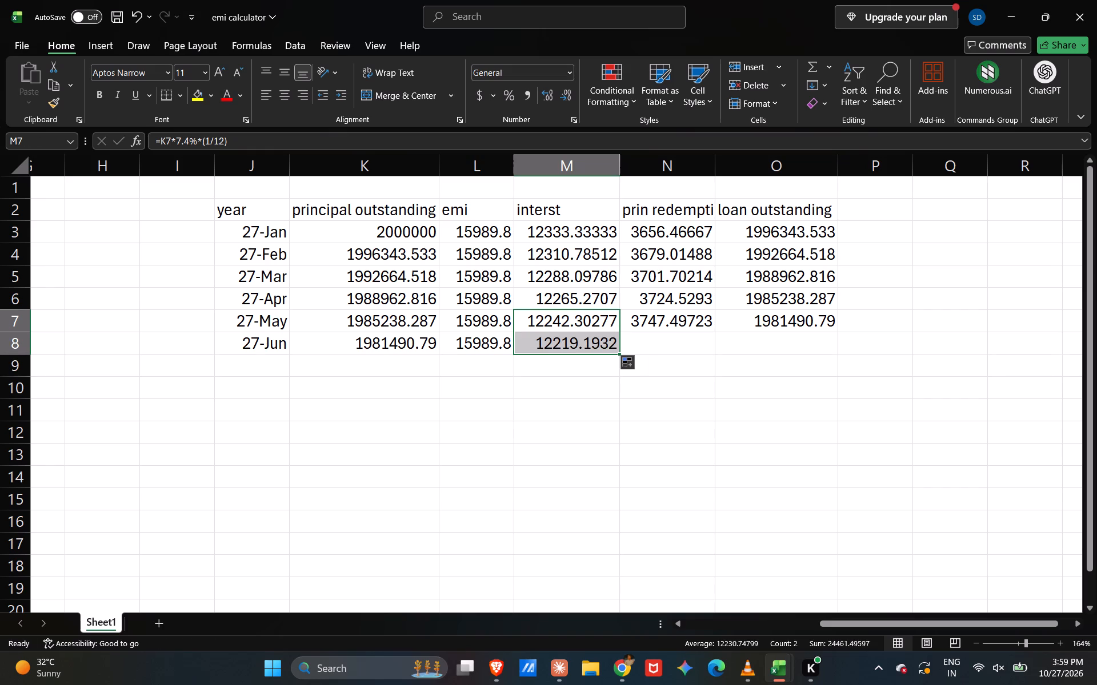
{"action": "left_click_drag", "start_coordinate": [563, 398], "coordinate": [557, 348]}
{"action": "left_click", "coordinate": [557, 348]}
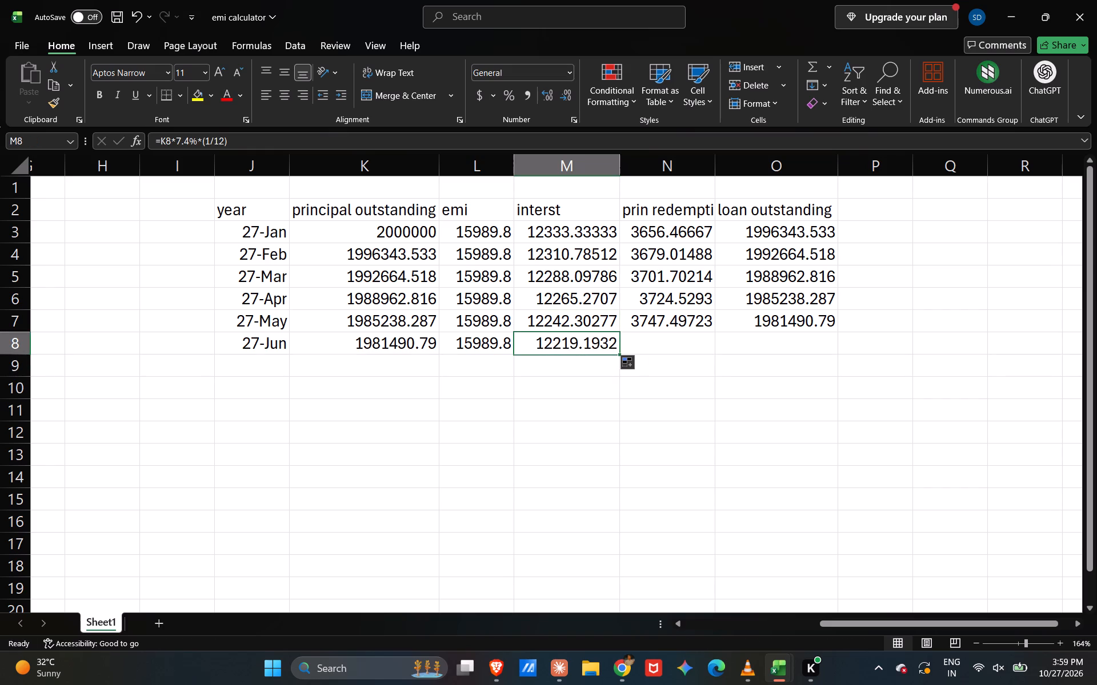
Fill the May principal redemption formula from N7 down into the June row, cell N8.
{"action": "left_click_drag", "start_coordinate": [557, 348], "coordinate": [652, 328]}
{"action": "left_click", "coordinate": [652, 328]}
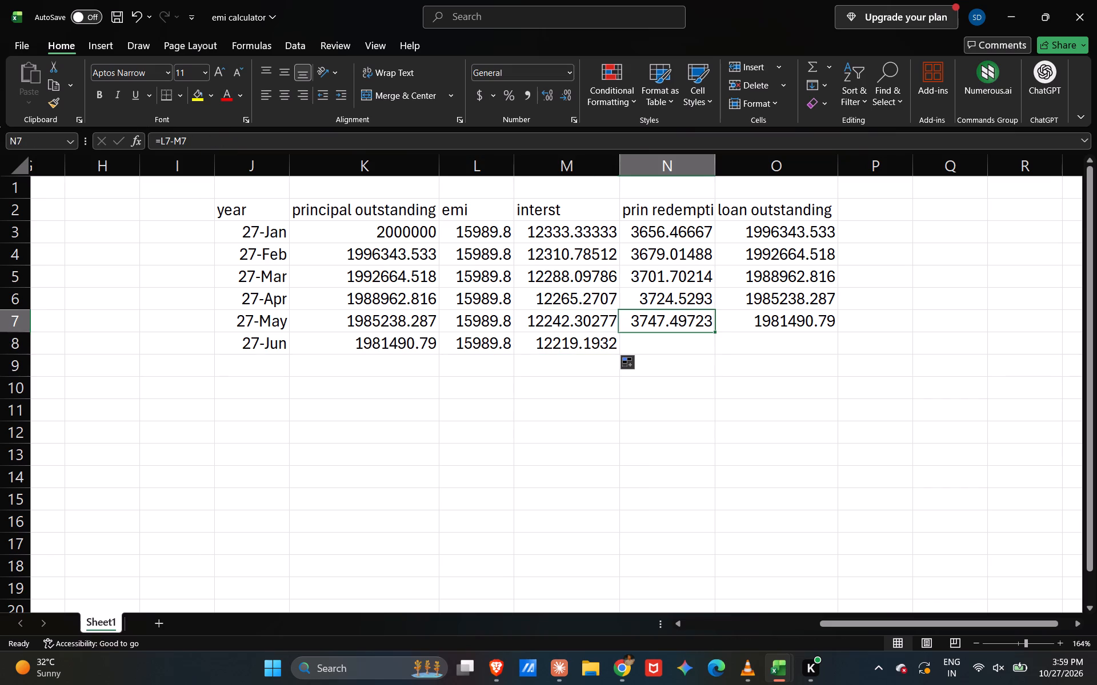
{"action": "left_click_drag", "start_coordinate": [712, 332], "coordinate": [714, 351]}
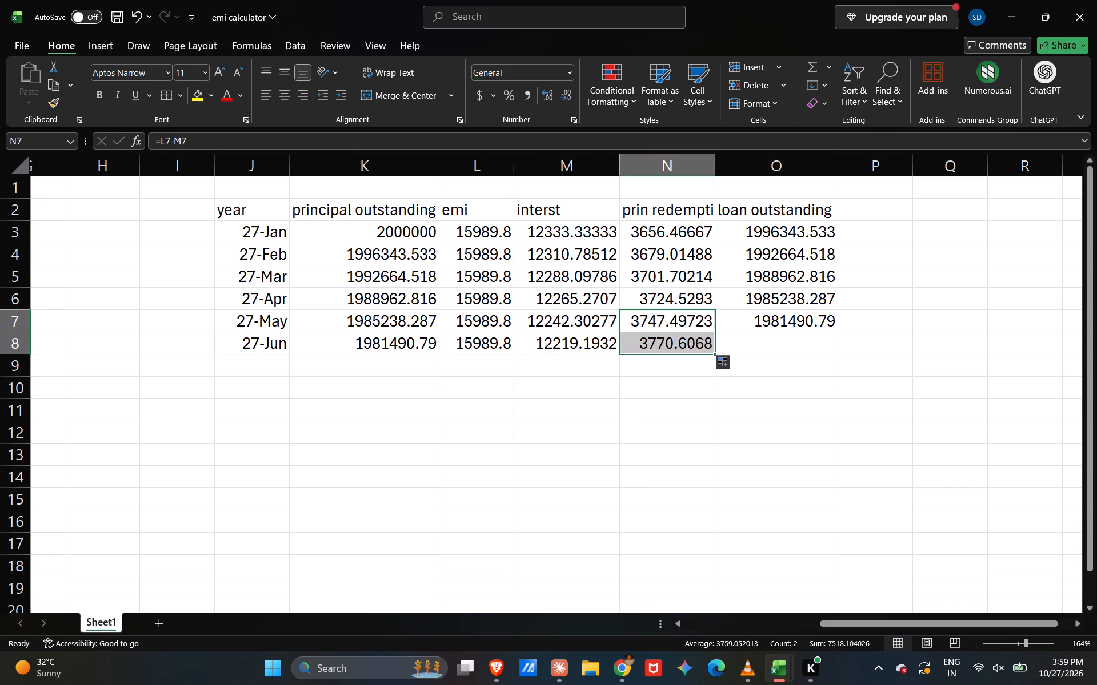
Fill the May loan outstanding formula from O7 down into the June row, cell O8.
{"action": "left_click", "coordinate": [792, 327]}
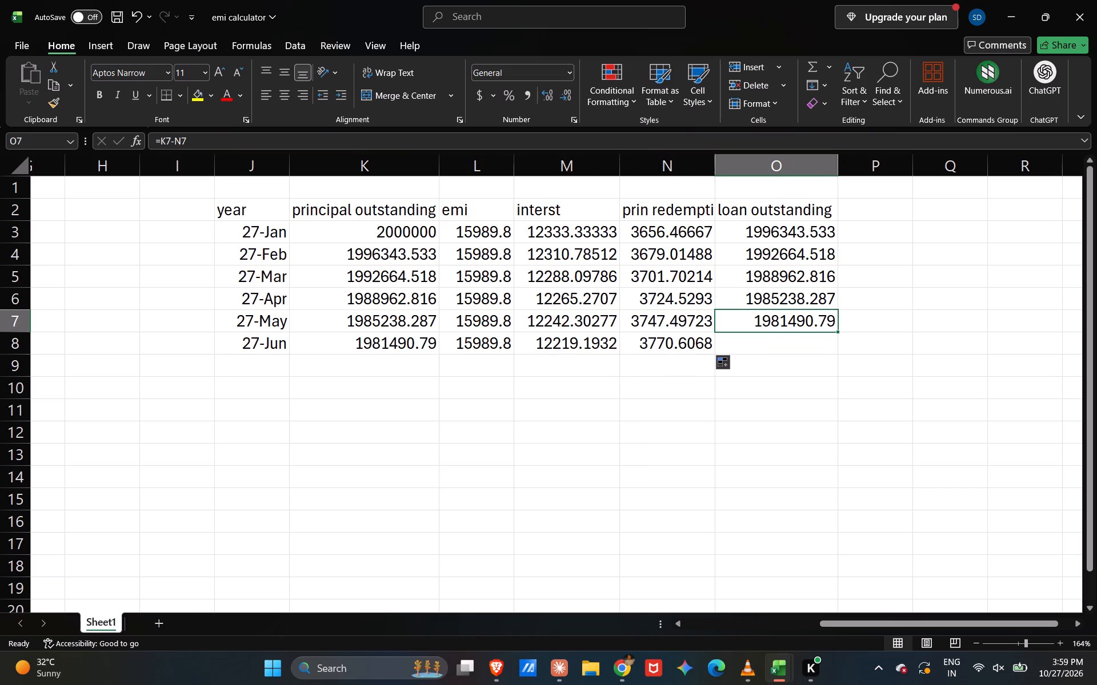
{"action": "left_click_drag", "start_coordinate": [840, 332], "coordinate": [839, 349]}
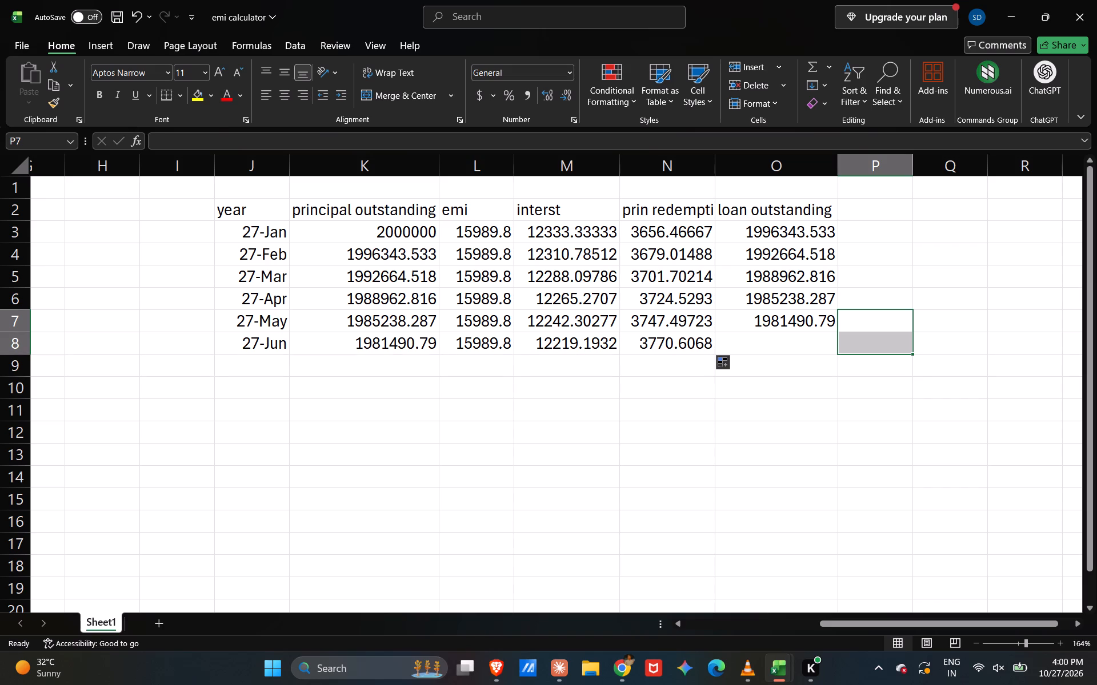
{"action": "left_click", "coordinate": [804, 326]}
{"action": "left_click_drag", "start_coordinate": [838, 329], "coordinate": [842, 342]}
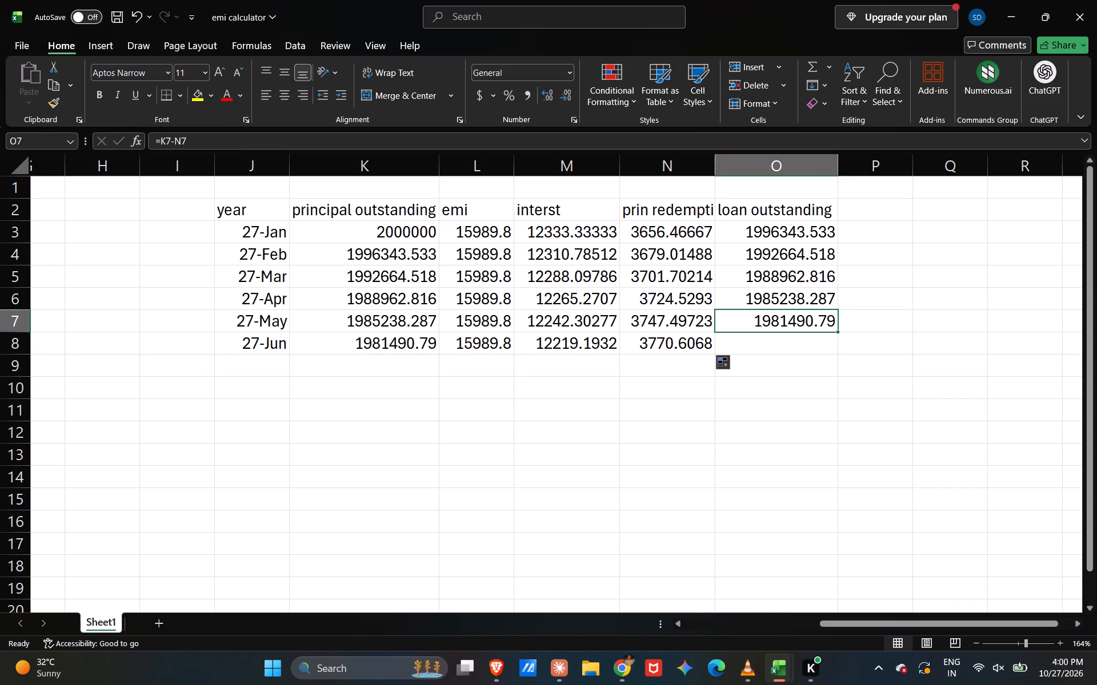
{"action": "left_click_drag", "start_coordinate": [839, 329], "coordinate": [836, 334]}
{"action": "left_click_drag", "start_coordinate": [836, 331], "coordinate": [840, 351]}
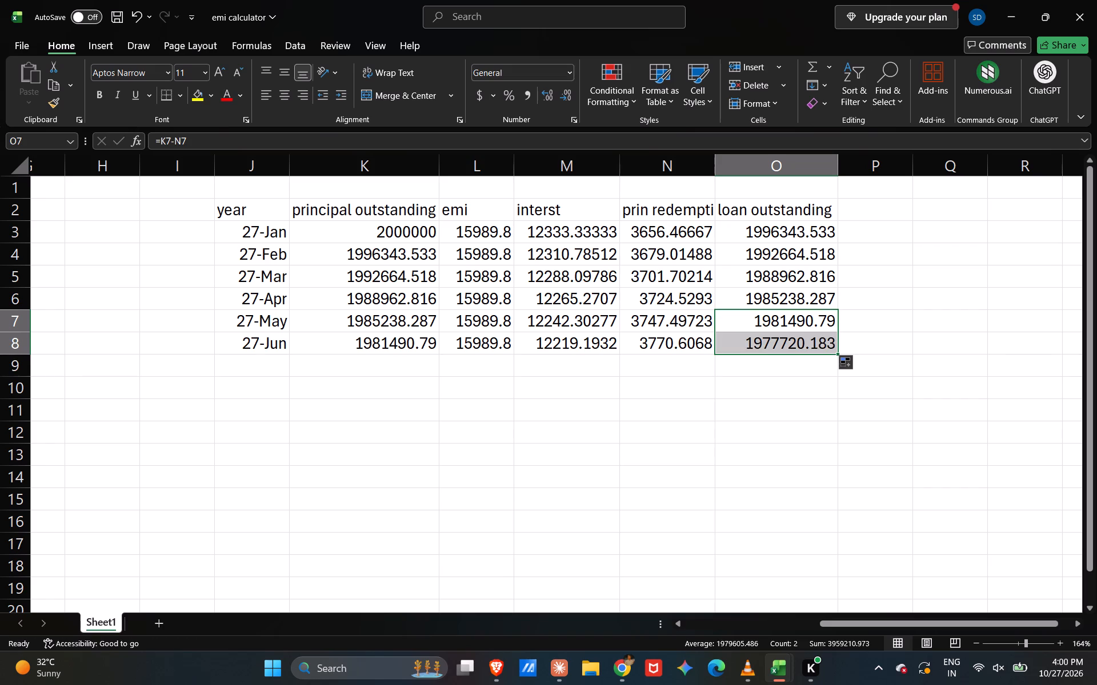
{"action": "left_click", "coordinate": [862, 348]}
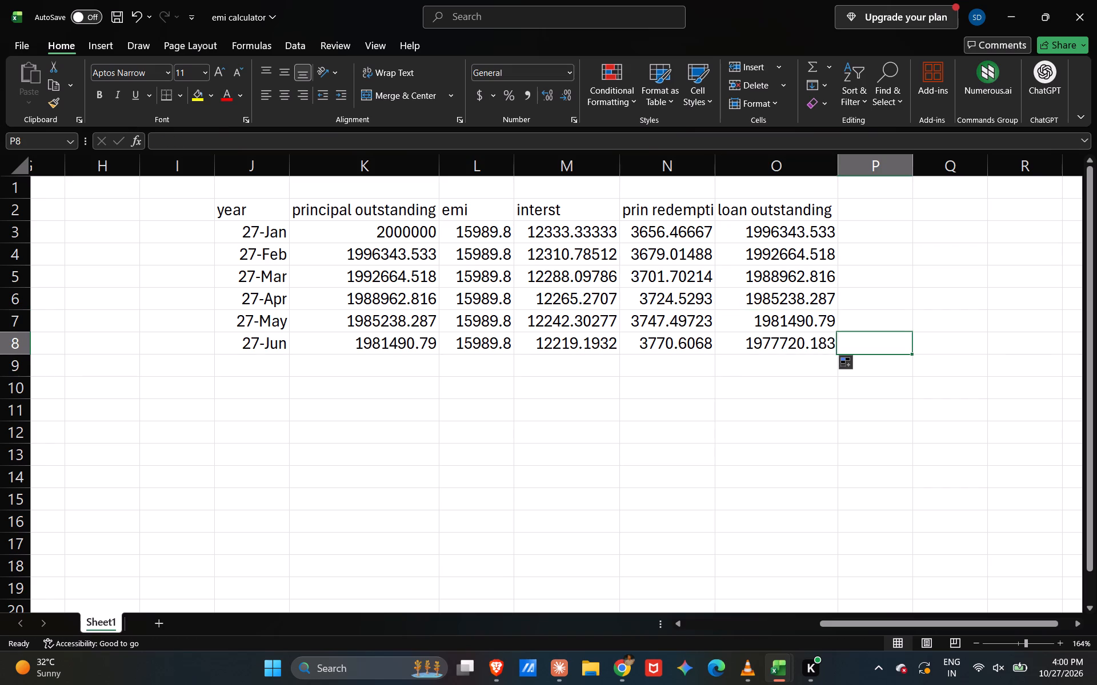
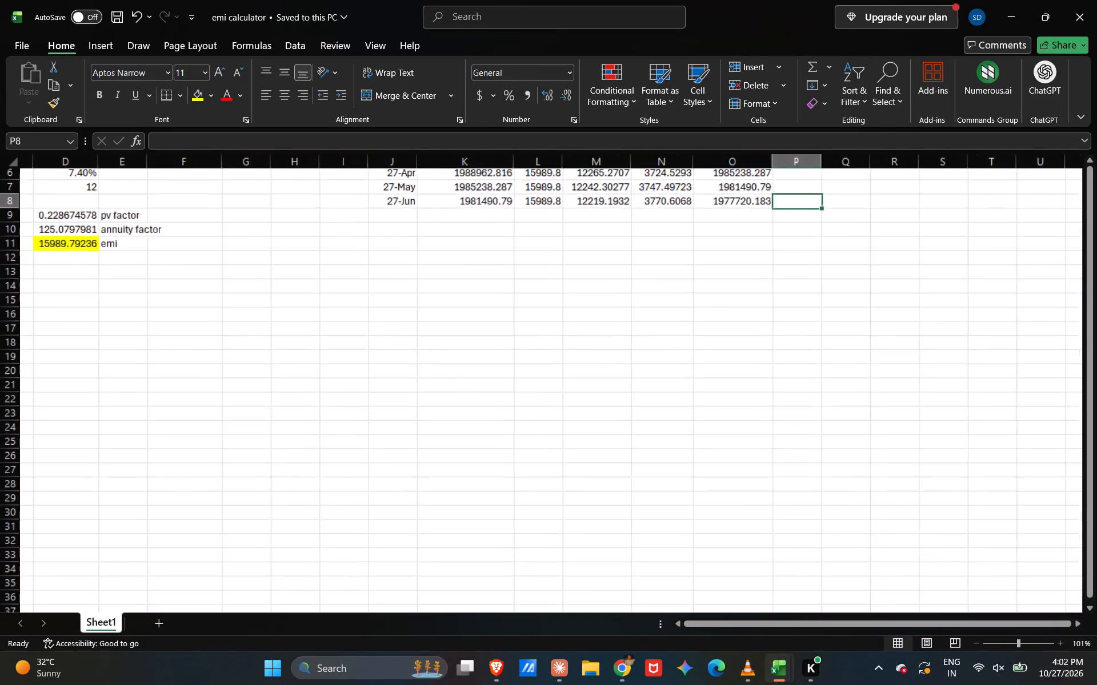
Extend the year column dates from June in J8 down to 27-Dec in J14, filling by months.
{"action": "scroll", "coordinate": [278, 320], "scroll_direction": "up", "scroll_amount": 5}
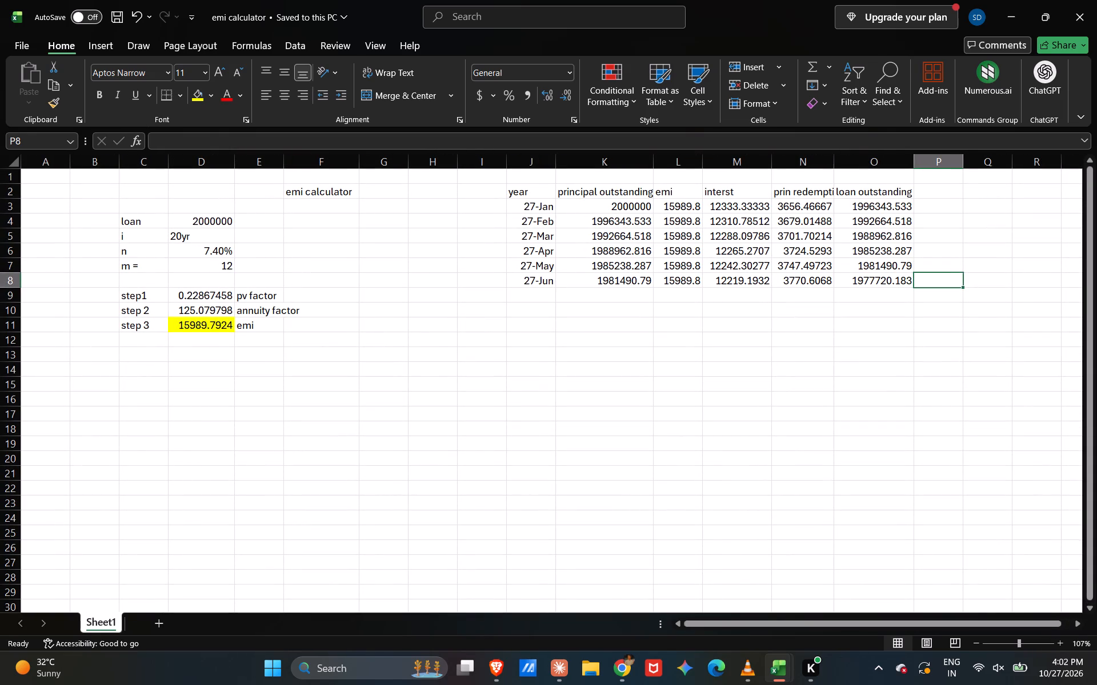
{"action": "scroll", "coordinate": [694, 420], "scroll_direction": "up", "scroll_amount": 3}
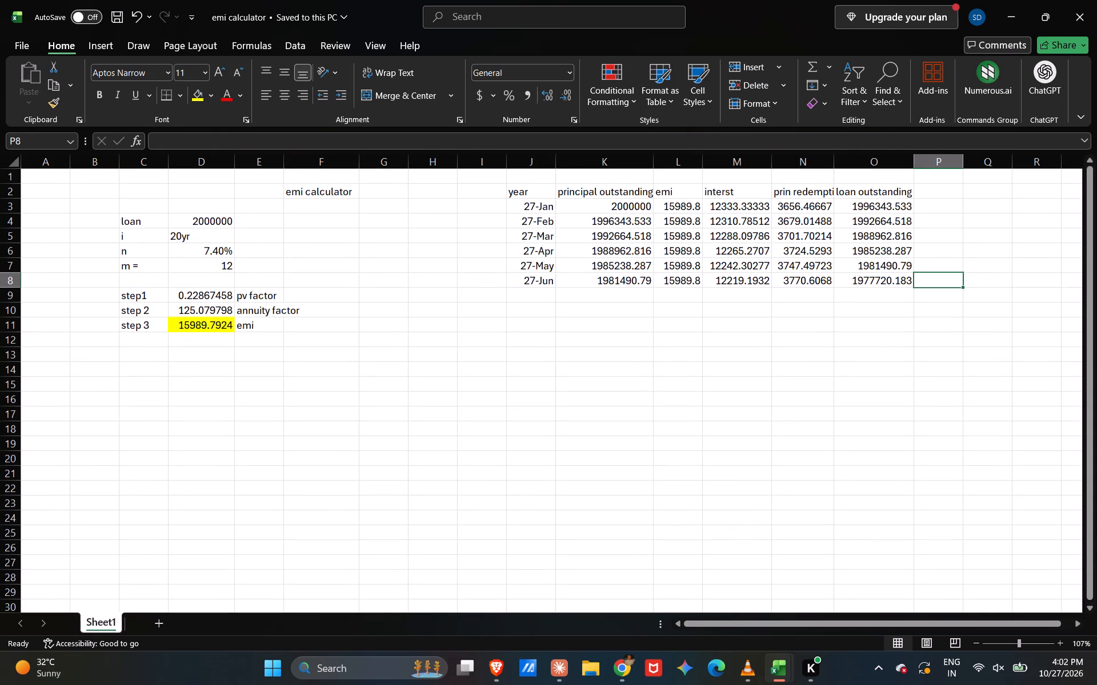
{"action": "left_click_drag", "start_coordinate": [541, 280], "coordinate": [555, 287]}
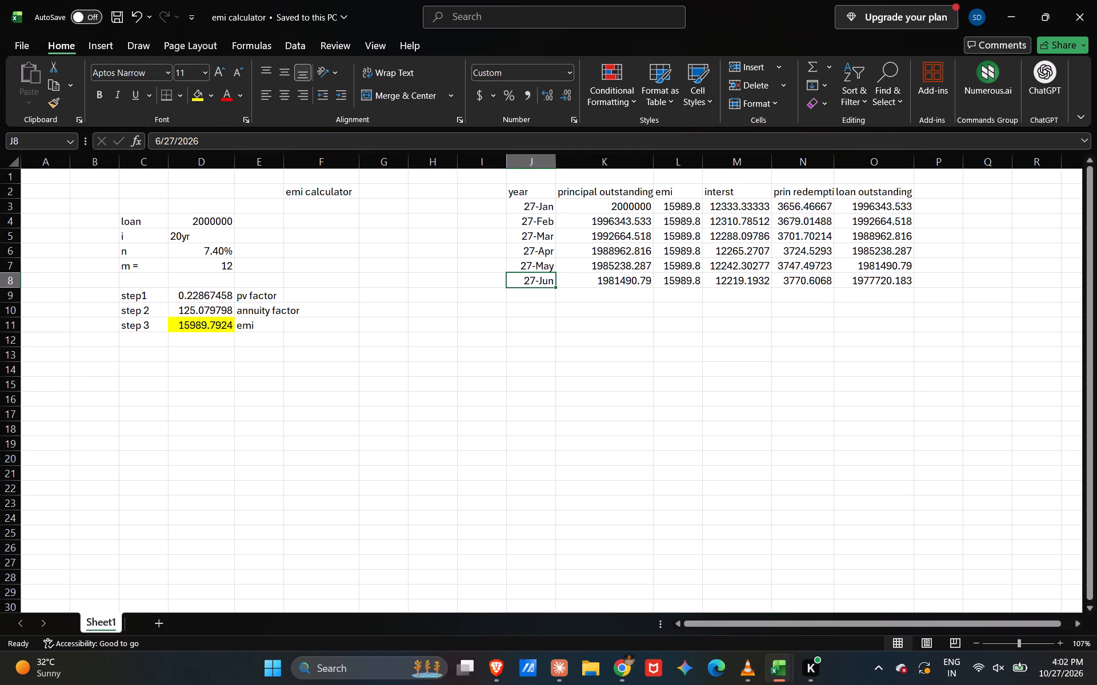
{"action": "left_click_drag", "start_coordinate": [556, 287], "coordinate": [556, 298]}
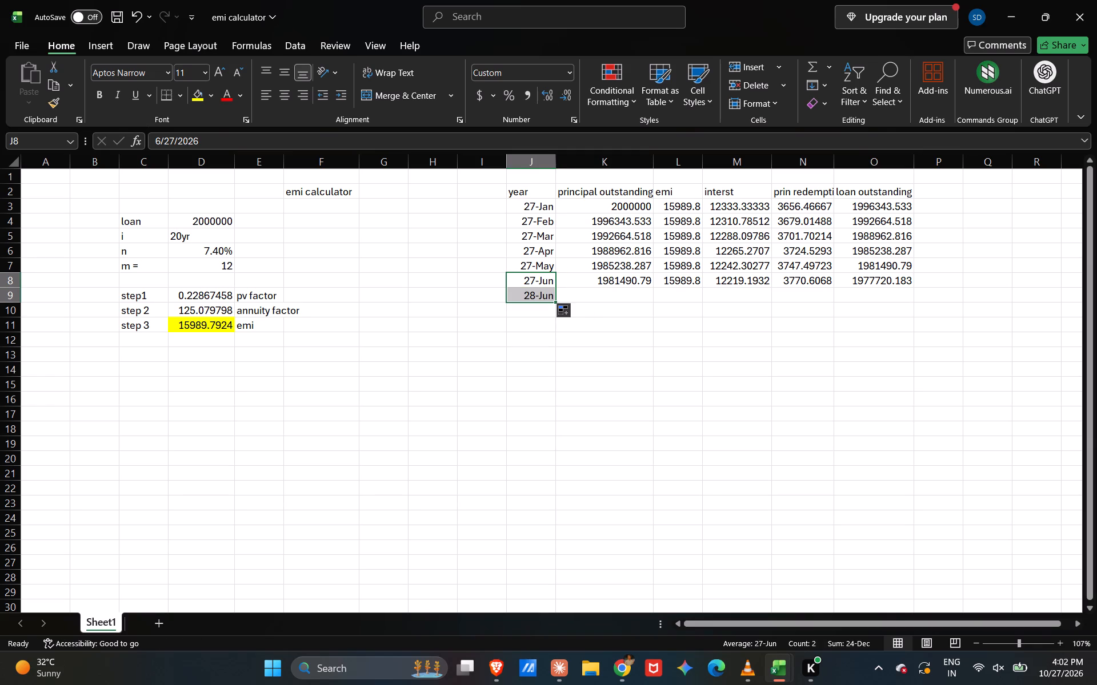
{"action": "left_click", "coordinate": [521, 321]}
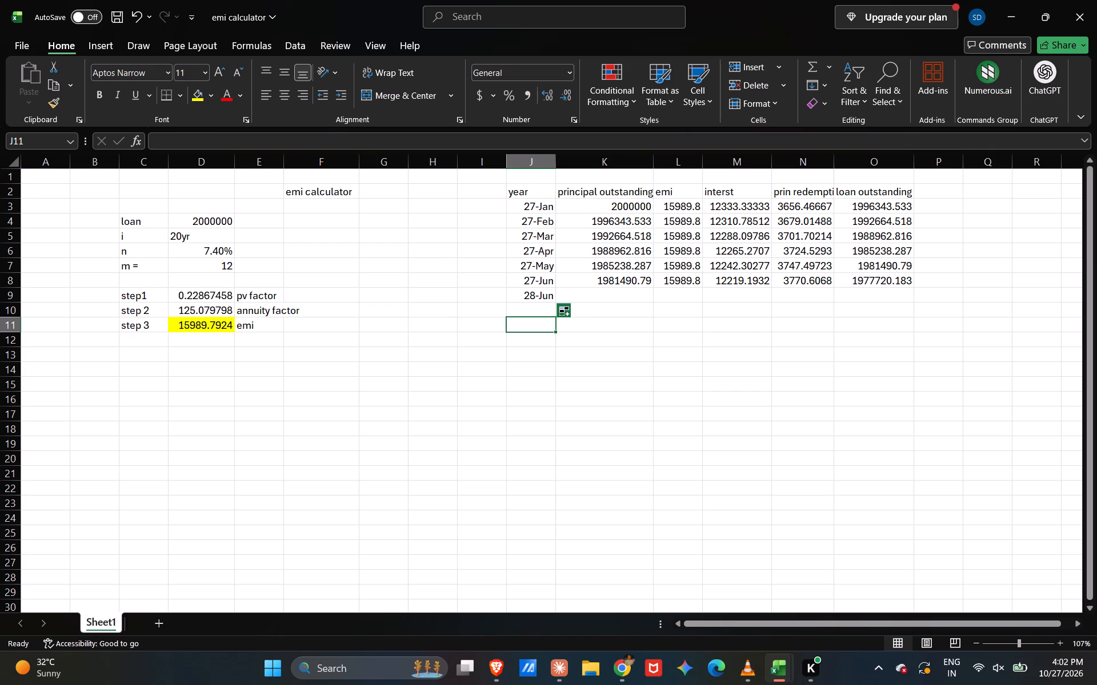
{"action": "left_click", "coordinate": [542, 364]}
{"action": "left_click", "coordinate": [560, 311]}
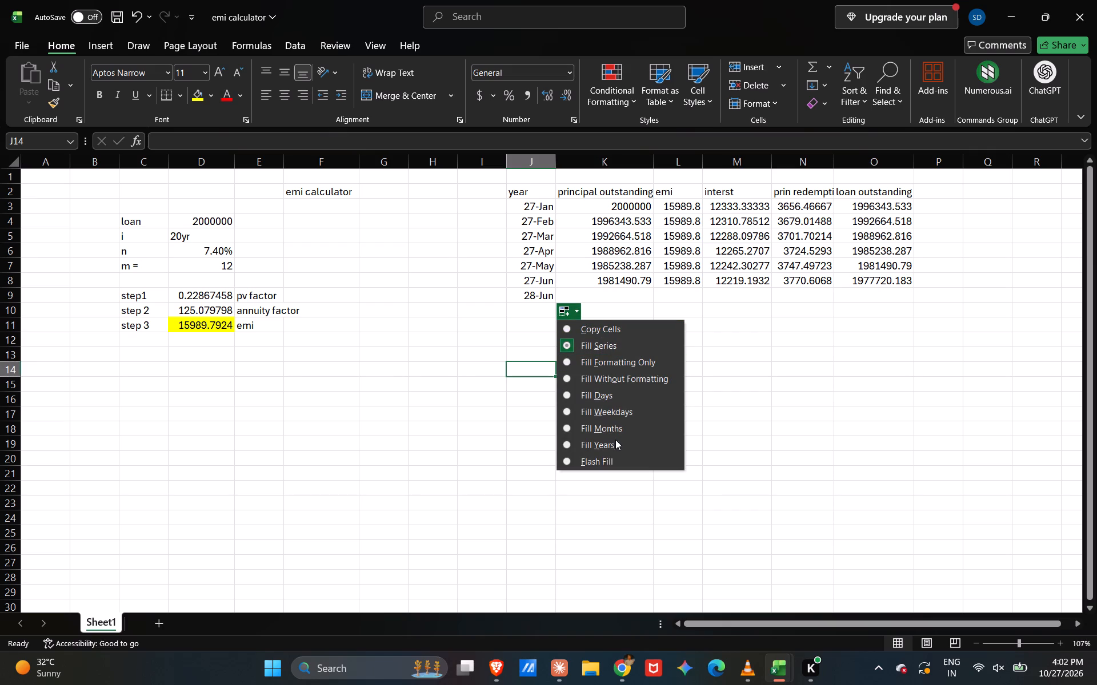
{"action": "left_click", "coordinate": [603, 429]}
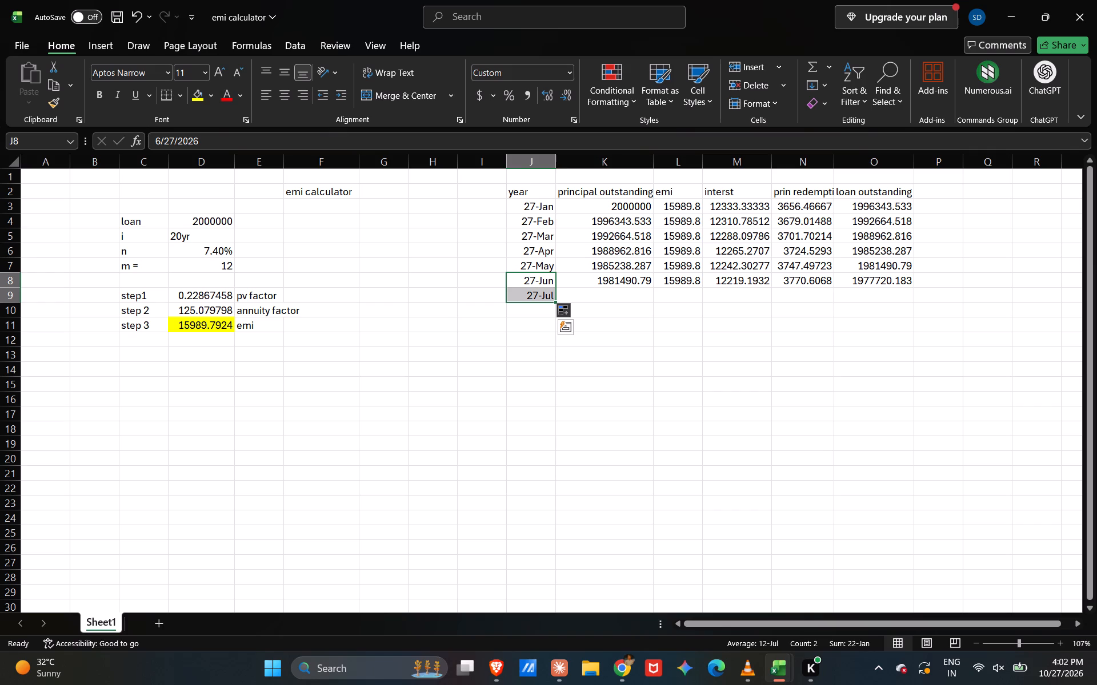
{"action": "left_click_drag", "start_coordinate": [555, 300], "coordinate": [565, 375]}
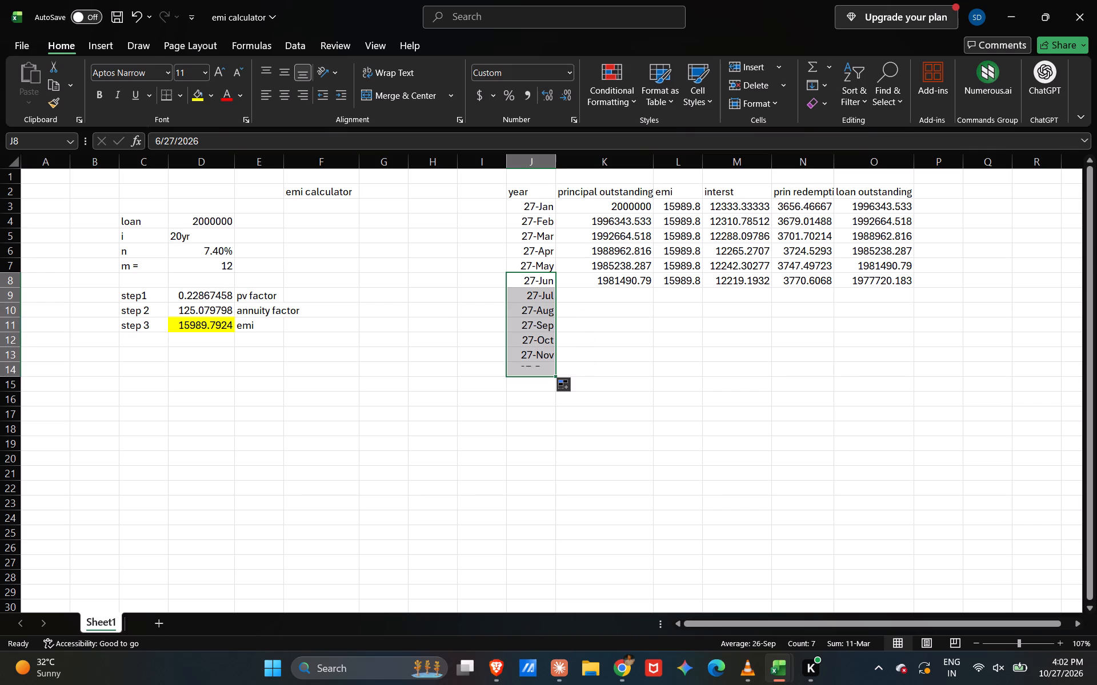
{"action": "left_click", "coordinate": [604, 358]}
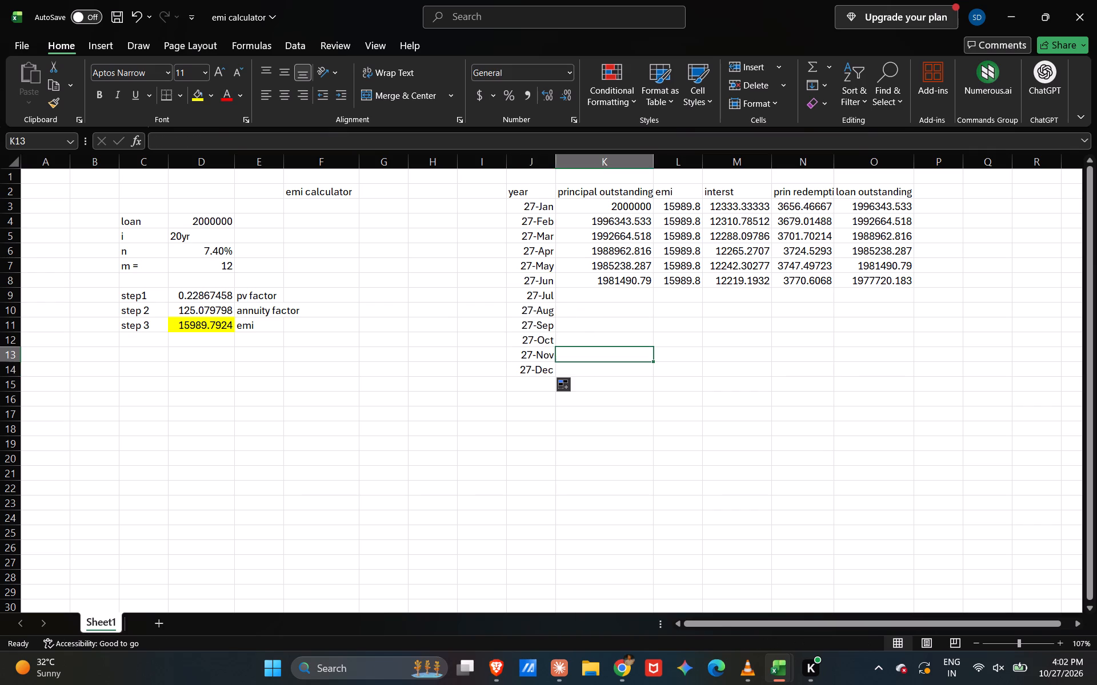
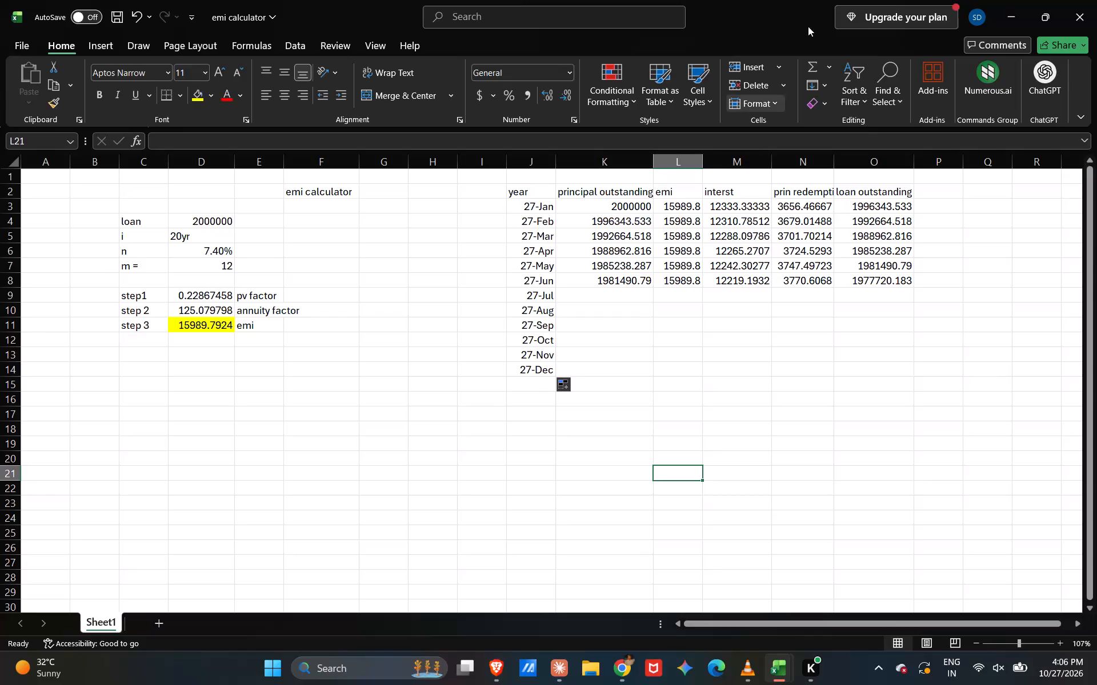
Link July's principal outstanding in K9 to June's loan outstanding with the formula =O8.
{"action": "scroll", "coordinate": [863, 241], "scroll_direction": "down", "scroll_amount": 2}
{"action": "scroll", "coordinate": [863, 241], "scroll_direction": "up", "scroll_amount": 3}
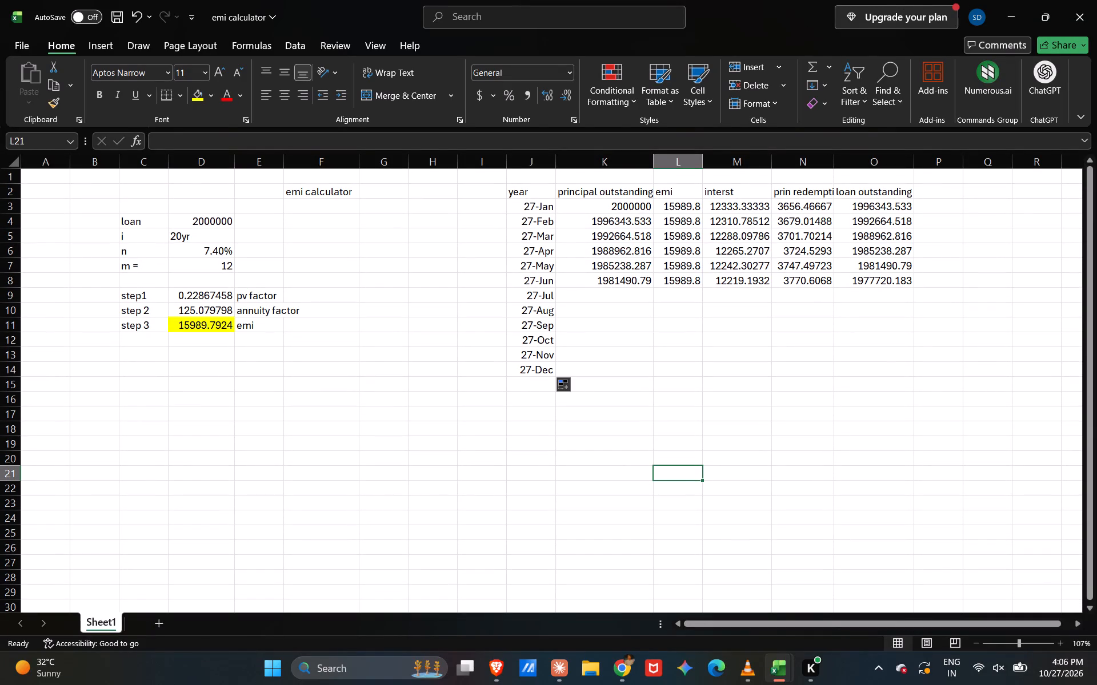
{"action": "left_click", "coordinate": [635, 298]}
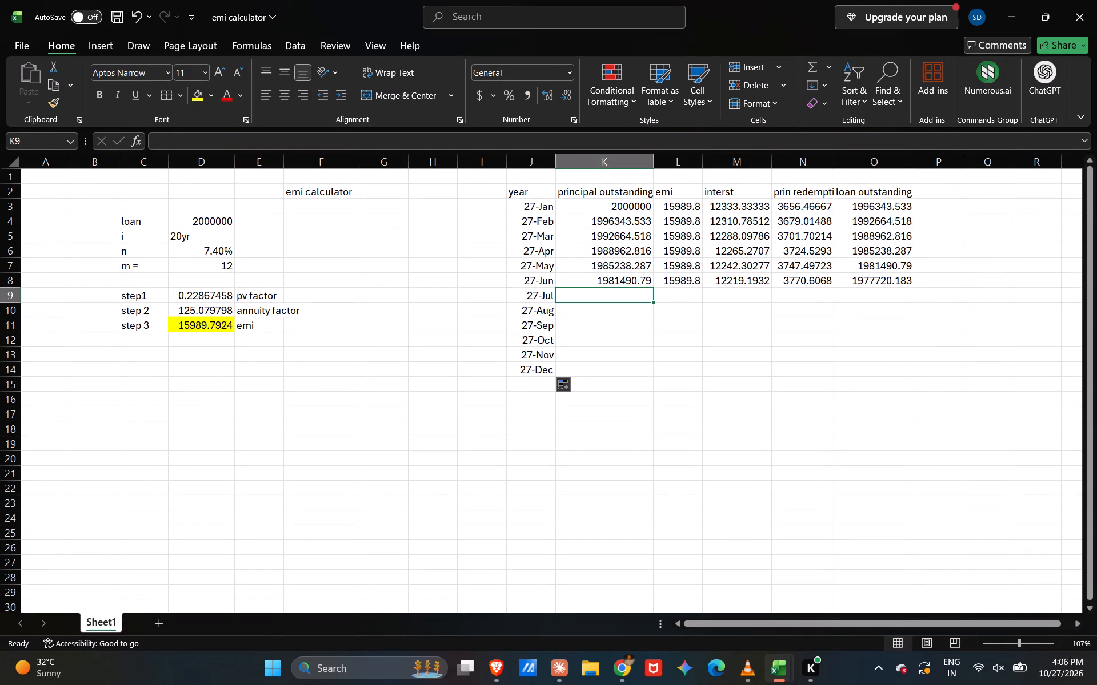
{"action": "key", "text": "equal"}
{"action": "left_click", "coordinate": [876, 284]}
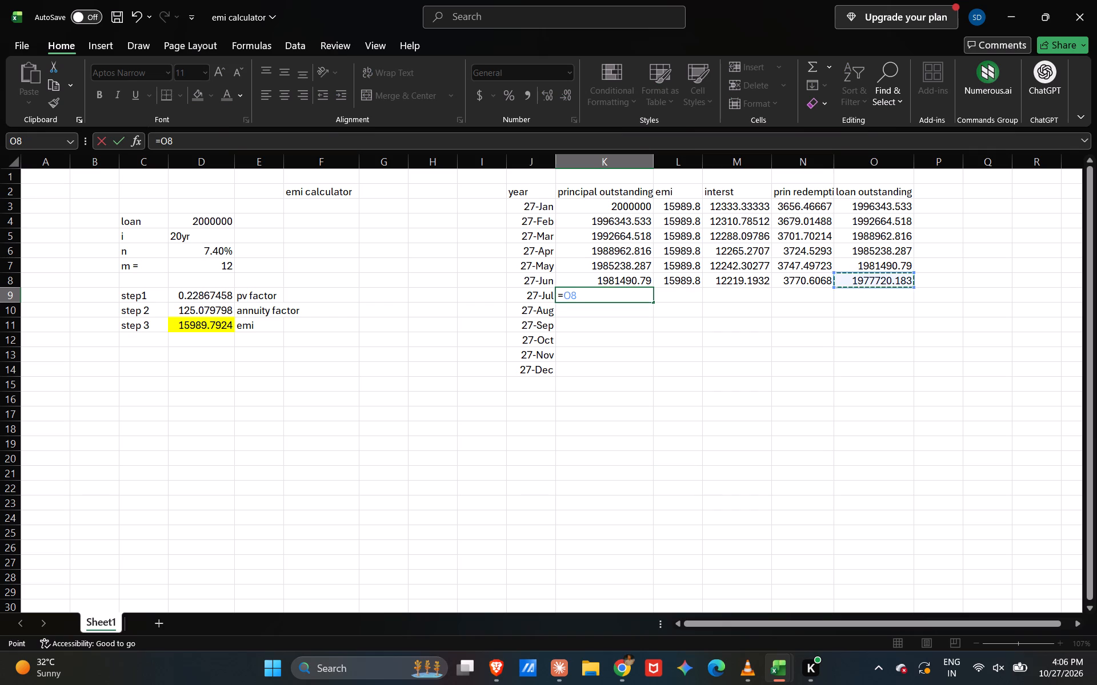
{"action": "key", "text": "Return"}
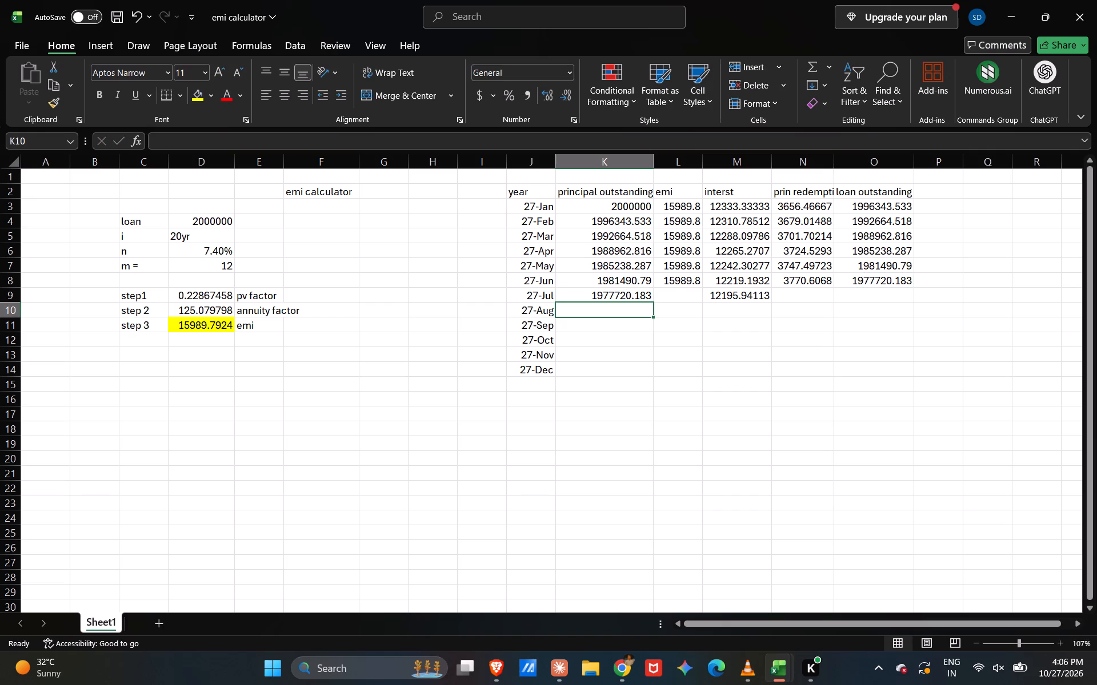
Complete the July row by filling June's emi, principal redemption and loan outstanding formulas down from row 8 to row 9.
{"action": "left_click", "coordinate": [691, 284]}
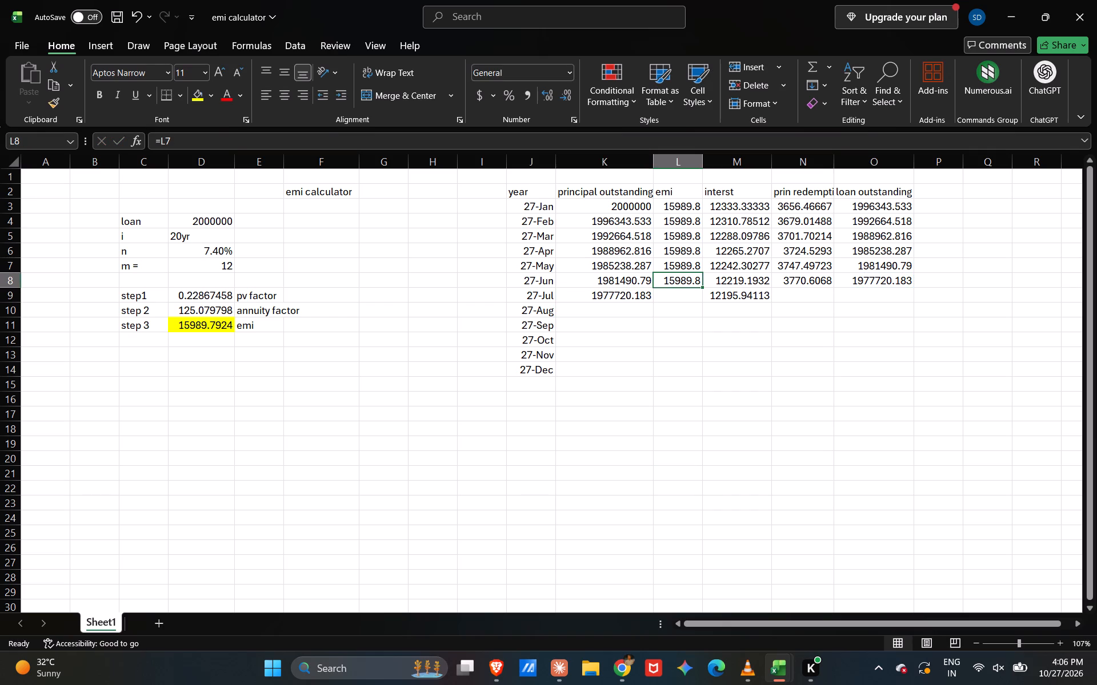
{"action": "left_click_drag", "start_coordinate": [701, 287], "coordinate": [701, 298]}
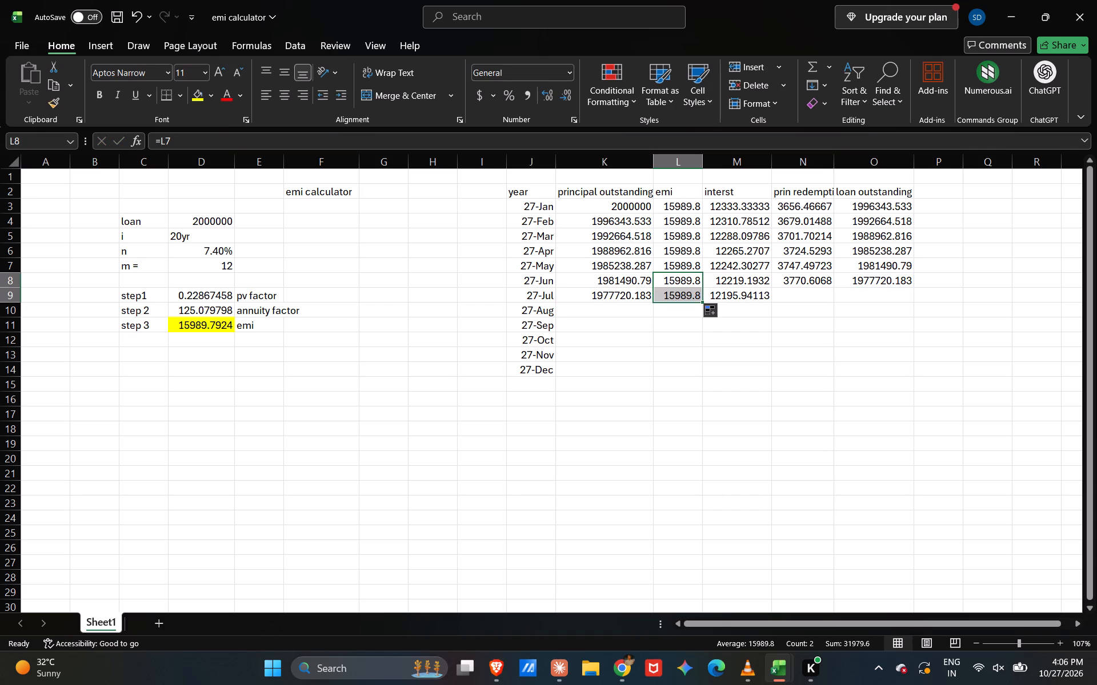
{"action": "left_click", "coordinate": [818, 293]}
{"action": "left_click", "coordinate": [819, 276]}
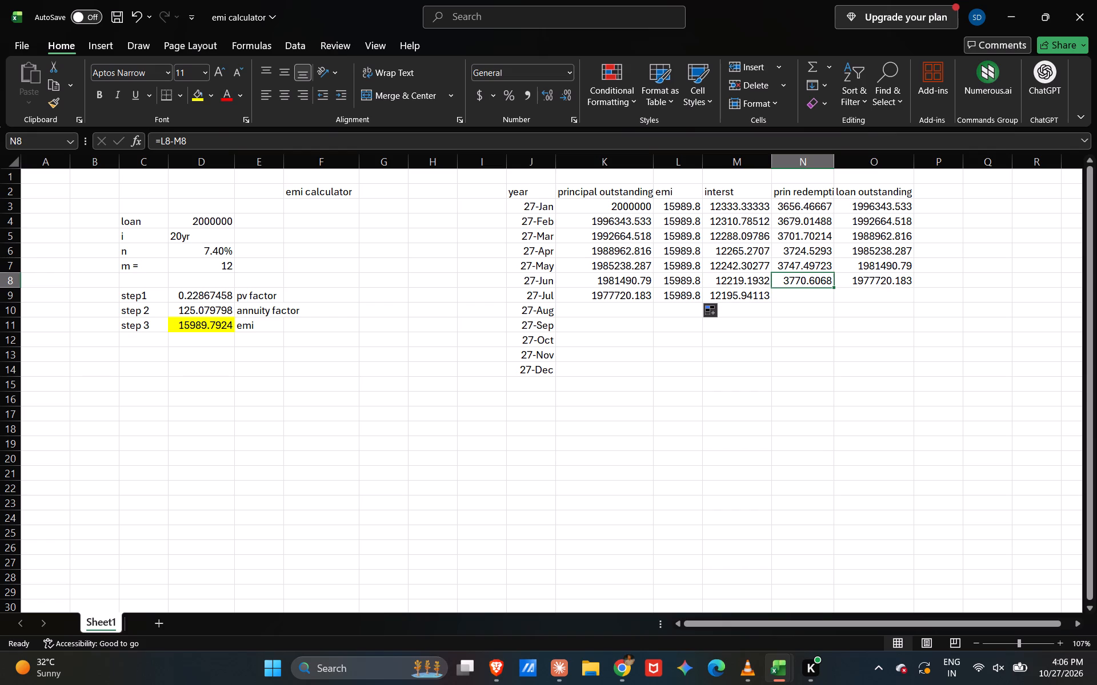
{"action": "left_click_drag", "start_coordinate": [836, 288], "coordinate": [836, 300]}
{"action": "left_click", "coordinate": [810, 315]}
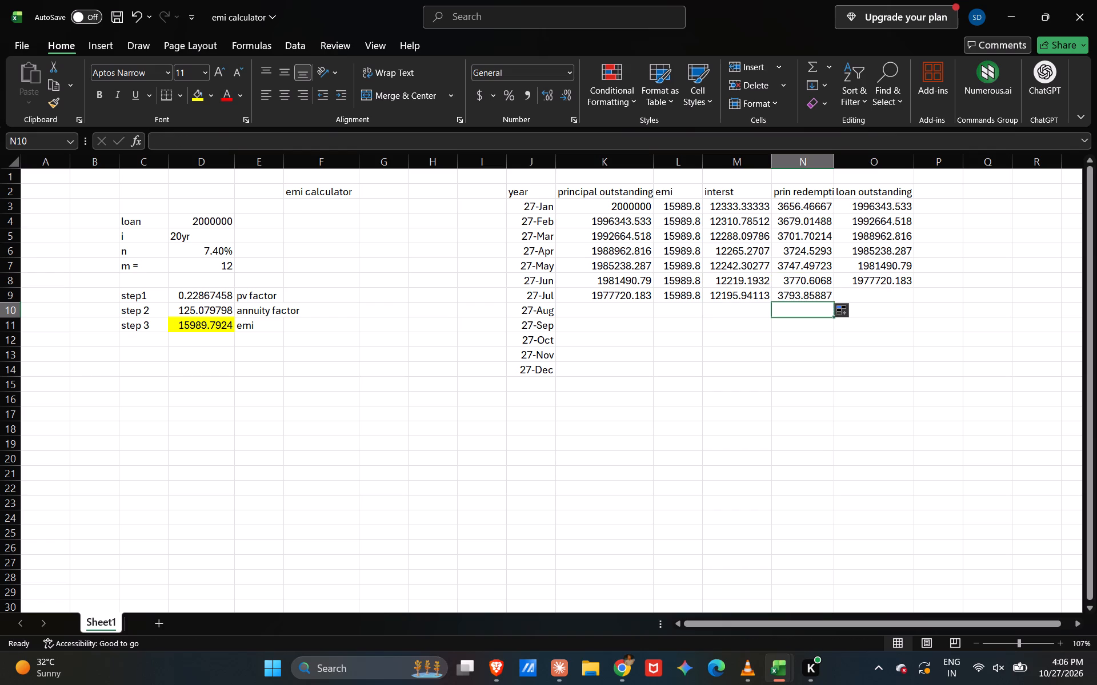
{"action": "left_click", "coordinate": [803, 296]}
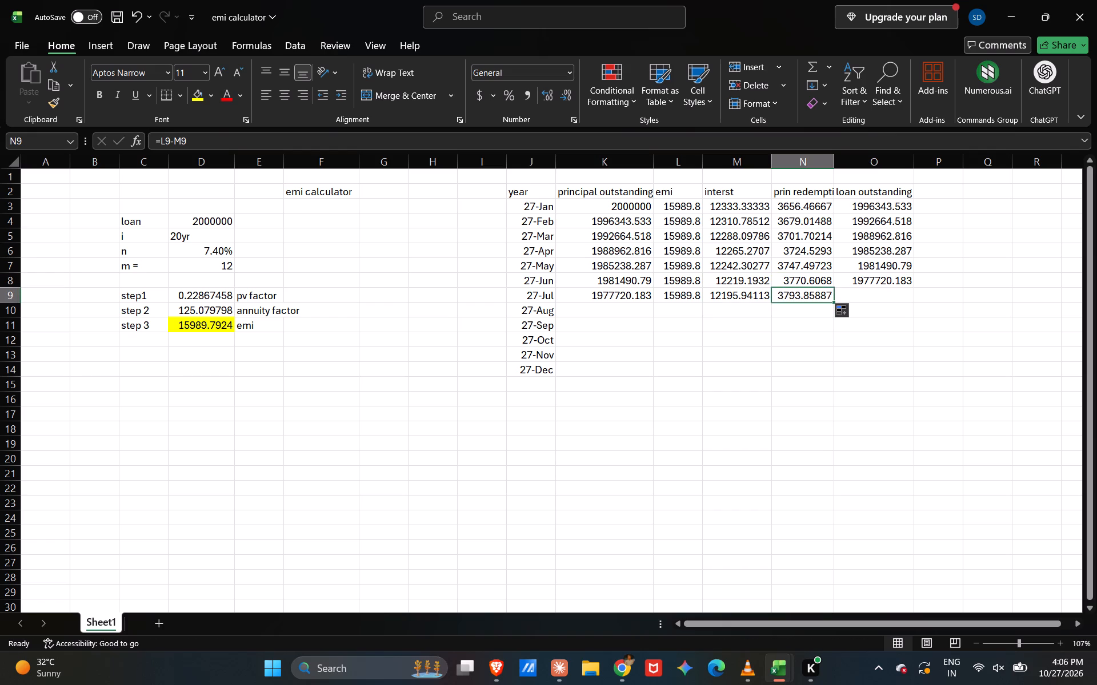
{"action": "left_click", "coordinate": [743, 297]}
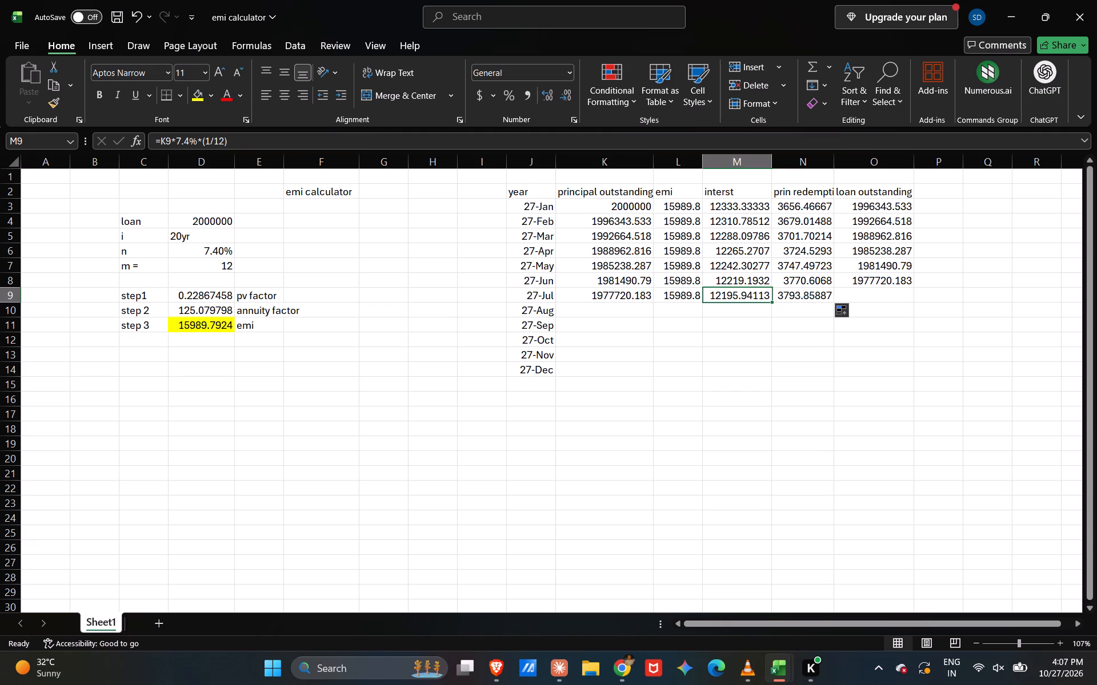
{"action": "left_click", "coordinate": [881, 287]}
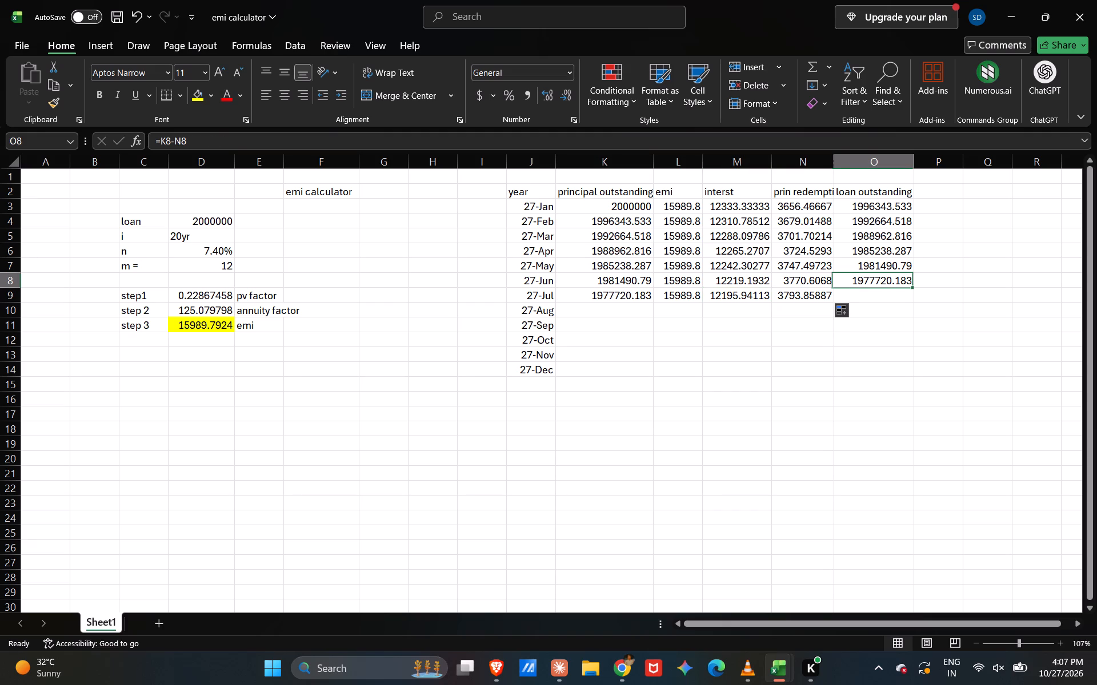
{"action": "left_click_drag", "start_coordinate": [915, 285], "coordinate": [915, 295]}
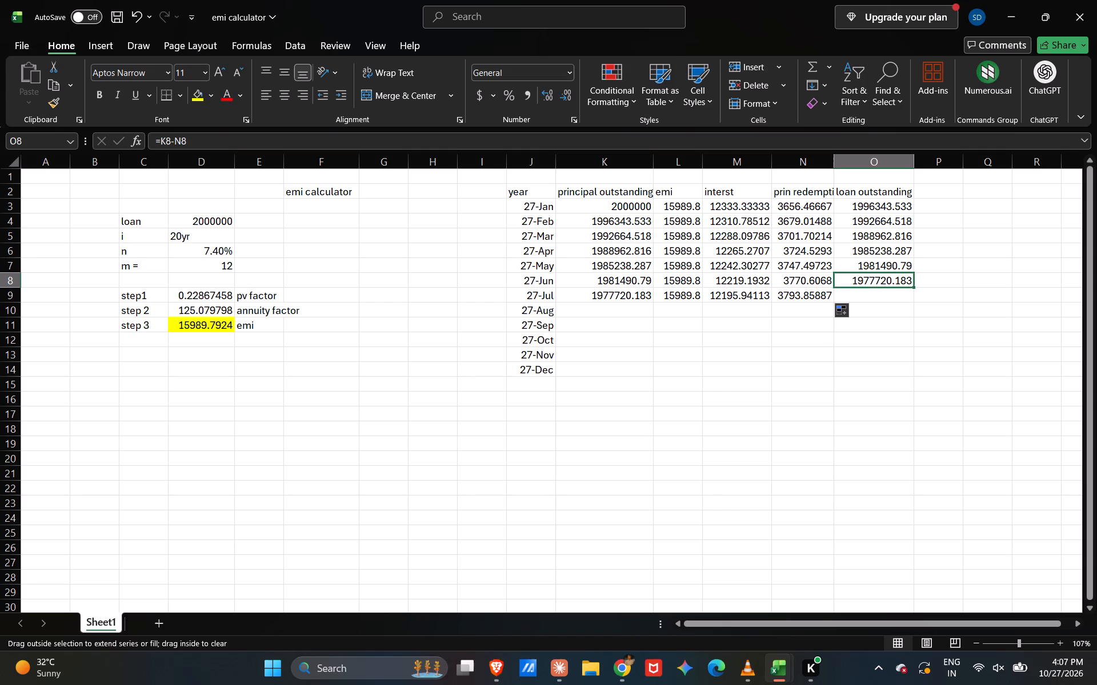
{"action": "left_click_drag", "start_coordinate": [915, 295], "coordinate": [915, 299]}
{"action": "left_click", "coordinate": [958, 305]}
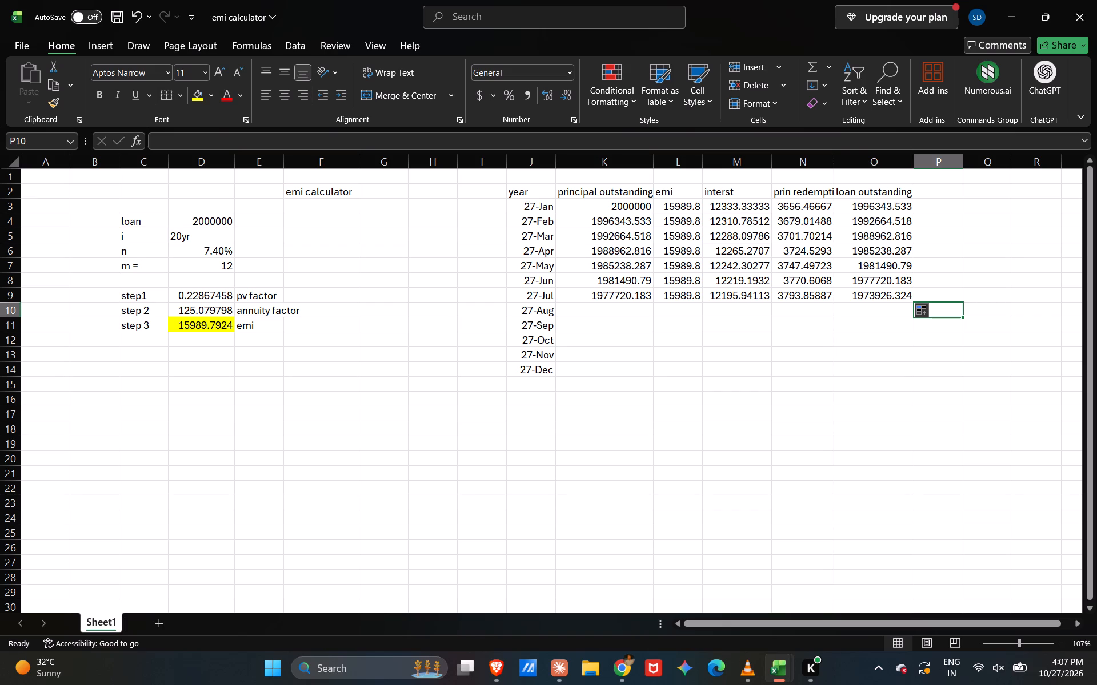
Link August's principal outstanding in K10 to July's loan outstanding in O9.
{"action": "left_click", "coordinate": [623, 296]}
{"action": "left_click", "coordinate": [631, 307]}
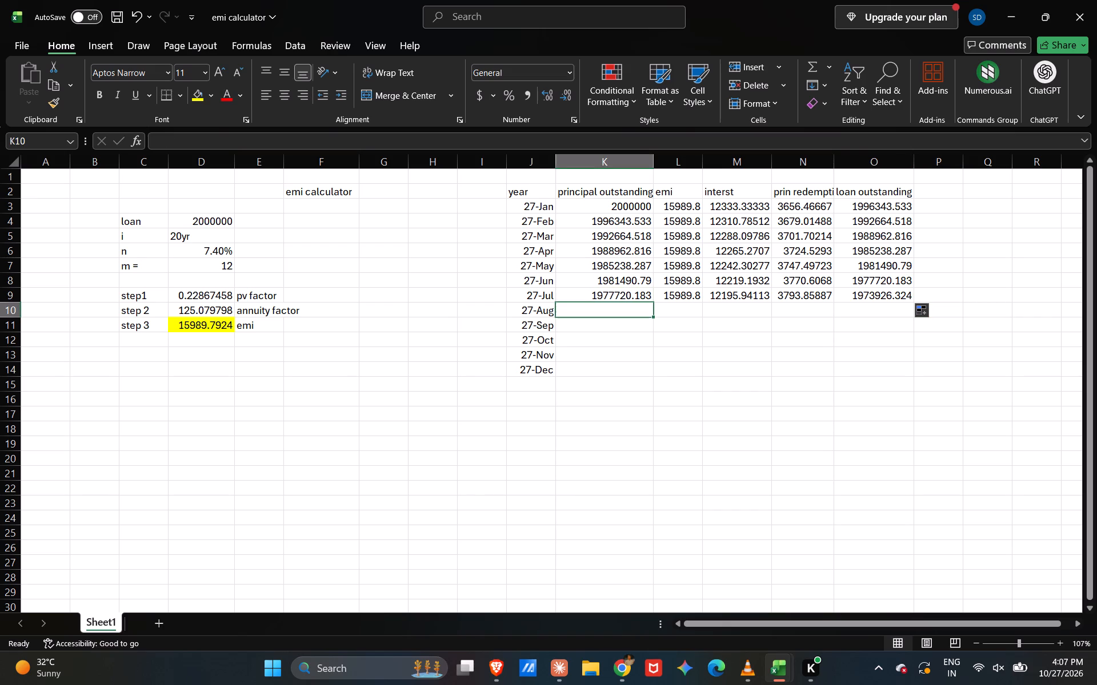
{"action": "key", "text": "equal"}
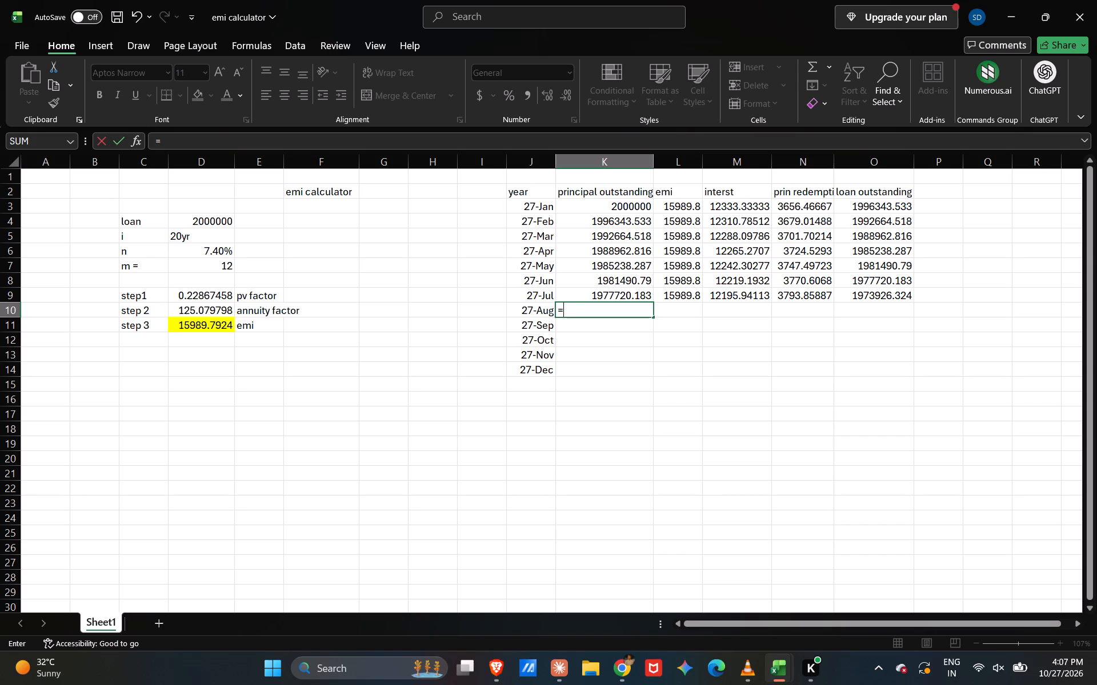
{"action": "left_click", "coordinate": [896, 296]}
{"action": "key", "text": "Return"}
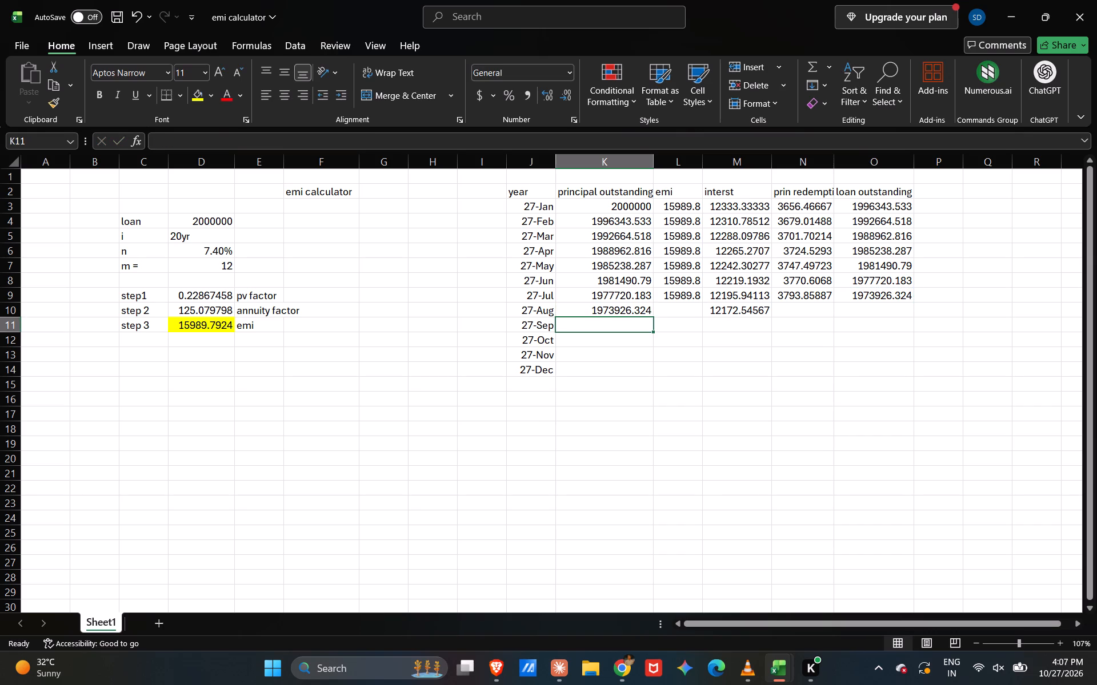
Complete the August row by filling July's emi, principal redemption and loan outstanding formulas down from row 9 to row 10.
{"action": "left_click", "coordinate": [689, 295]}
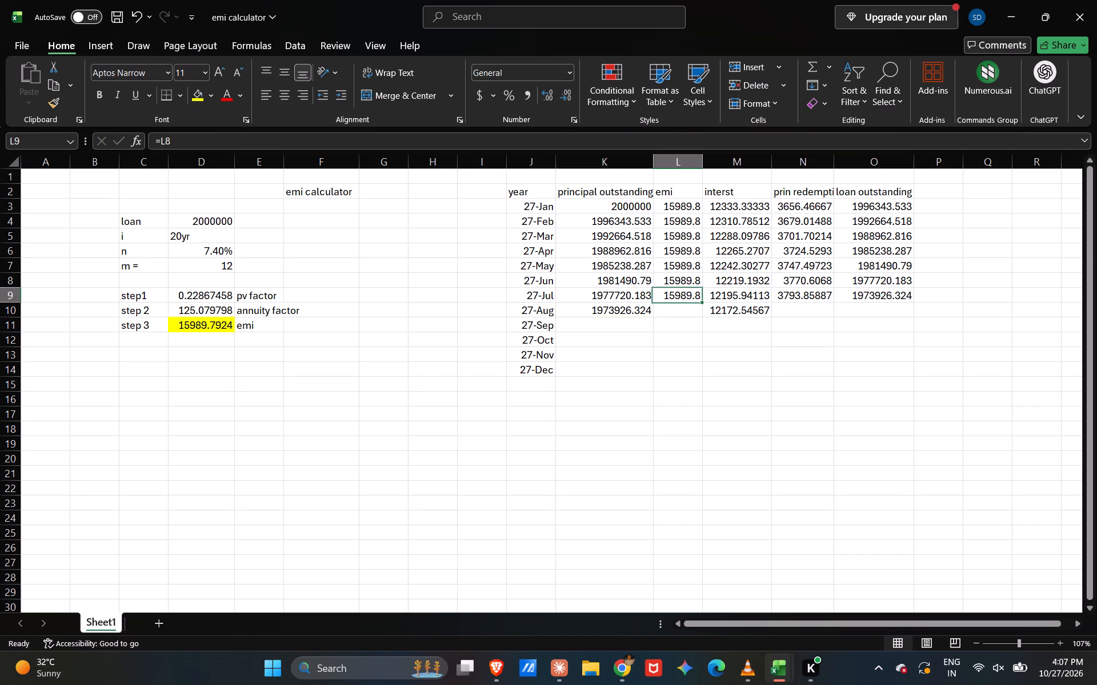
{"action": "left_click_drag", "start_coordinate": [703, 301], "coordinate": [703, 317]}
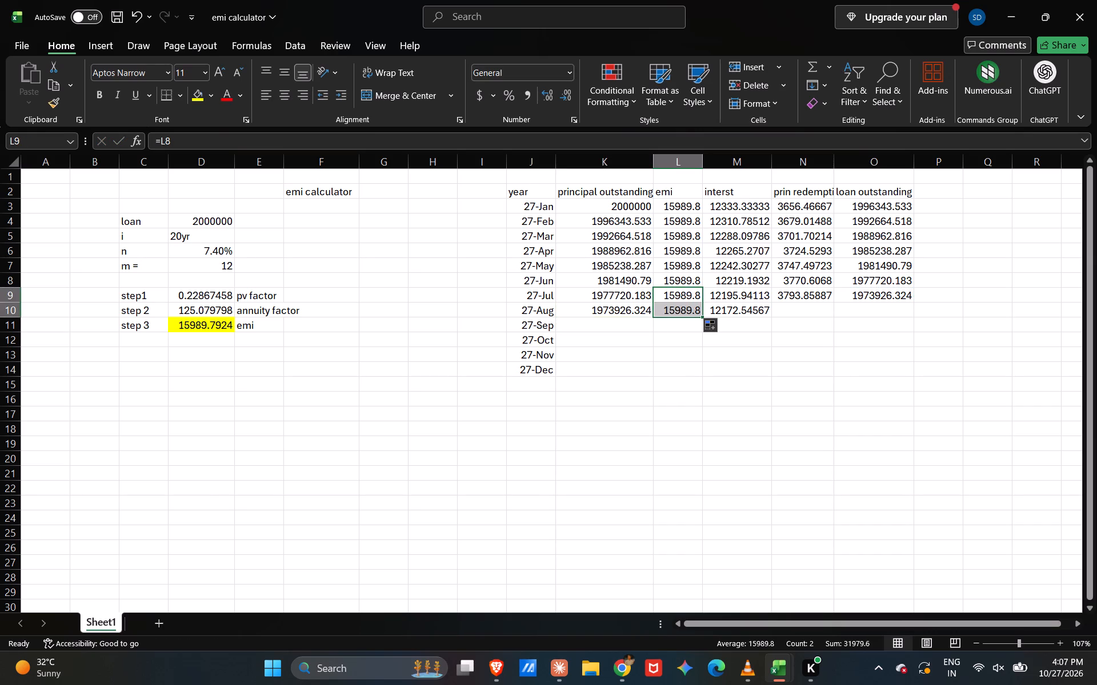
{"action": "left_click", "coordinate": [809, 301]}
{"action": "left_click_drag", "start_coordinate": [836, 301], "coordinate": [831, 319]}
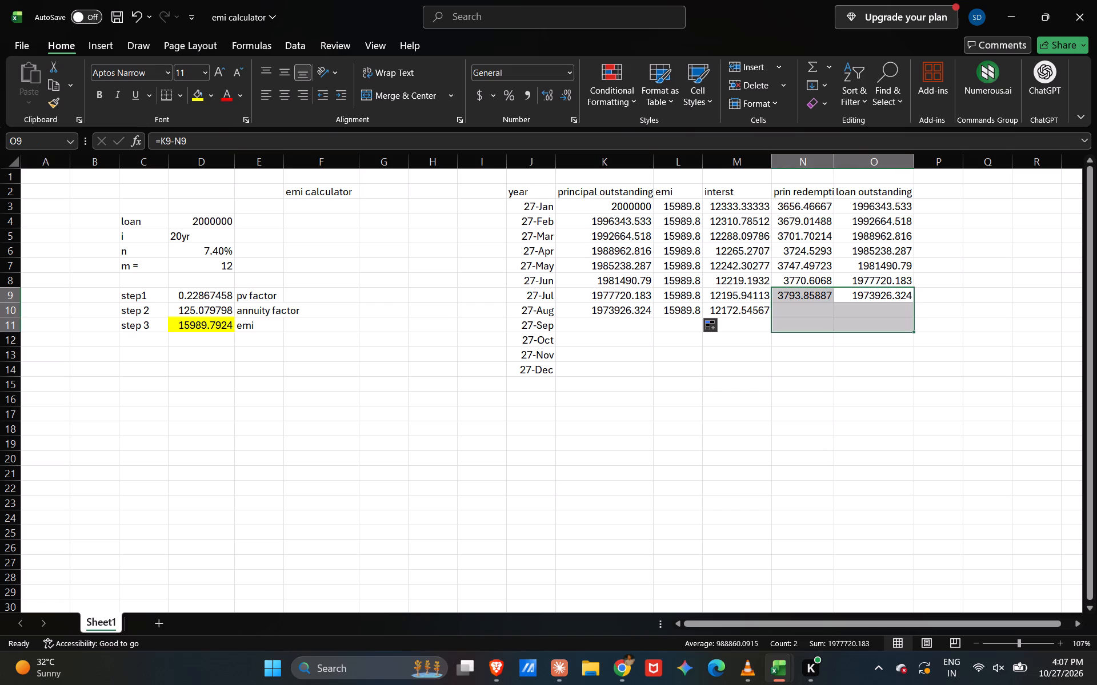
{"action": "left_click", "coordinate": [816, 293]}
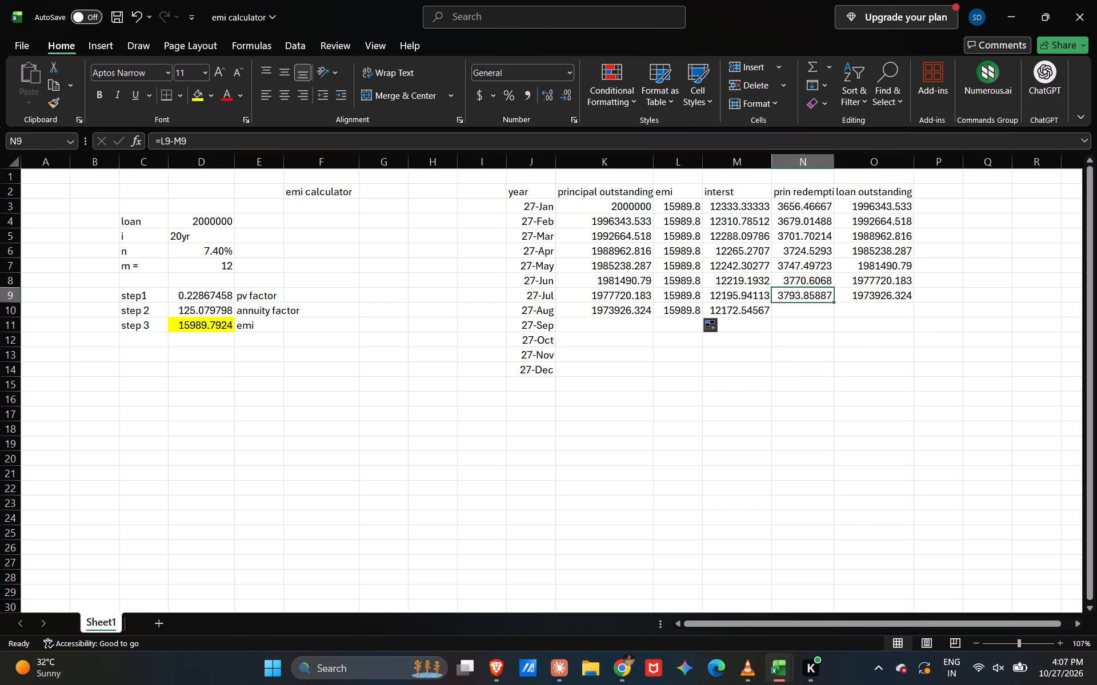
{"action": "left_click_drag", "start_coordinate": [834, 301], "coordinate": [836, 314]}
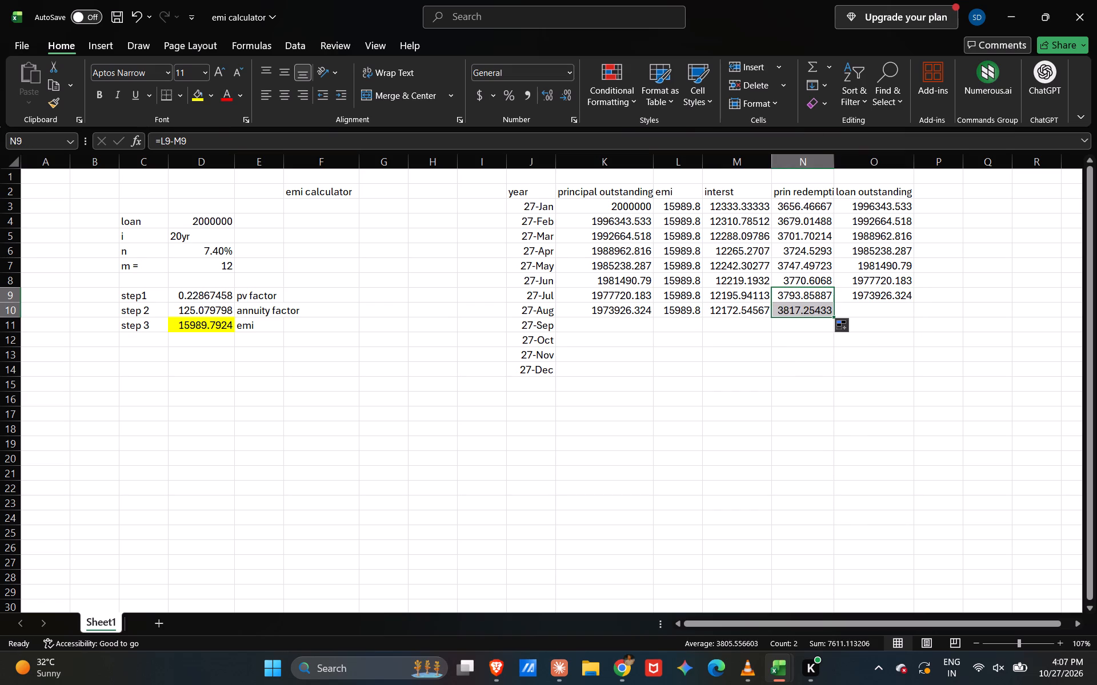
{"action": "left_click_drag", "start_coordinate": [894, 297], "coordinate": [914, 301]}
{"action": "left_click_drag", "start_coordinate": [914, 301], "coordinate": [916, 315]}
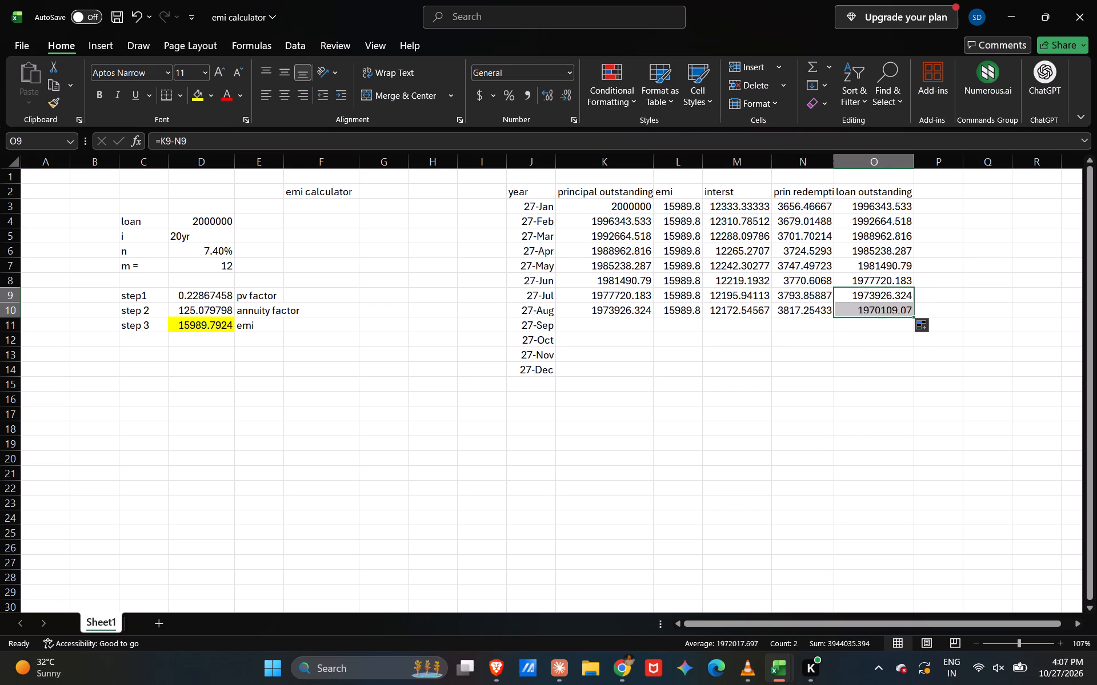
{"action": "left_click", "coordinate": [888, 341]}
{"action": "left_click", "coordinate": [733, 307]}
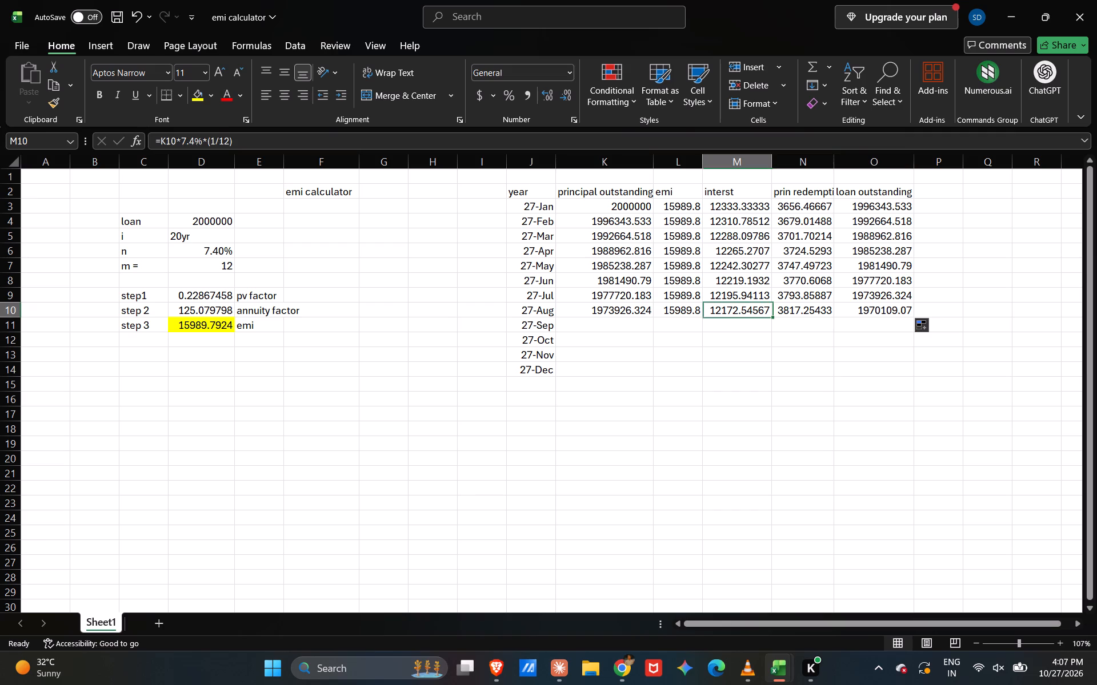
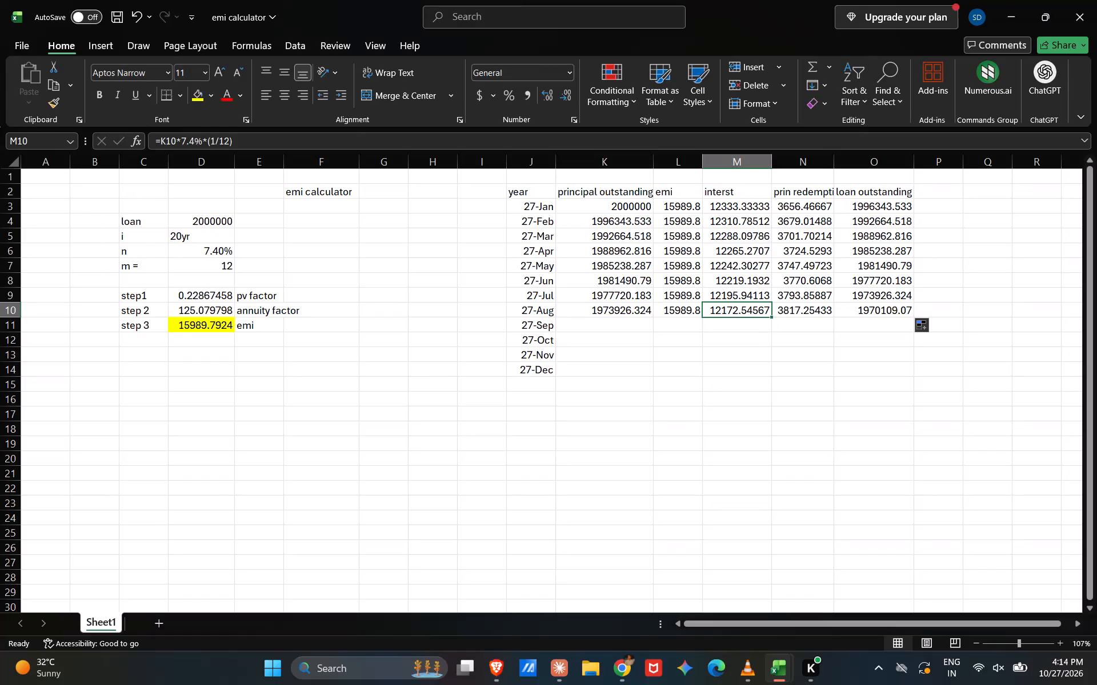
Enter the heading "calculating rate of interest" in cell I18, below the monthly repayment table.
{"action": "left_click", "coordinate": [393, 425]}
{"action": "left_click", "coordinate": [470, 436]}
{"action": "scroll", "coordinate": [470, 436], "scroll_direction": "down", "scroll_amount": 1}
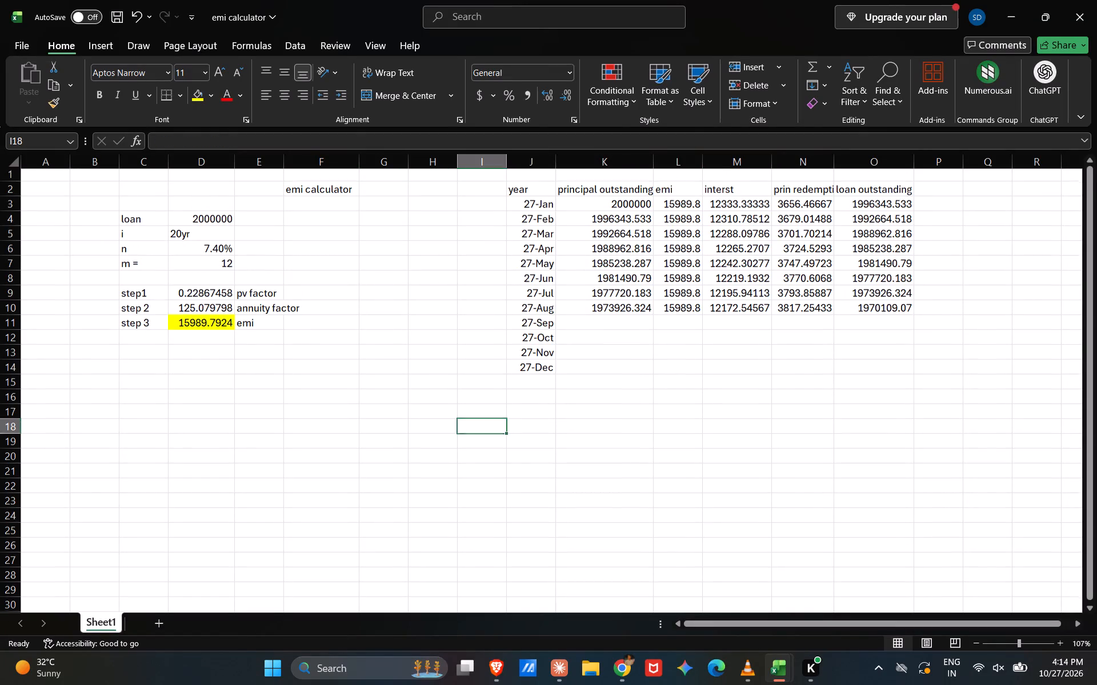
{"action": "scroll", "coordinate": [470, 436], "scroll_direction": "down", "scroll_amount": 1}
{"action": "type", "text": "calcu"}
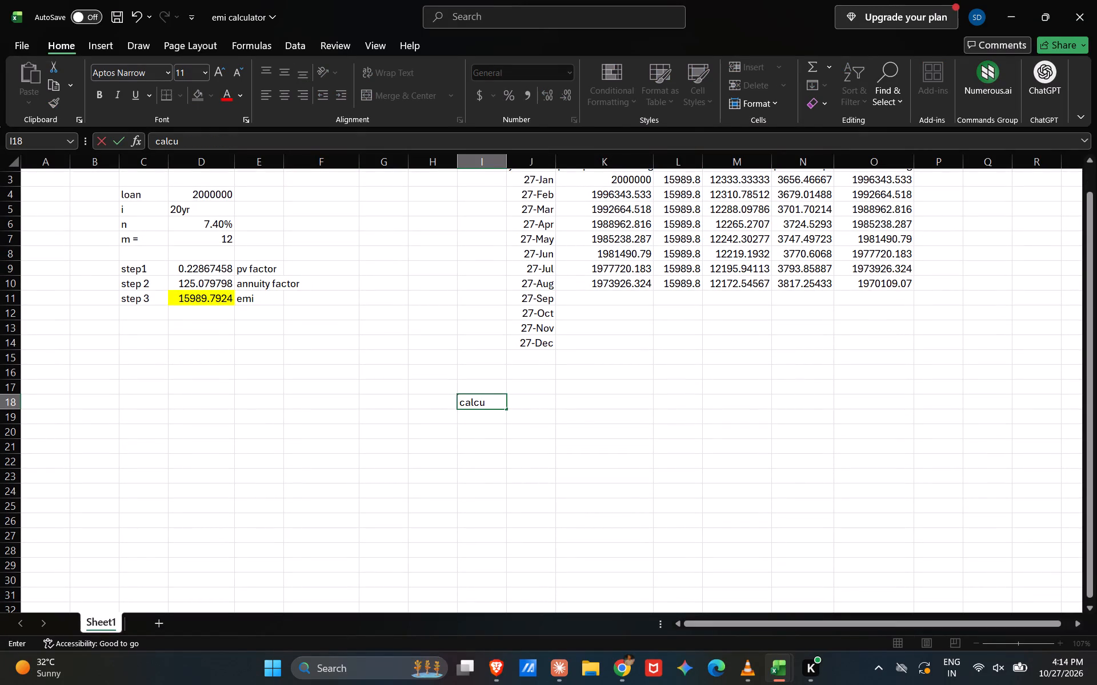
{"action": "type", "text": "latring ==="}
{"action": "key", "text": "BackSpace"}
{"action": "key", "text": "BackSpace"}
{"action": "key", "text": "BackSpace"}
{"action": "key", "text": "BackSpace"}
{"action": "key", "text": "BackSpace"}
{"action": "key", "text": "BackSpace"}
{"action": "key", "text": "BackSpace"}
{"action": "key", "text": "BackSpace"}
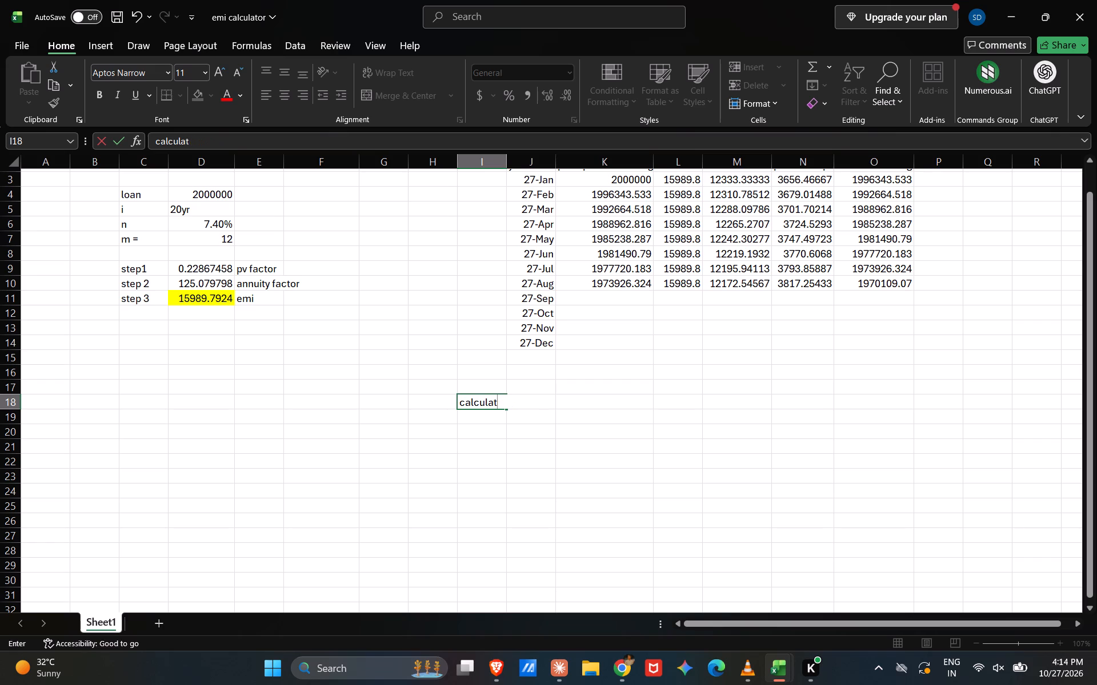
{"action": "type", "text": "ing rqate"}
{"action": "key", "text": "space"}
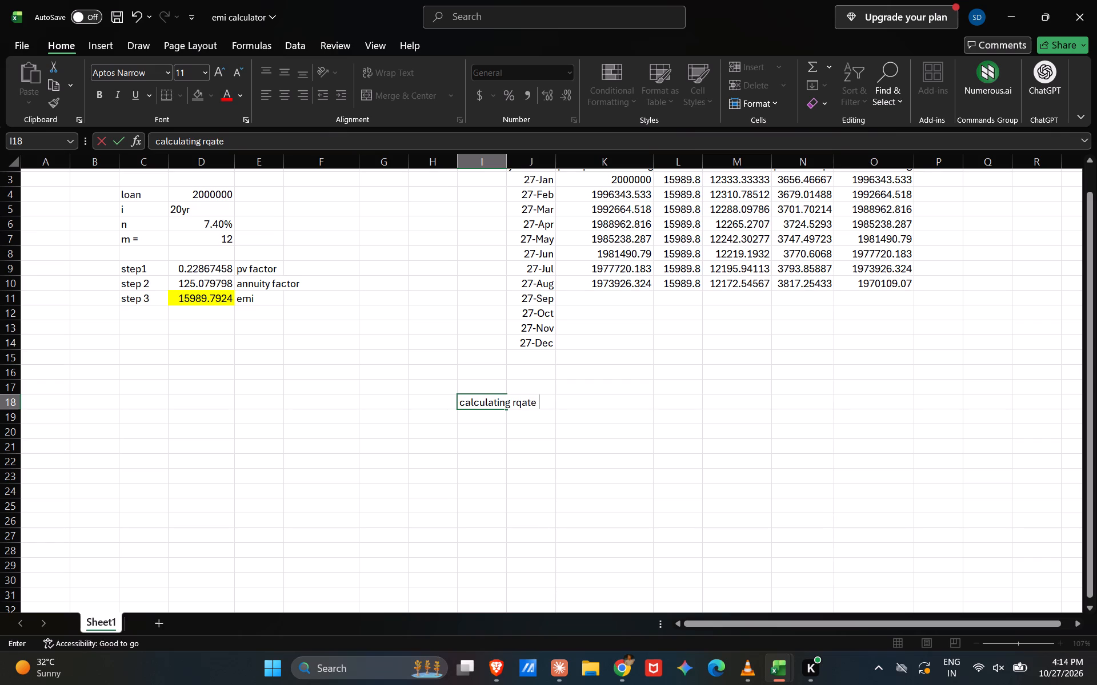
{"action": "key", "text": "BackSpace"}
{"action": "key", "text": "BackSpace"}
{"action": "key", "text": "BackSpace"}
{"action": "key", "text": "BackSpace"}
{"action": "key", "text": "BackSpace"}
{"action": "type", "text": "ae"}
{"action": "key", "text": "BackSpace"}
{"action": "type", "text": "tye"}
{"action": "key", "text": "BackSpace"}
{"action": "key", "text": "BackSpace"}
{"action": "type", "text": "e of interest"}
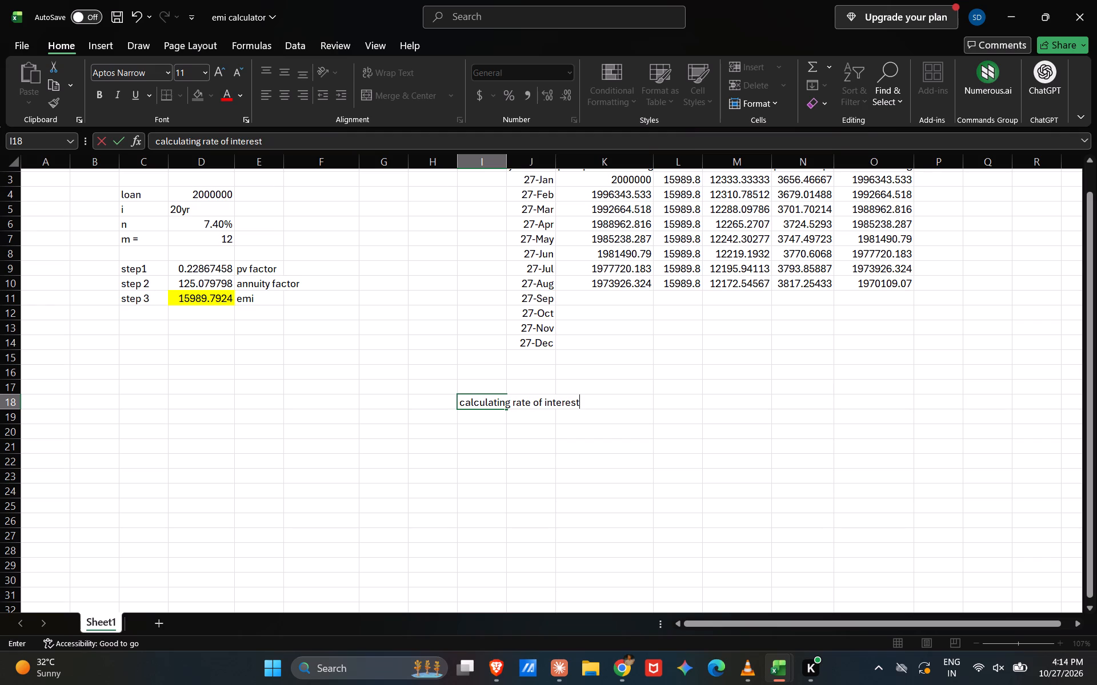
{"action": "key", "text": "Return"}
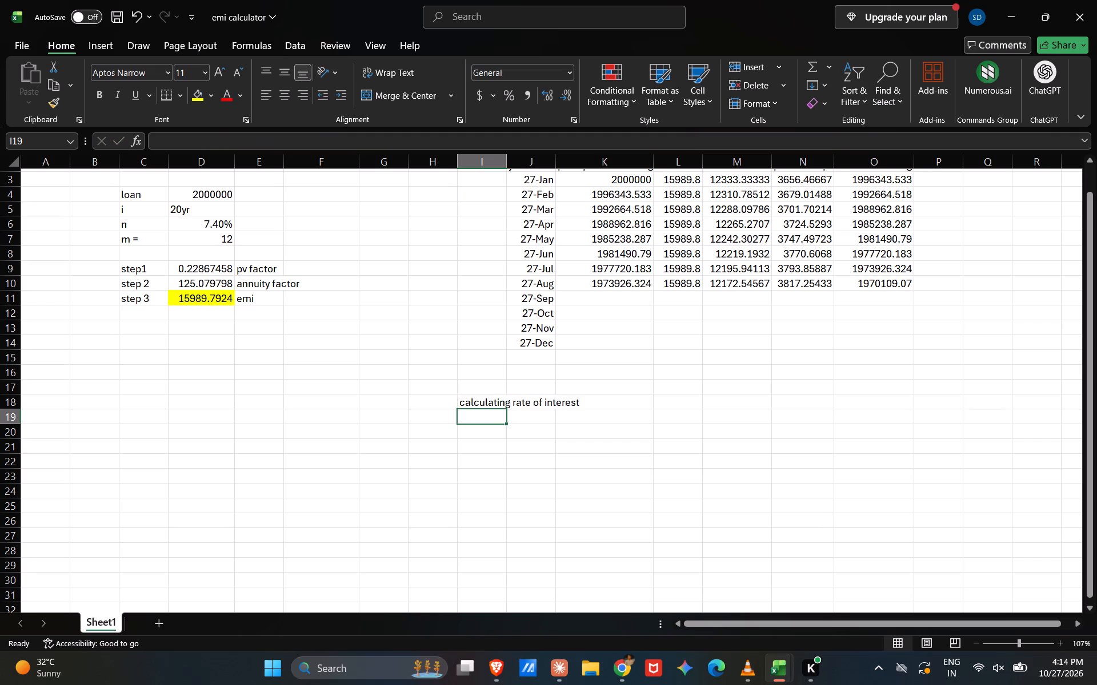
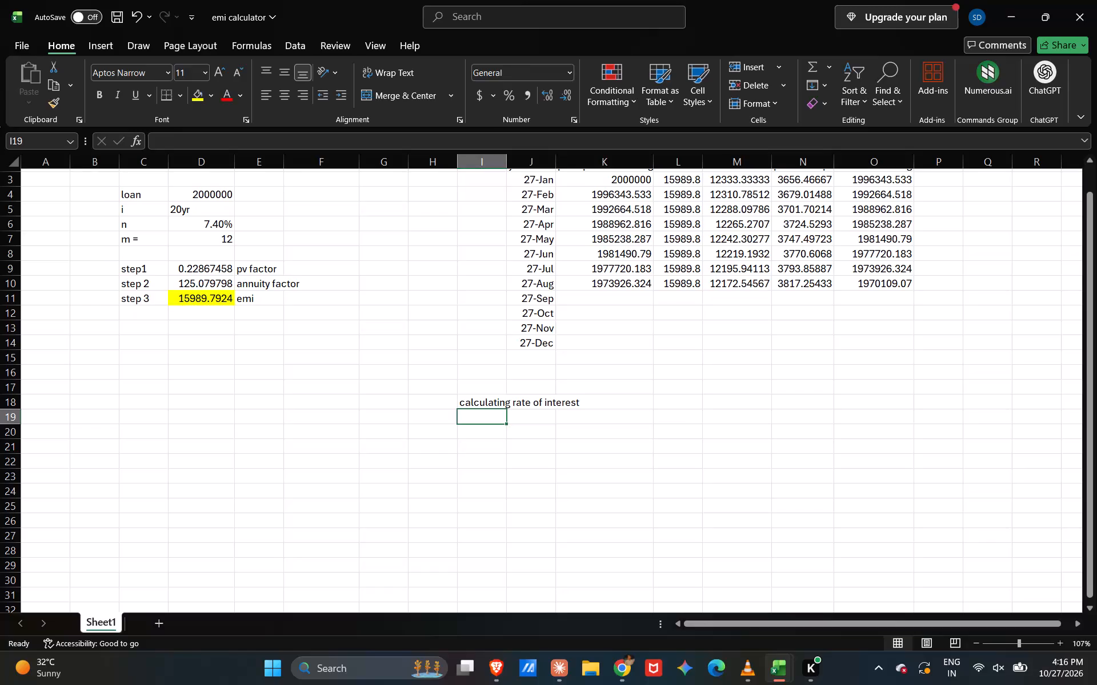
Enter the loan amount 350000 in cell F20, below the EMI calculation.
{"action": "left_click", "coordinate": [378, 421]}
{"action": "left_click", "coordinate": [345, 434]}
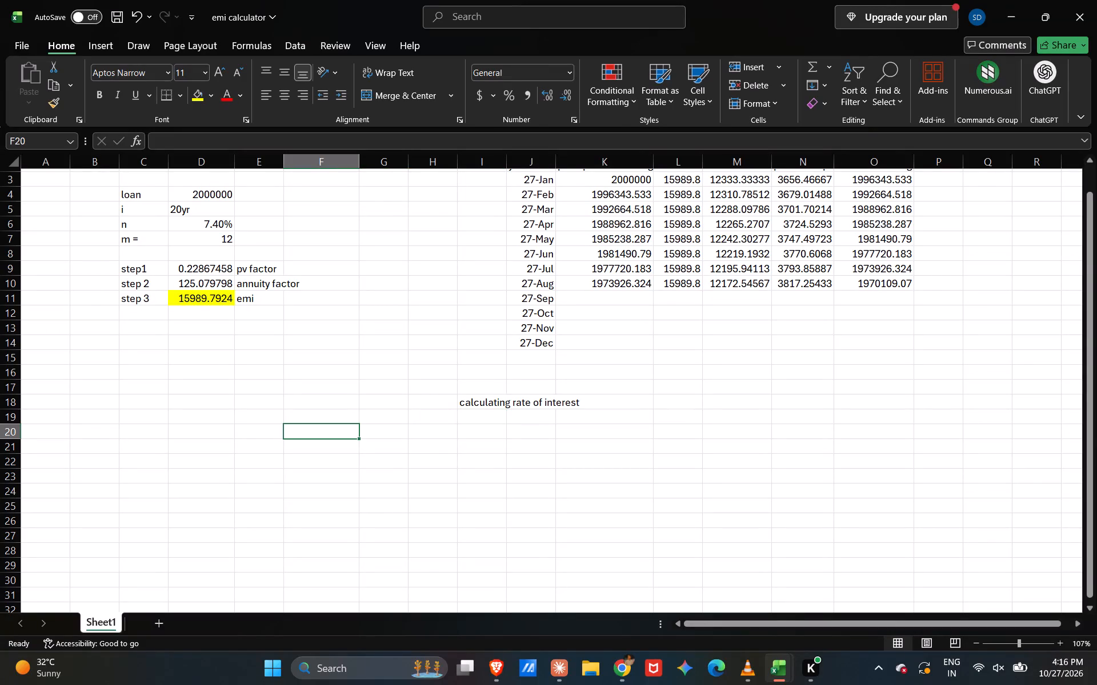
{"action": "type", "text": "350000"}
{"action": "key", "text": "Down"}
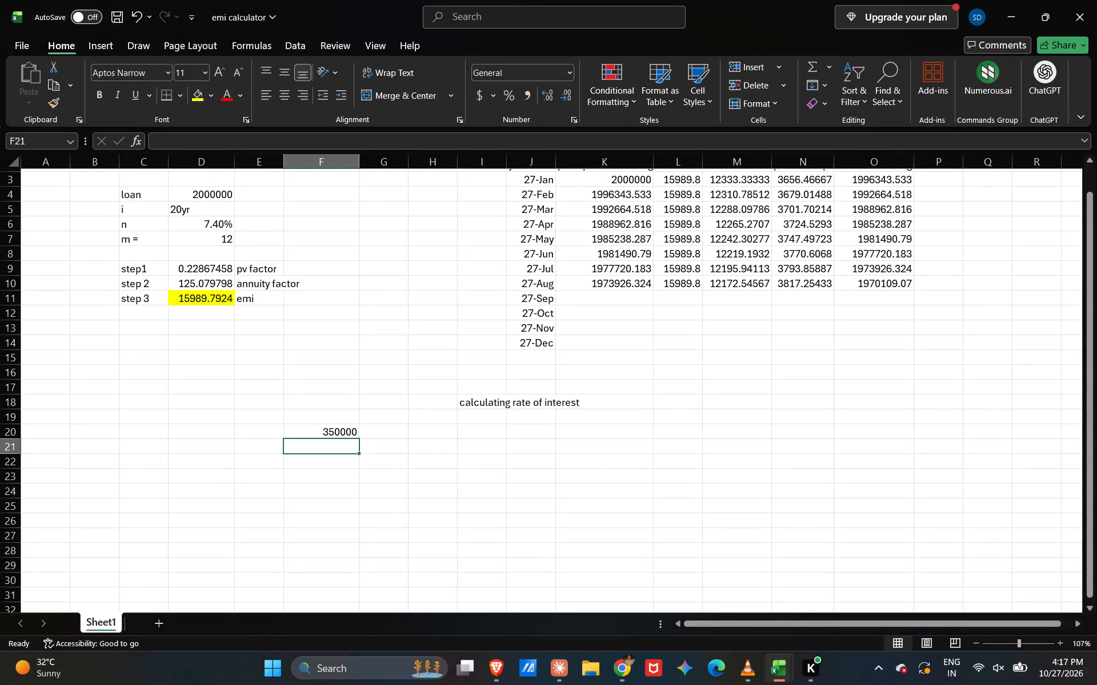
Add an emi row under the loan amount, with the label "emi" in E21 and 500000 in F21.
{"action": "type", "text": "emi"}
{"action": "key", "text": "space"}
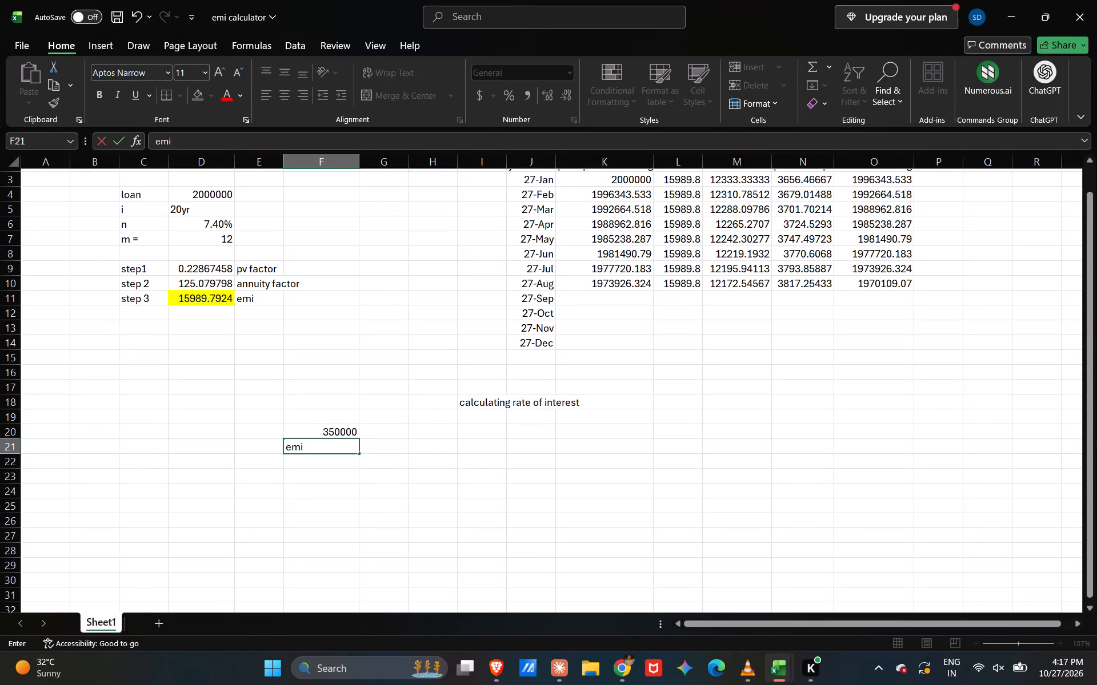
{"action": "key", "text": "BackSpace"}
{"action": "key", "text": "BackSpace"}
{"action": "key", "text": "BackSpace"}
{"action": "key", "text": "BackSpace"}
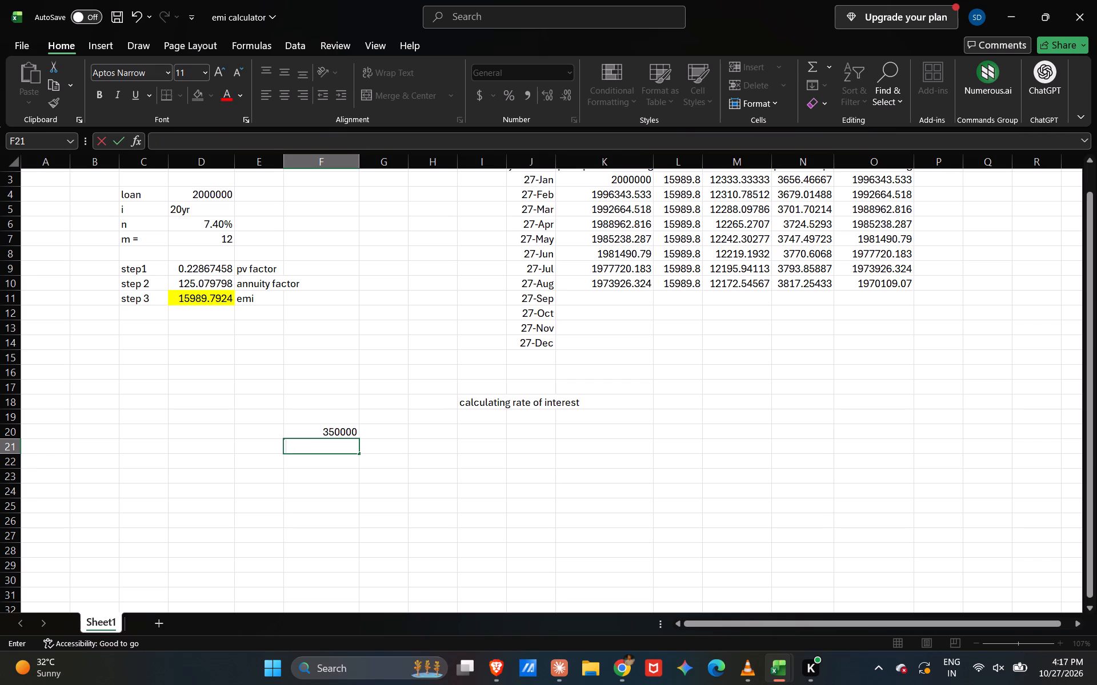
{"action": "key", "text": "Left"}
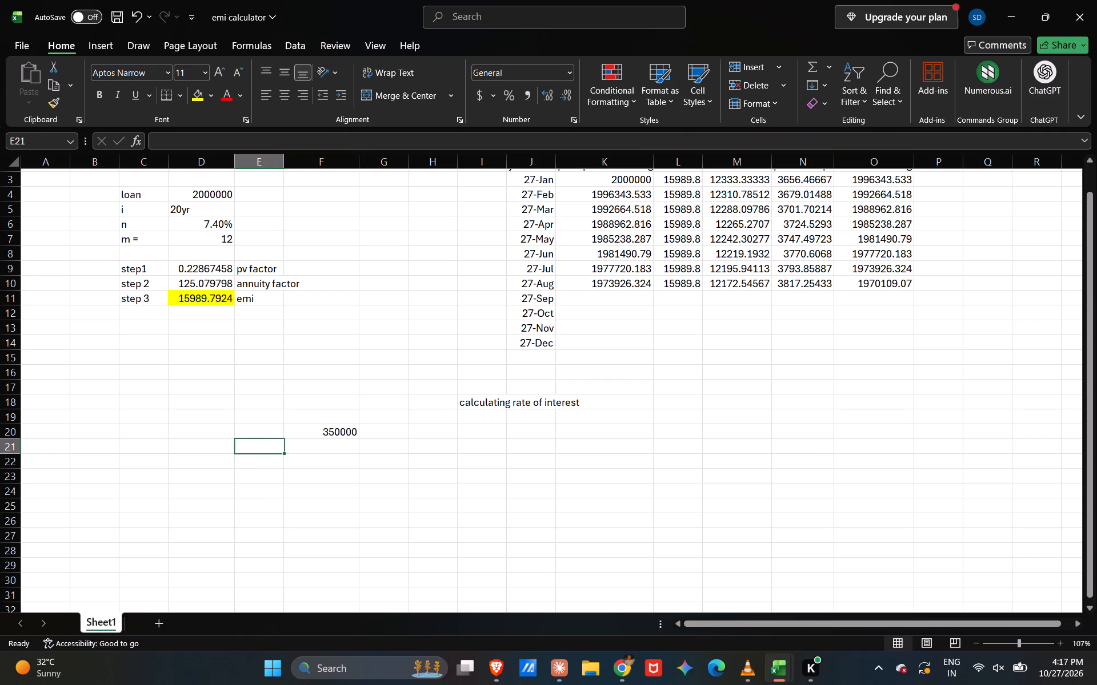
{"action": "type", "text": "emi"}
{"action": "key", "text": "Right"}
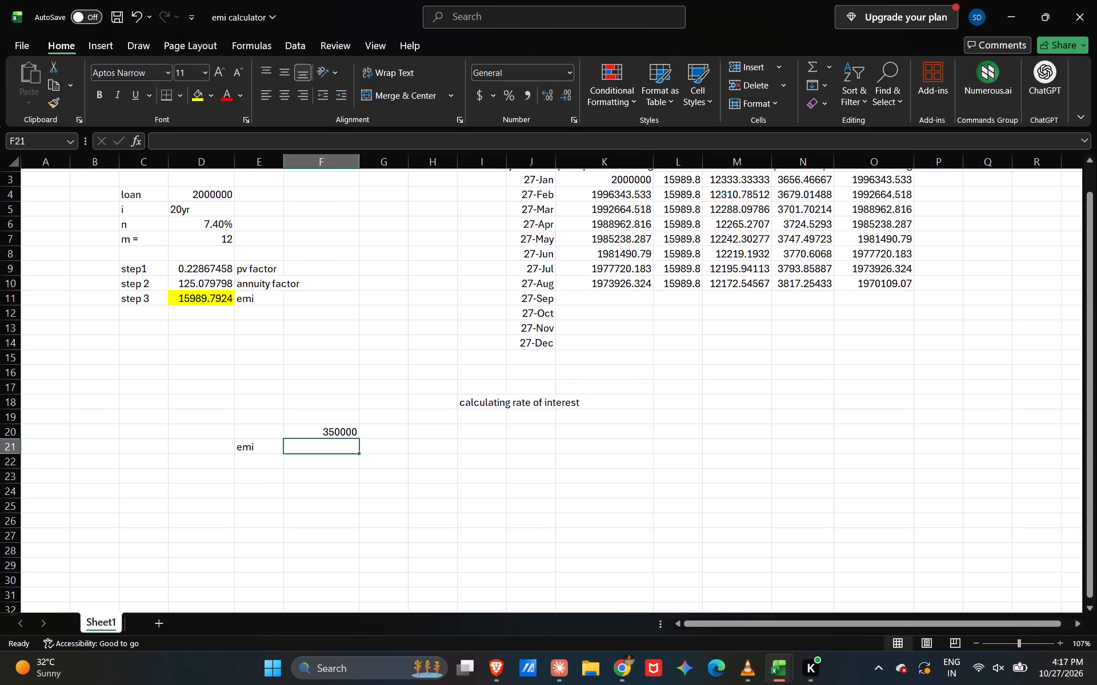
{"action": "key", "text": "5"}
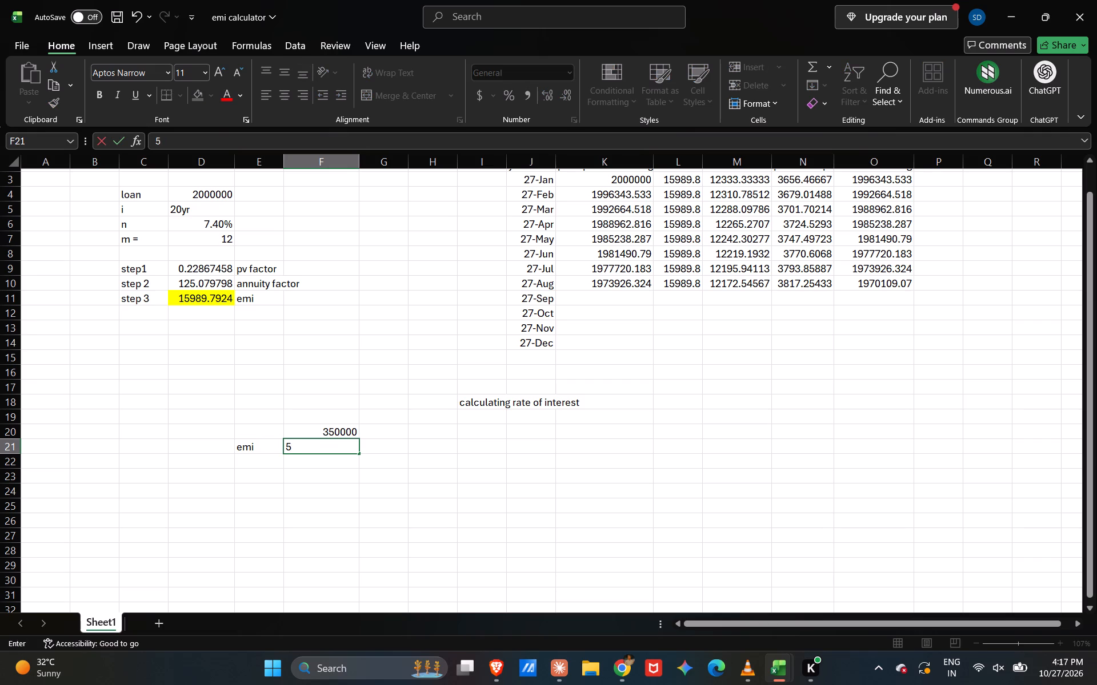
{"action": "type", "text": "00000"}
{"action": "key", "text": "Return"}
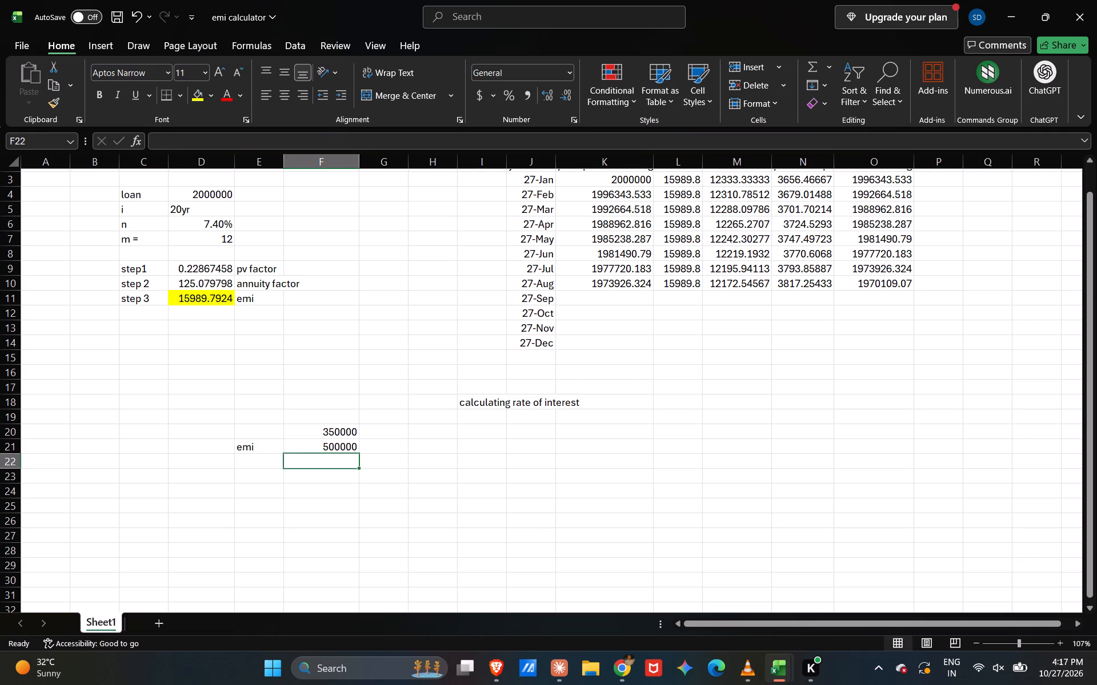
Correct the emi amount in cell F21 to 50000.
{"action": "right_click", "coordinate": [348, 446]}
{"action": "left_click", "coordinate": [348, 446]}
{"action": "left_click_drag", "start_coordinate": [363, 443], "coordinate": [357, 443]}
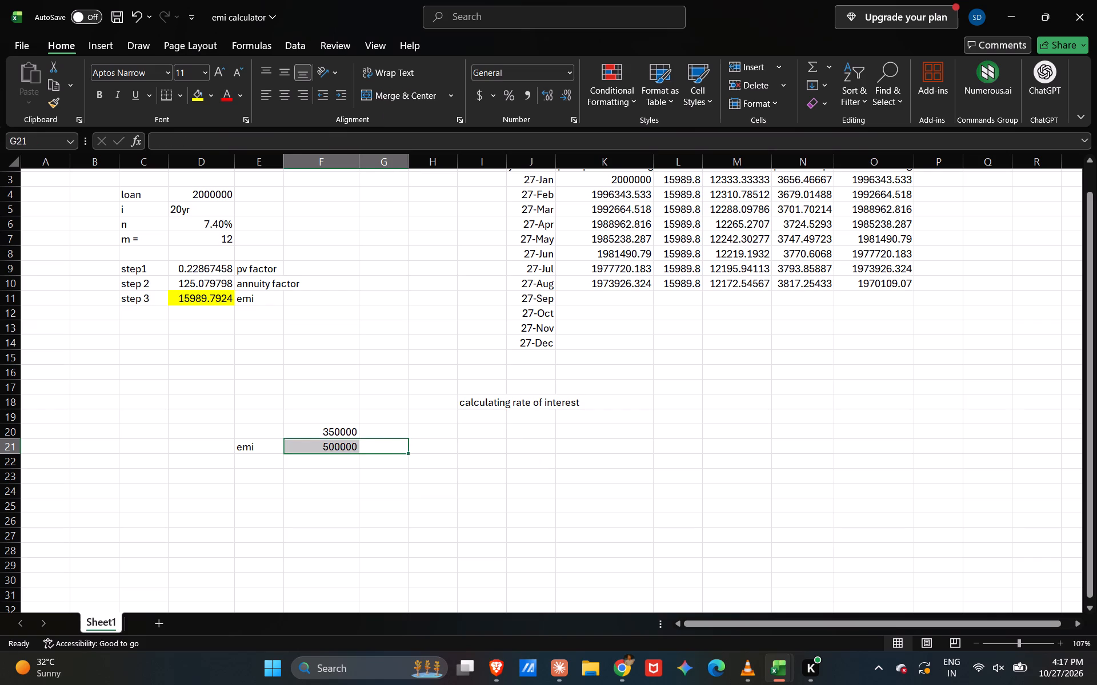
{"action": "left_click", "coordinate": [357, 443]}
{"action": "triple_click", "coordinate": [346, 445]}
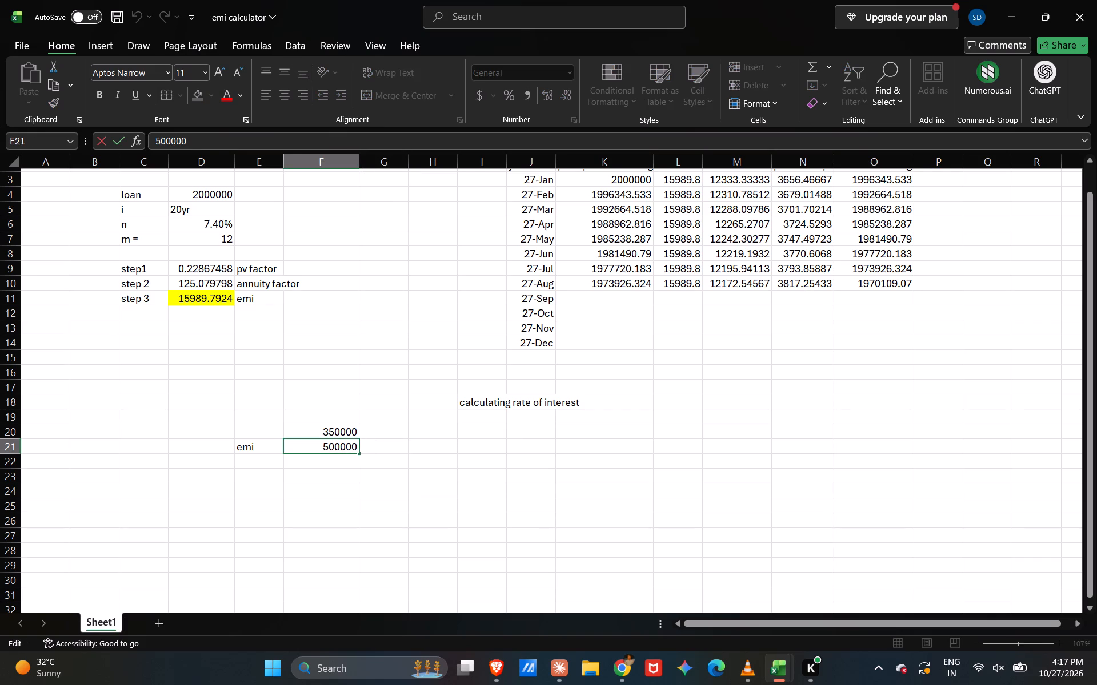
{"action": "key", "text": "BackSpace"}
{"action": "key", "text": "Down"}
{"action": "key", "text": "Down"}
{"action": "key", "text": "Return"}
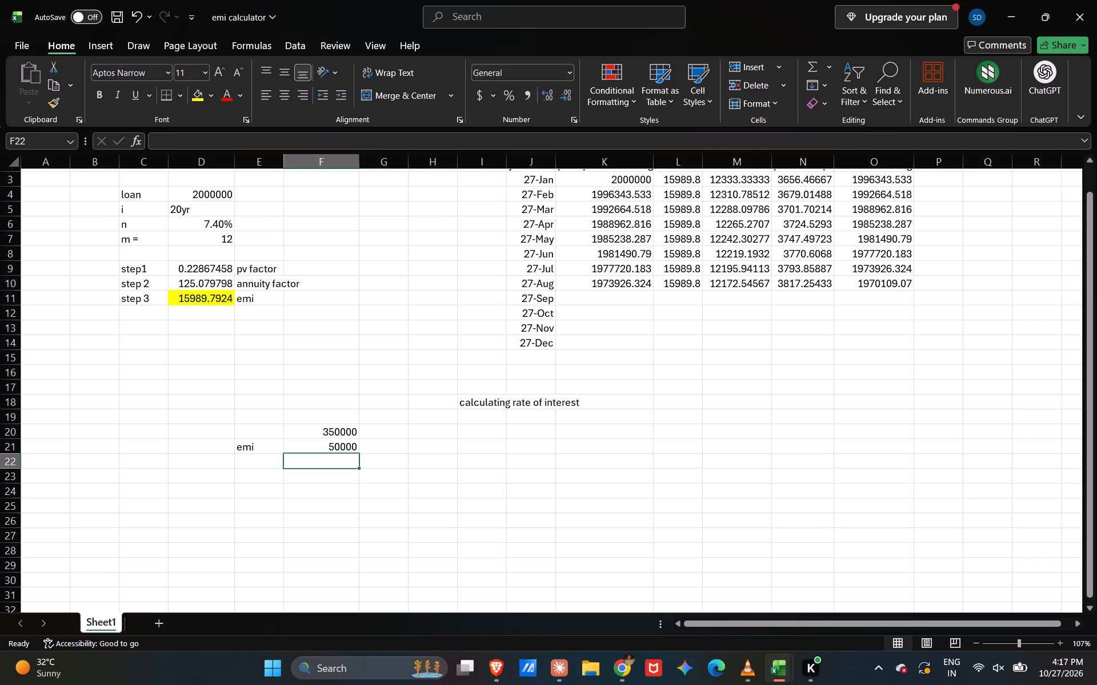
Label cell E22 "tenure" and cell E20 "loan" beside the input values.
{"action": "key", "text": "Left"}
{"action": "type", "text": "teu"}
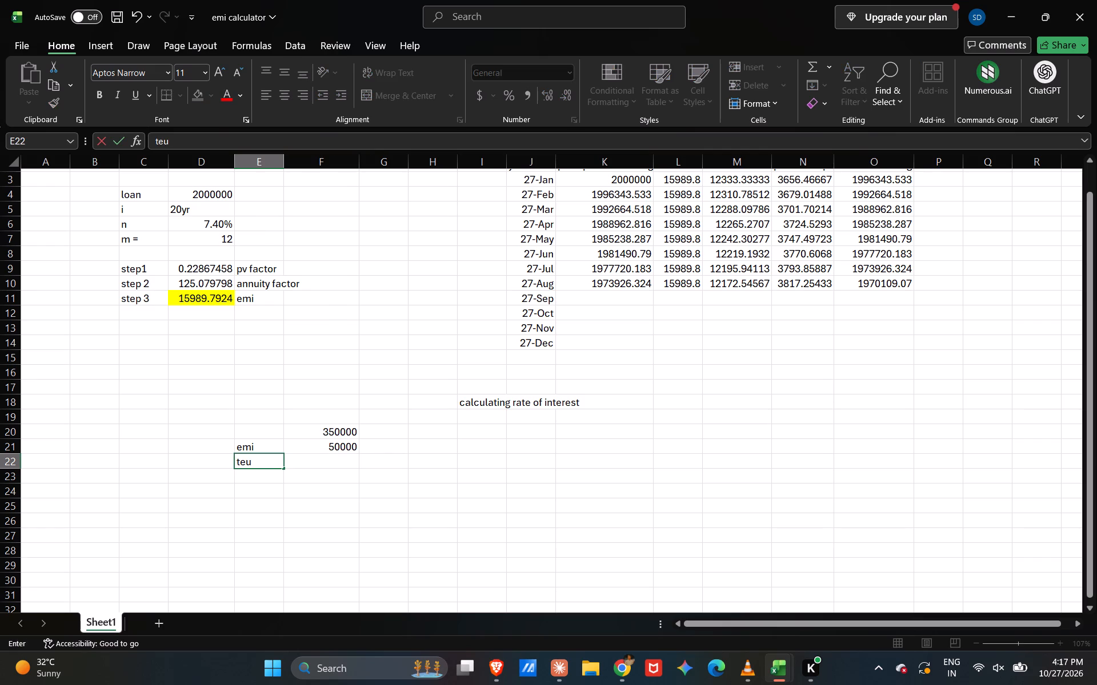
{"action": "key", "text": "BackSpace"}
{"action": "type", "text": "nure"}
{"action": "key", "text": "Up"}
{"action": "key", "text": "Up"}
{"action": "type", "text": "loan"}
Enter a tenure of 10 in cell F22.
{"action": "key", "text": "Down"}
{"action": "key", "text": "Down"}
{"action": "key", "text": "Right"}
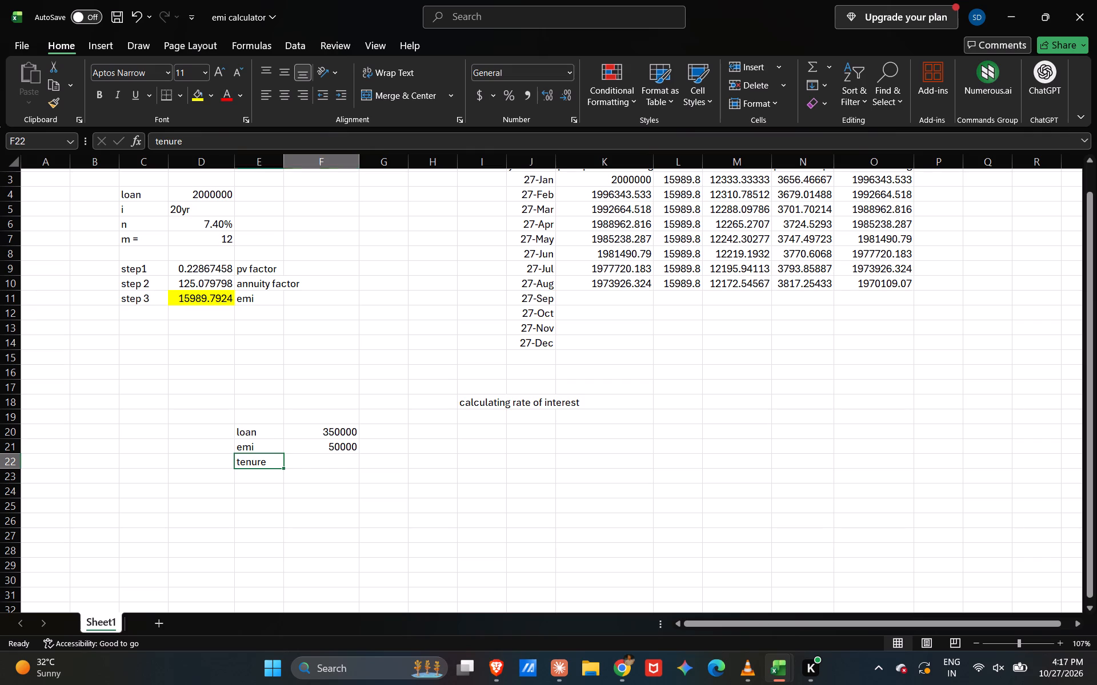
{"action": "type", "text": "10 y"}
{"action": "key", "text": "BackSpace"}
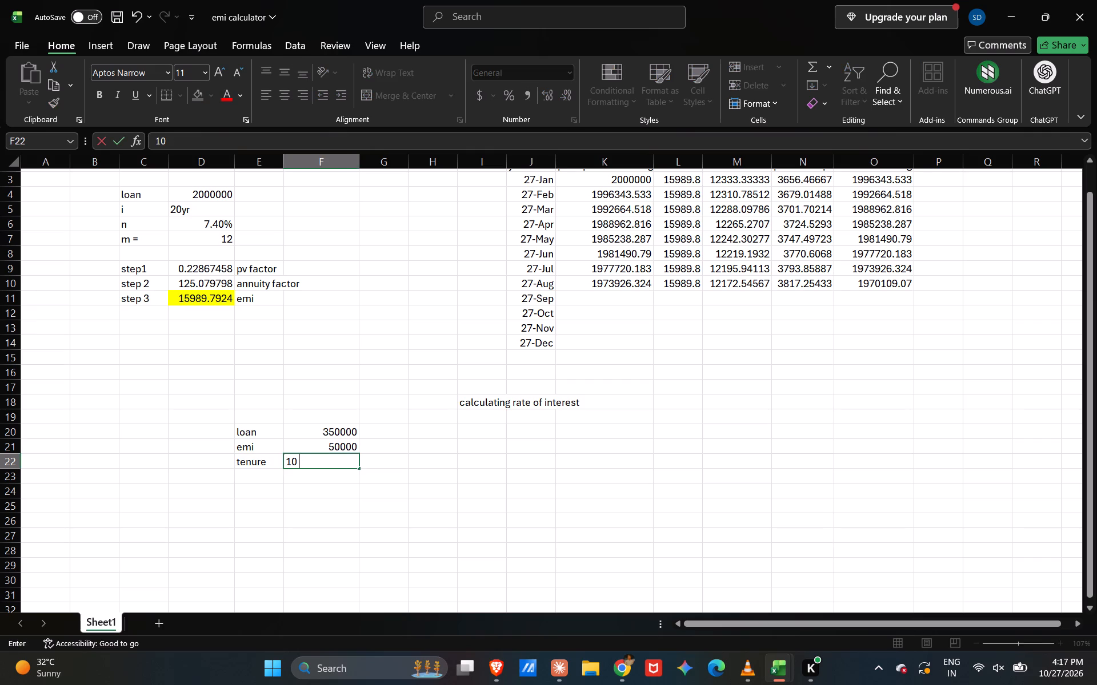
Add a rate row below the tenure, with the label "rate" in E23 and the placeholder "i" in F23.
{"action": "key", "text": "Right"}
{"action": "key", "text": "Down"}
{"action": "key", "text": "Left"}
{"action": "key", "text": "Left"}
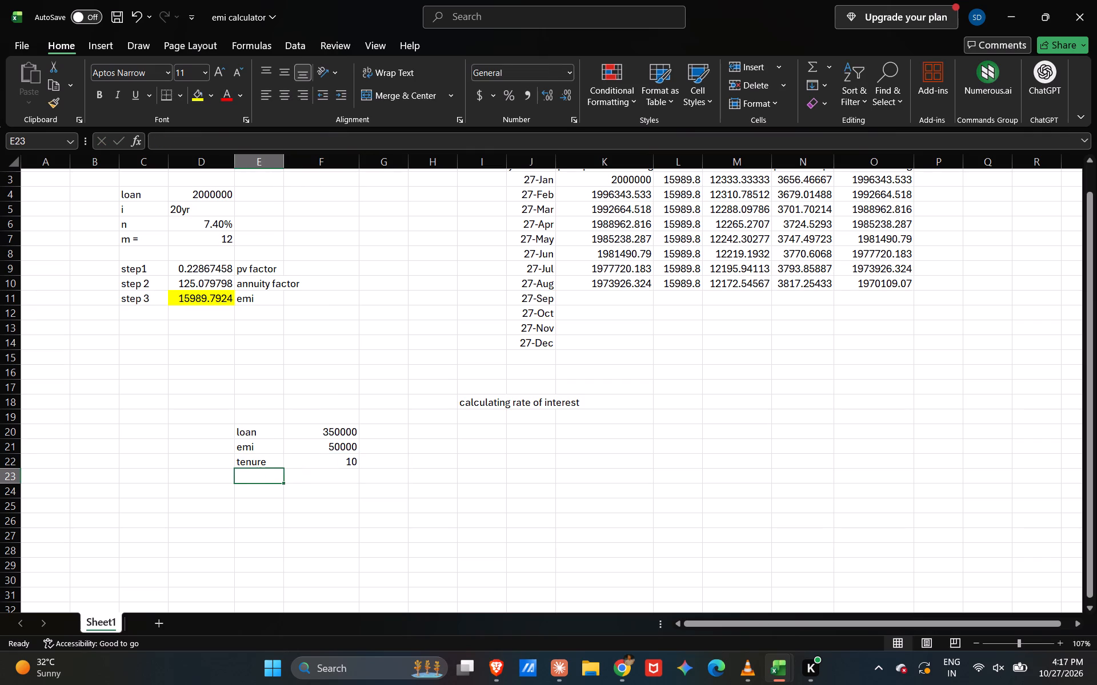
{"action": "type", "text": "tae"}
{"action": "key", "text": "space"}
{"action": "key", "text": "BackSpace"}
{"action": "key", "text": "BackSpace"}
{"action": "key", "text": "BackSpace"}
{"action": "key", "text": "BackSpace"}
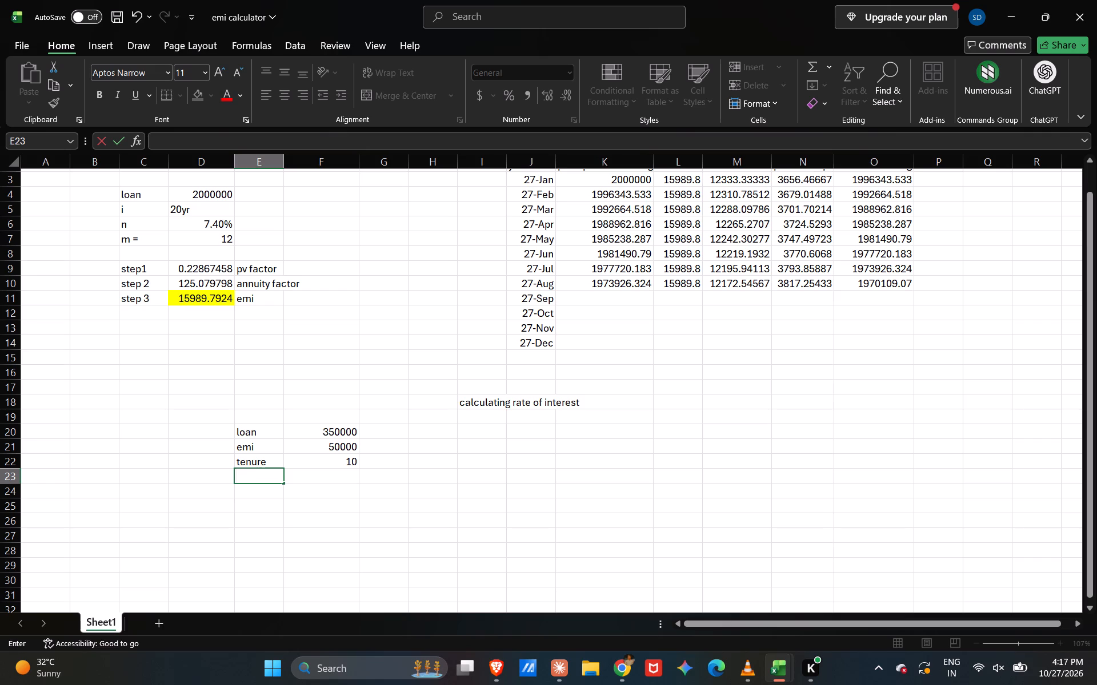
{"action": "type", "text": "rate"}
{"action": "key", "text": "space"}
{"action": "key", "text": "Right"}
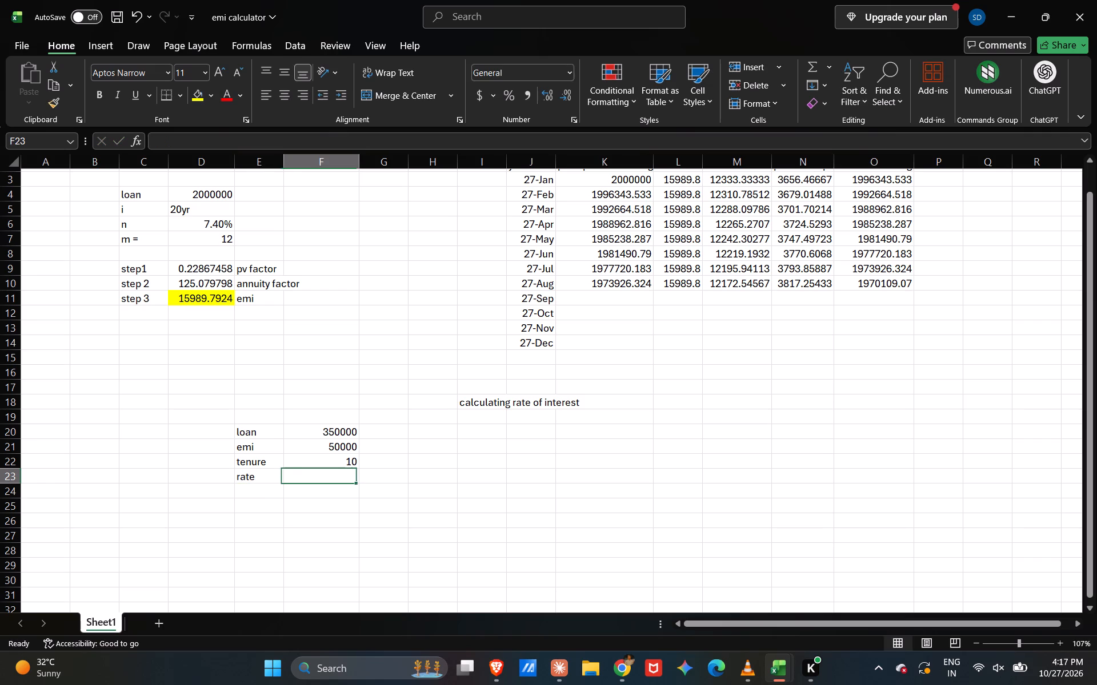
{"action": "type", "text": "i"}
{"action": "key", "text": "space"}
{"action": "key", "text": "BackSpace"}
{"action": "key", "text": "BackSpace"}
{"action": "key", "text": "i"}
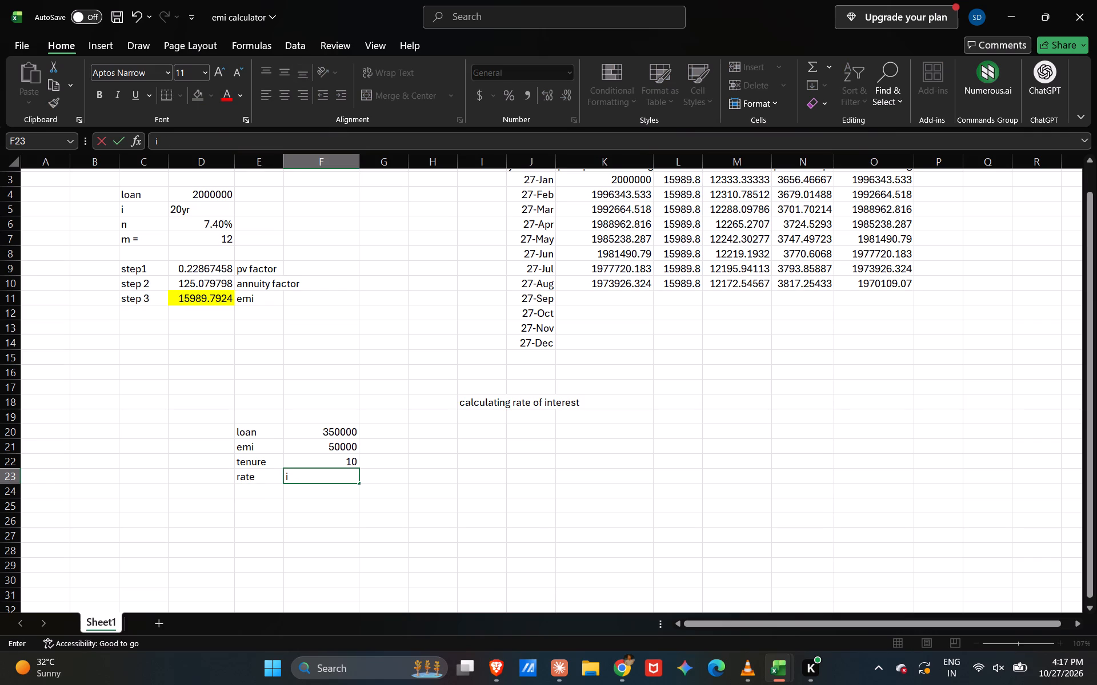
{"action": "key", "text": "Right"}
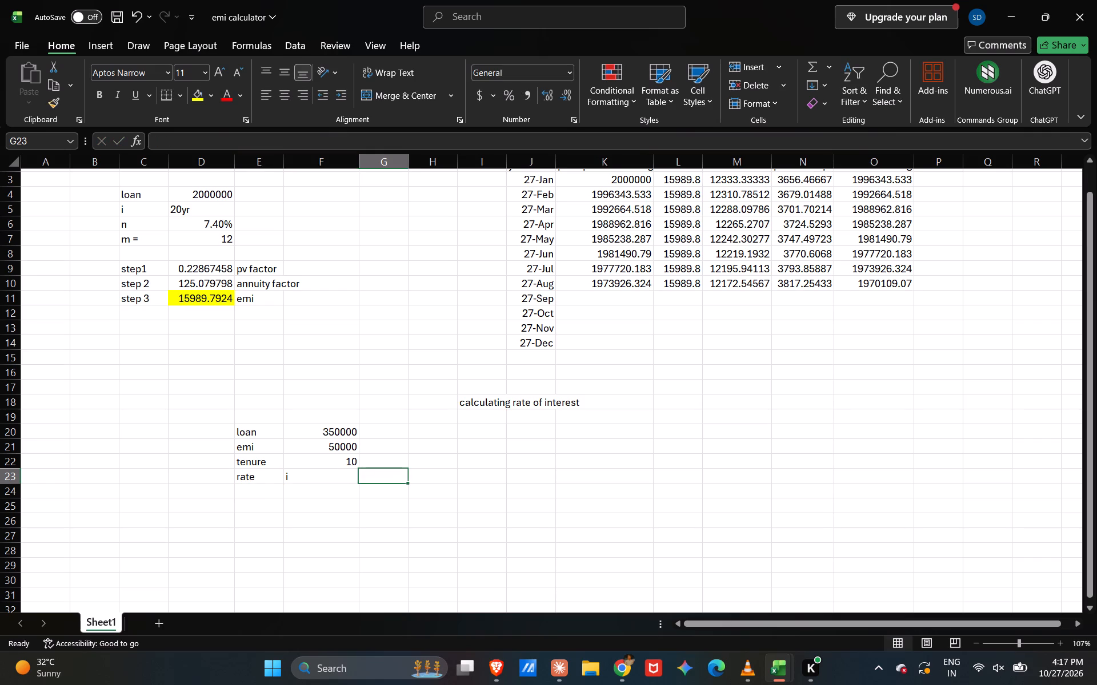
{"action": "key", "text": "Left"}
{"action": "key", "text": "Return"}
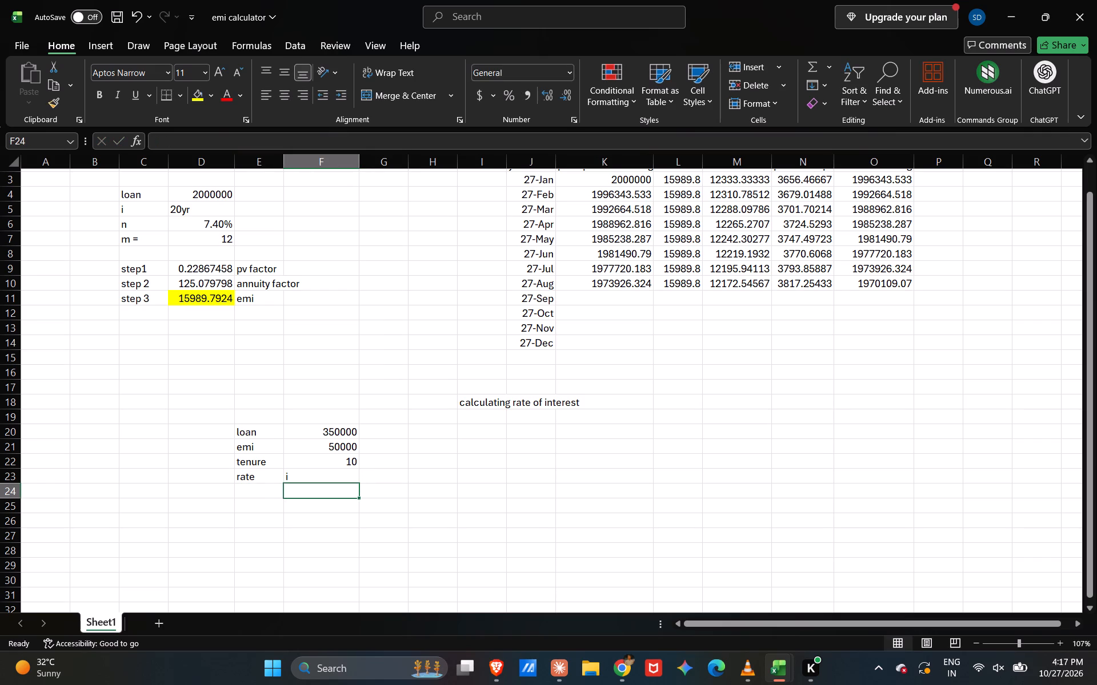
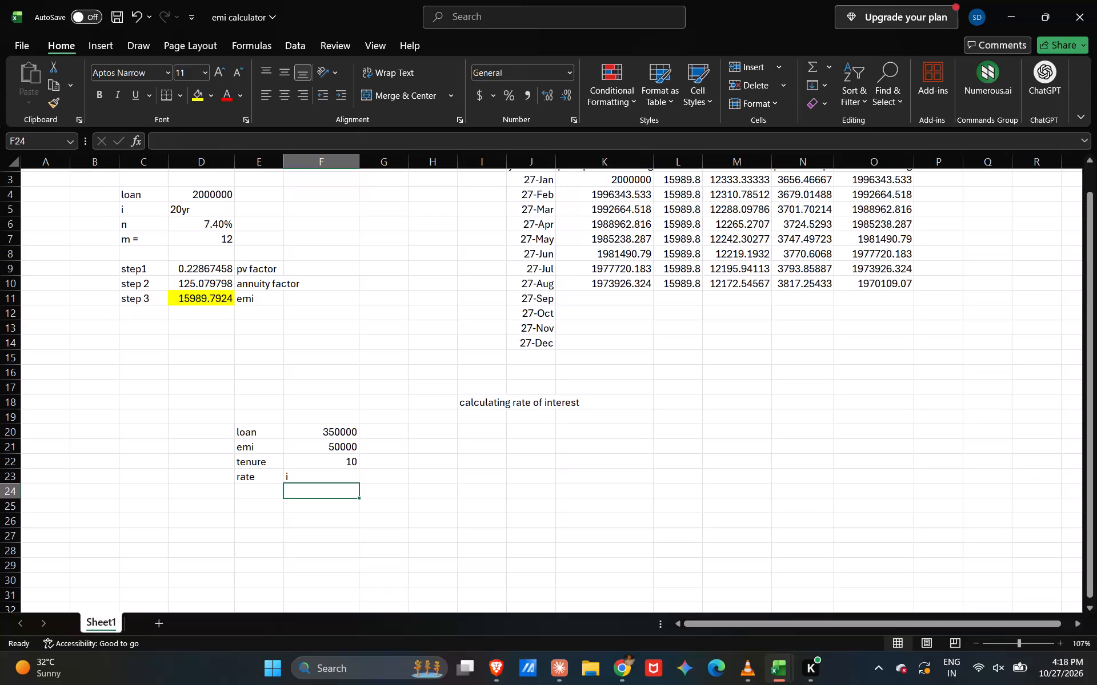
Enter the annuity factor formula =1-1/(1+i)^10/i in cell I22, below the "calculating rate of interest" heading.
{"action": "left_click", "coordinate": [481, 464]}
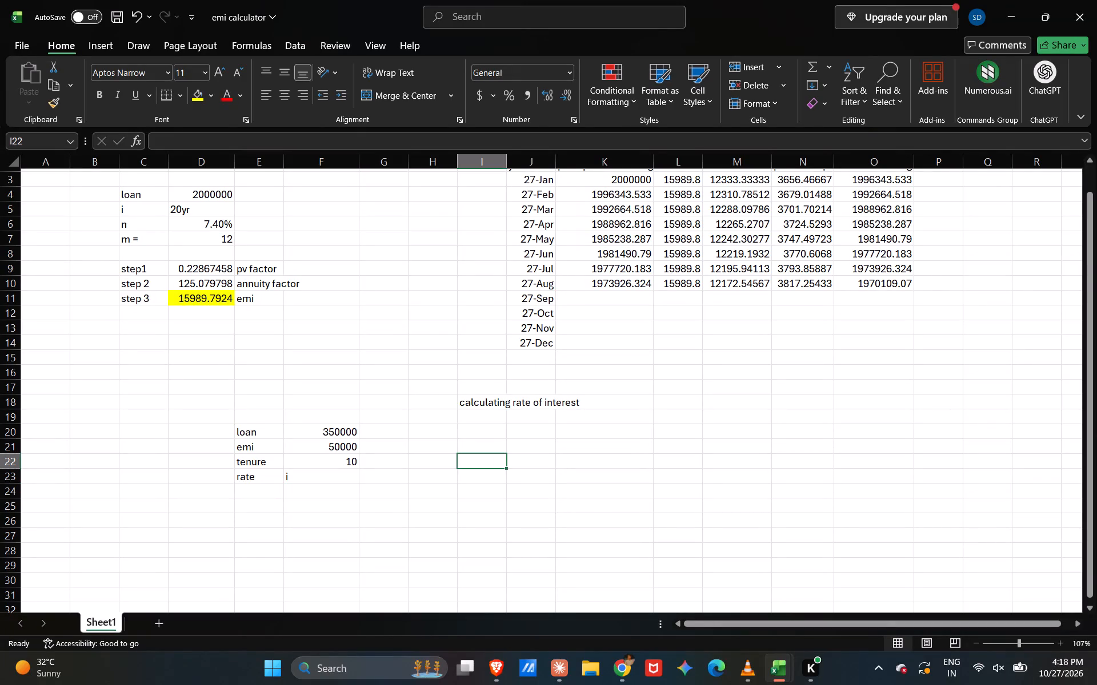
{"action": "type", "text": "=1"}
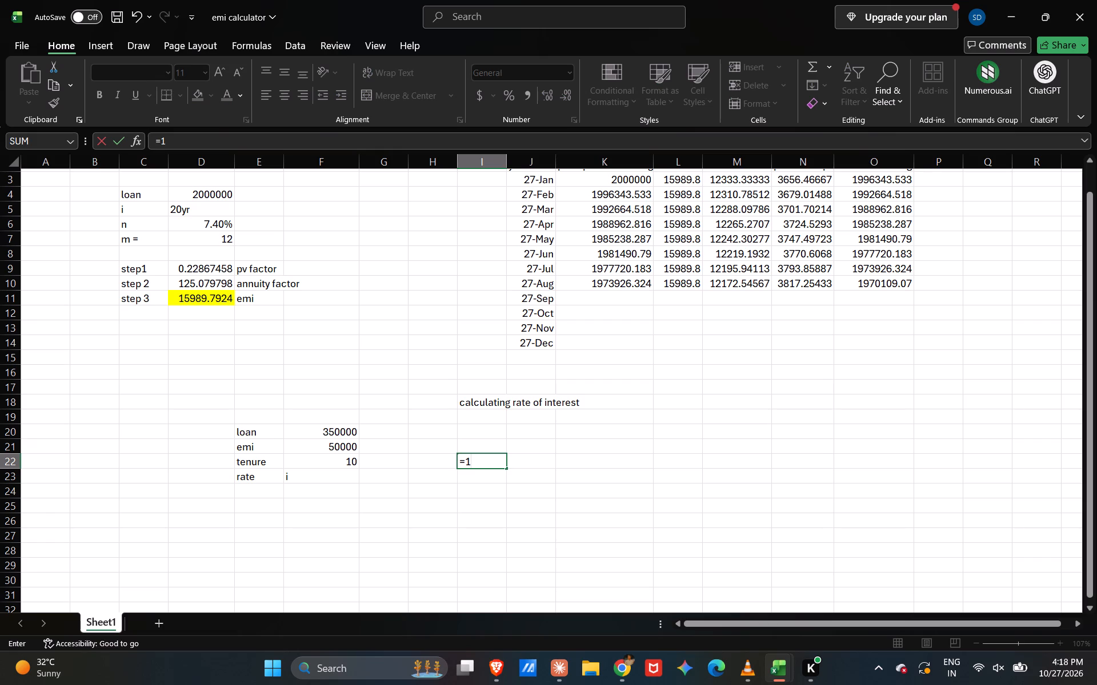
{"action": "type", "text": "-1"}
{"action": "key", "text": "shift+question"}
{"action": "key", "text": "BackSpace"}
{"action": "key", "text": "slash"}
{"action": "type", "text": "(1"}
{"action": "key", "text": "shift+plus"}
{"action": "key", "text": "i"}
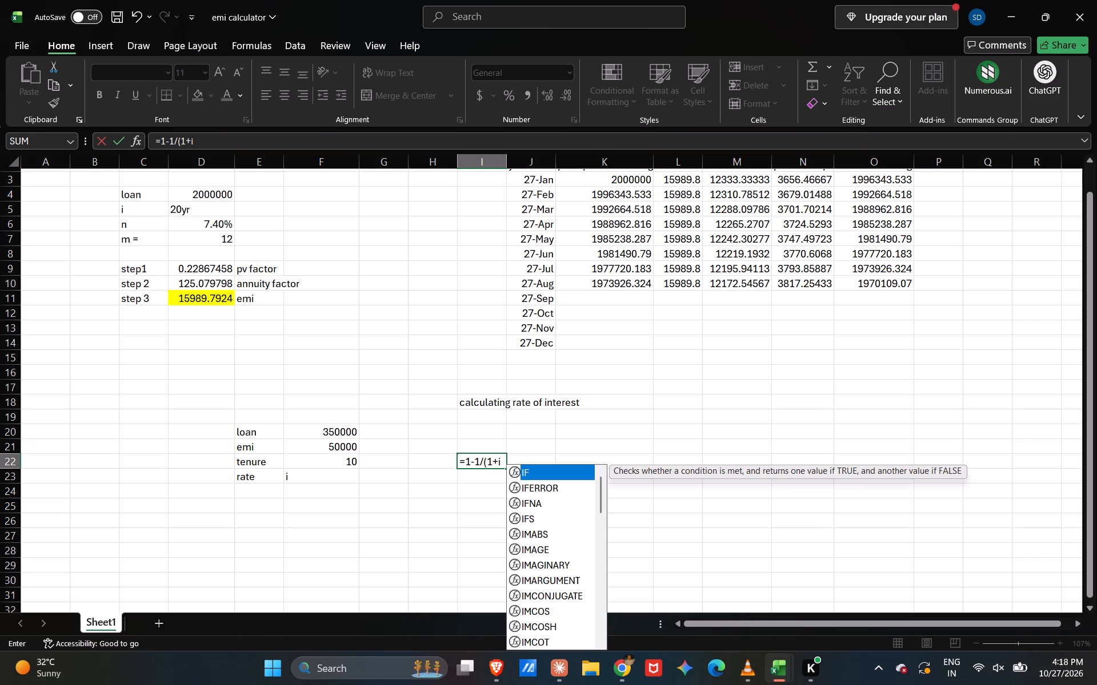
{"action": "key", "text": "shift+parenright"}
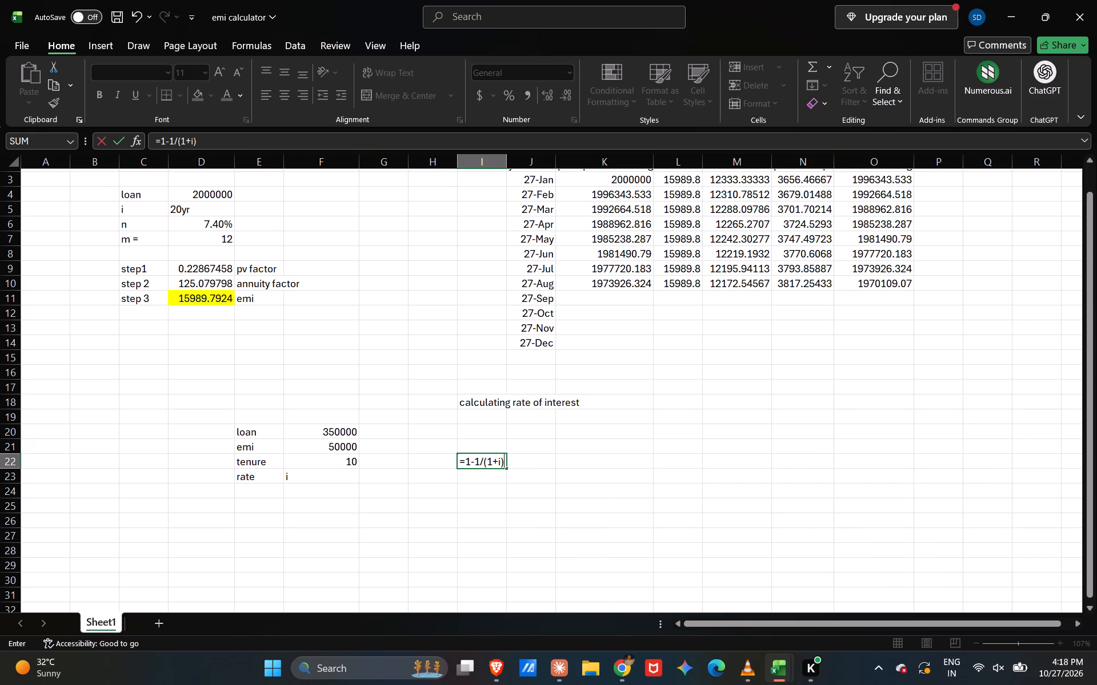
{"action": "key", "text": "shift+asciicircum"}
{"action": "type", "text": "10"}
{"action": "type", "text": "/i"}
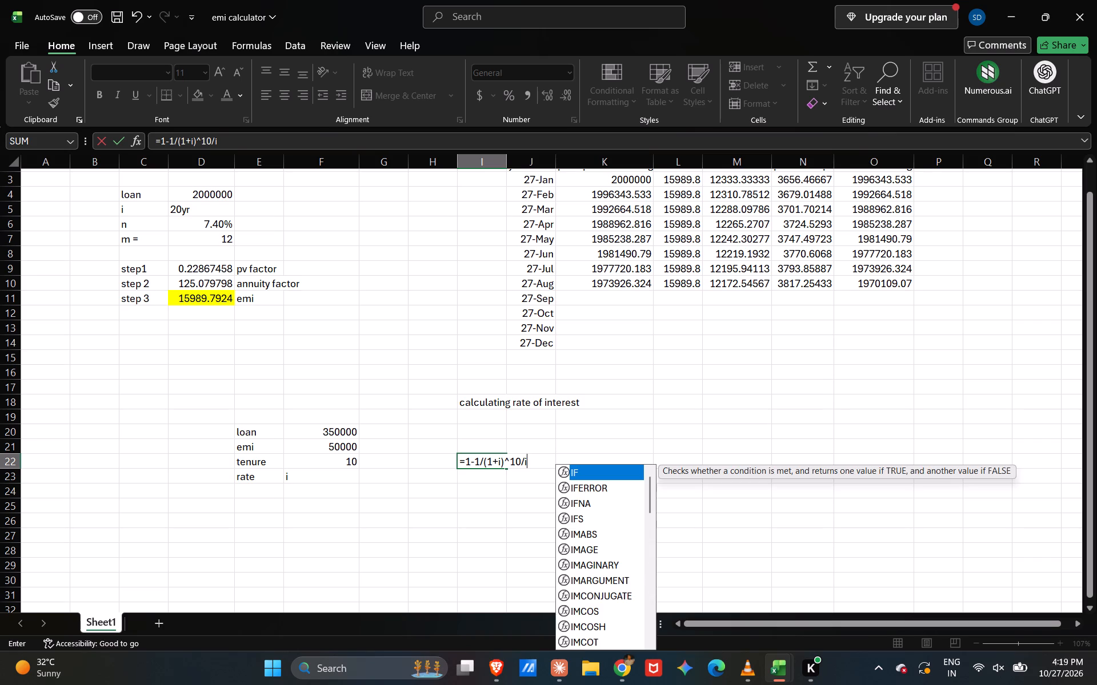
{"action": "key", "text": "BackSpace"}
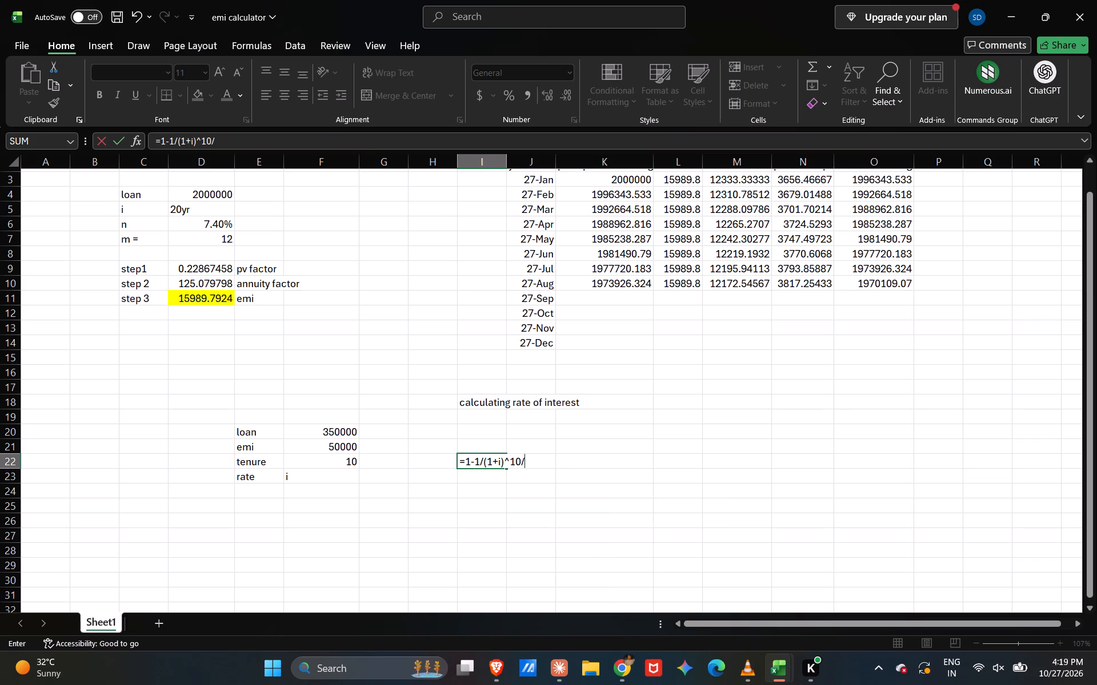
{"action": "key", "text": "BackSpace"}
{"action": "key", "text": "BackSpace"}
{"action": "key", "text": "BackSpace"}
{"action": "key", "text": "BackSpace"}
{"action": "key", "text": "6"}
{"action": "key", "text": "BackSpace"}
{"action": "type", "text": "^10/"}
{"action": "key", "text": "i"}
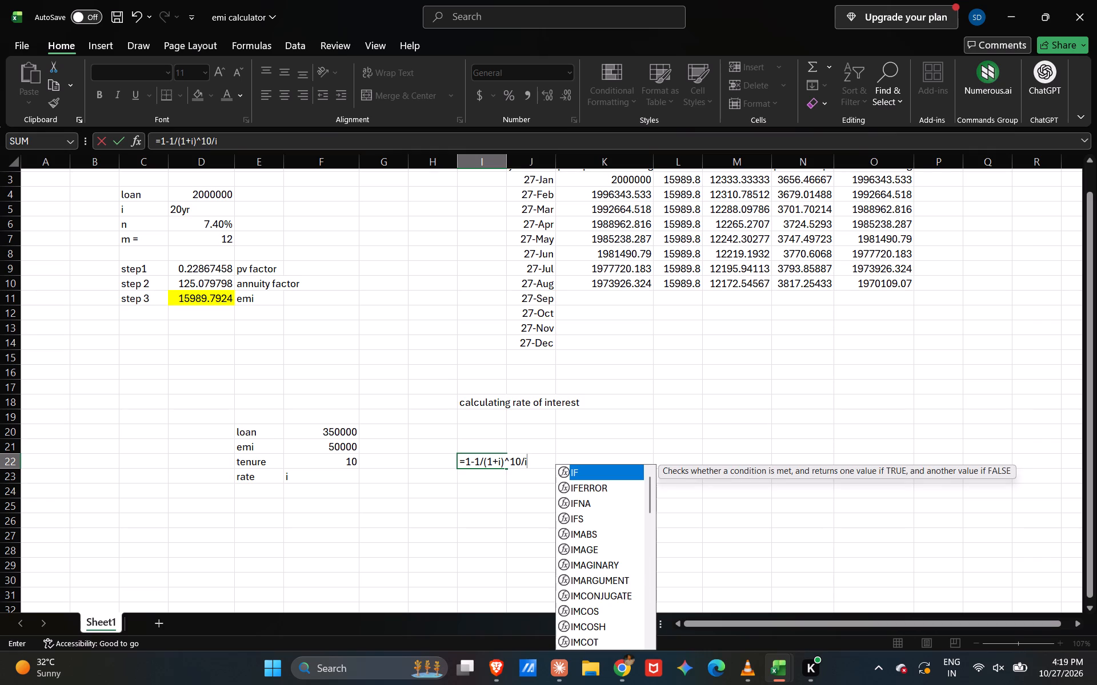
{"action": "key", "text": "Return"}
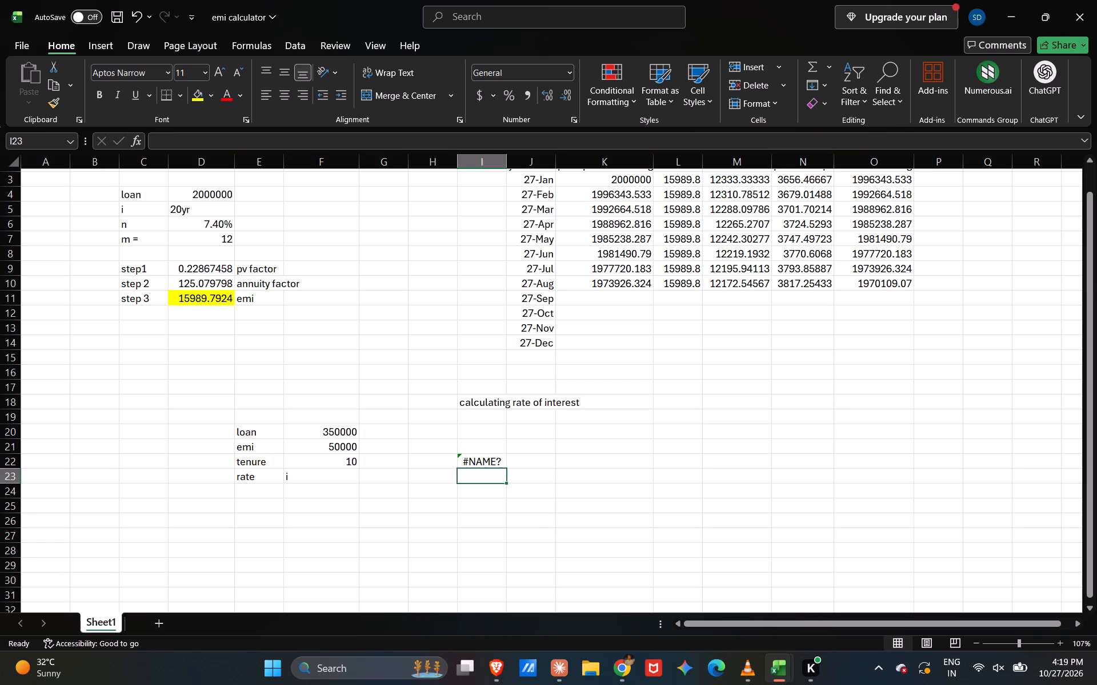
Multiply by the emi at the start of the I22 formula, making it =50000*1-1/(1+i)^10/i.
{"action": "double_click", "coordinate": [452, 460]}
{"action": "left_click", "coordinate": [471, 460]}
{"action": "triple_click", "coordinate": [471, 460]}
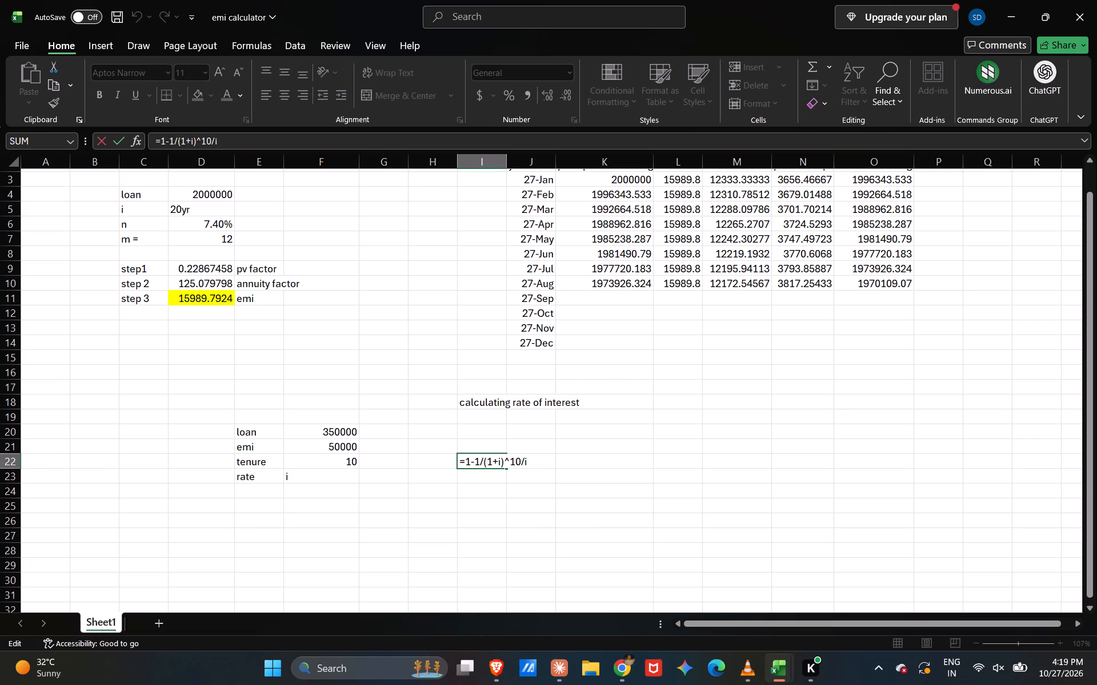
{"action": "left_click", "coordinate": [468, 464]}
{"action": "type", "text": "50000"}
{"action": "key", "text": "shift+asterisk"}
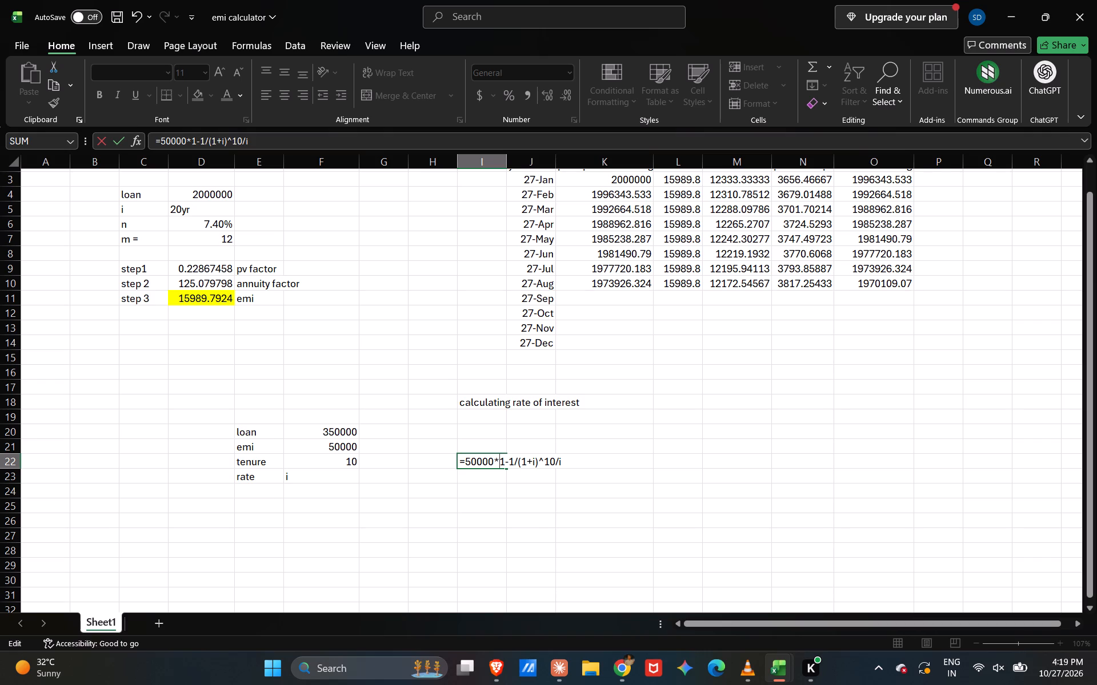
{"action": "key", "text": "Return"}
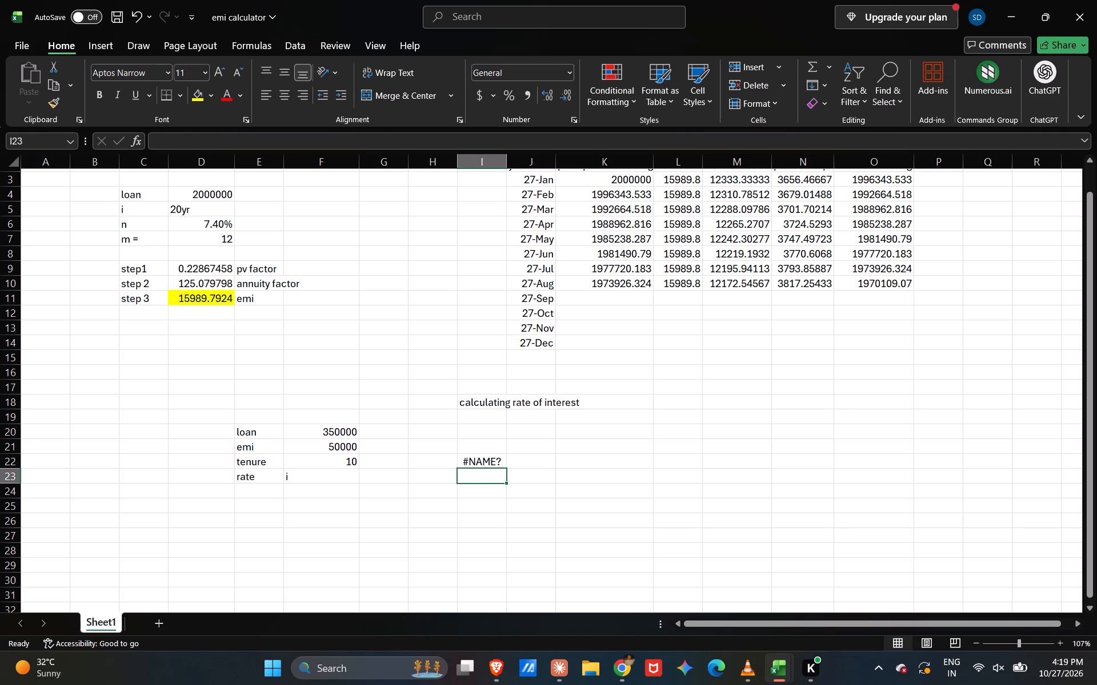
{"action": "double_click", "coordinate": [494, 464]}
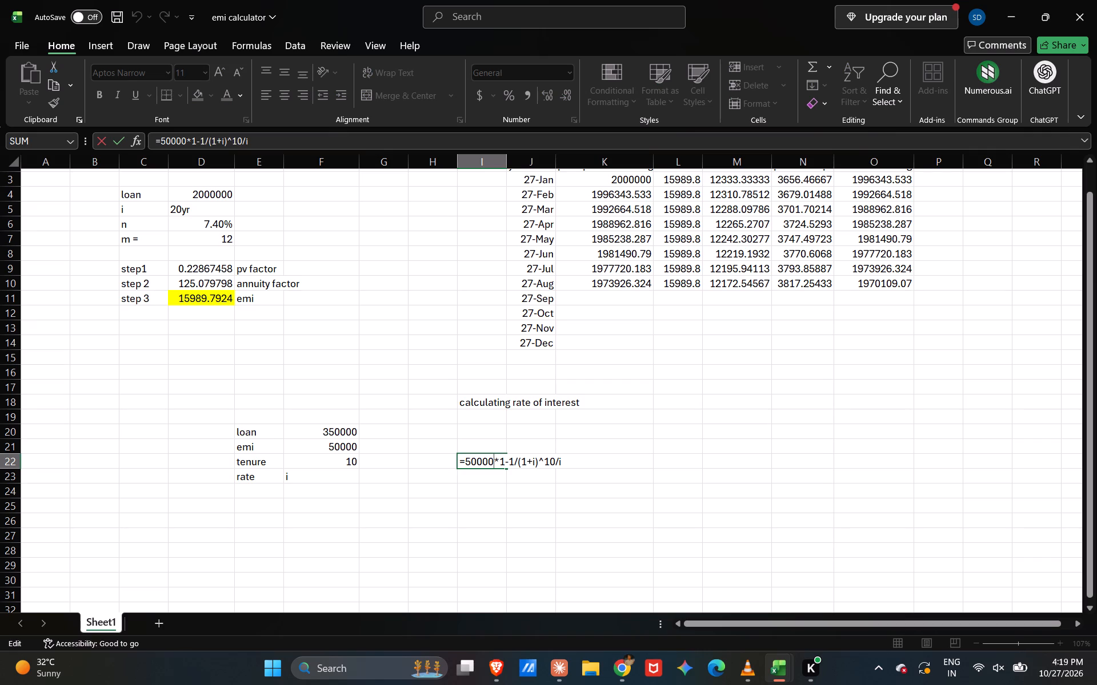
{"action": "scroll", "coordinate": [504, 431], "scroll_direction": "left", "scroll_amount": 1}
Divide the loan by the emi in cell I21 with the formula =F20/F21.
{"action": "double_click", "coordinate": [473, 437]}
{"action": "key", "text": "equal"}
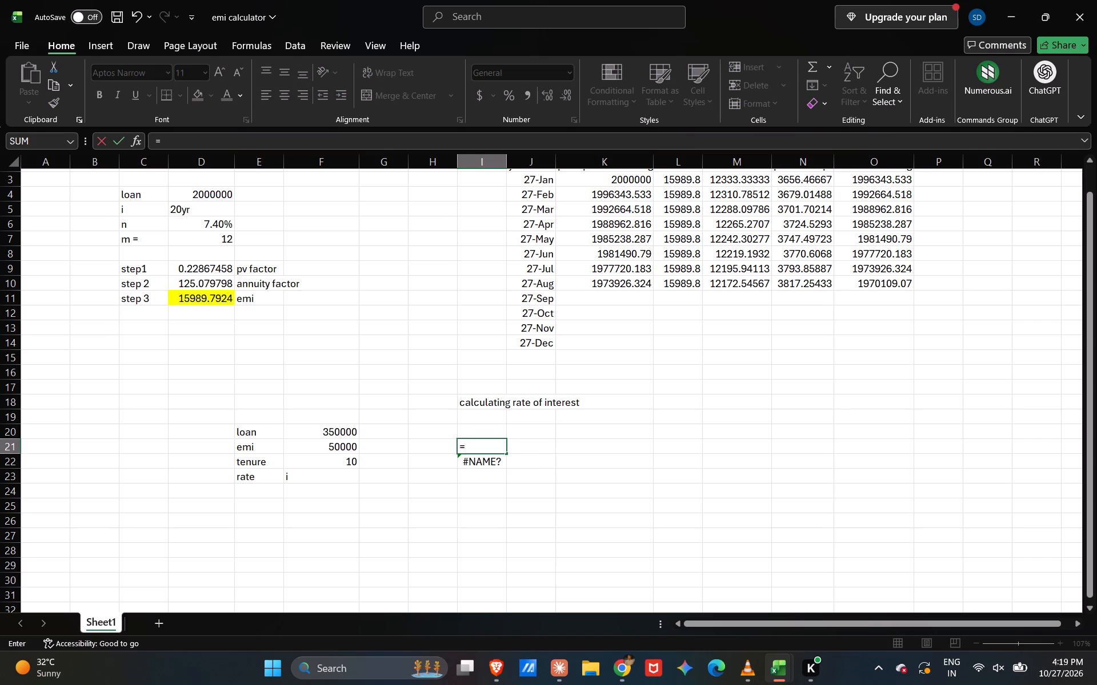
{"action": "left_click", "coordinate": [341, 434], "text": "shift"}
{"action": "key", "text": "slash"}
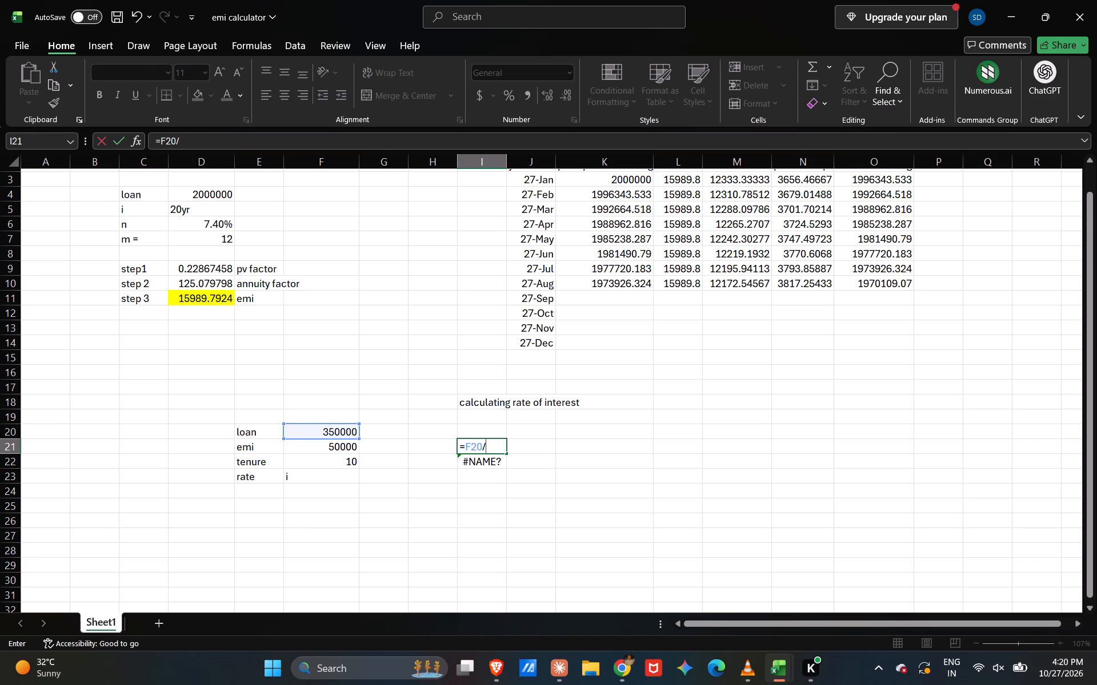
{"action": "left_click", "coordinate": [333, 447], "text": "shift"}
{"action": "key", "text": "Return"}
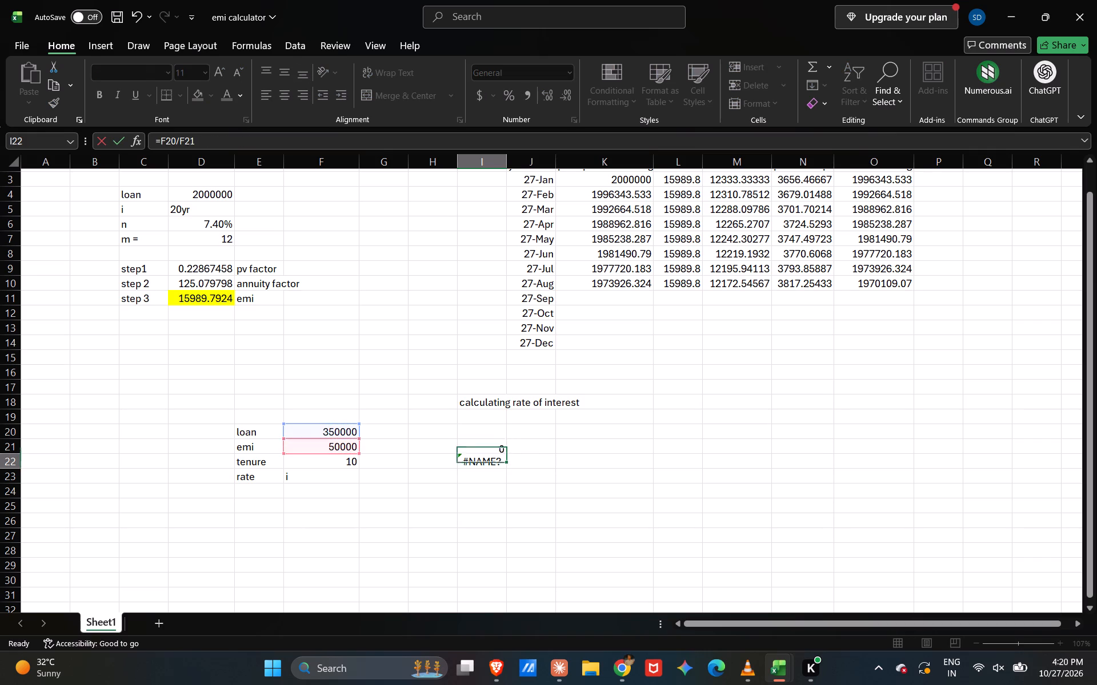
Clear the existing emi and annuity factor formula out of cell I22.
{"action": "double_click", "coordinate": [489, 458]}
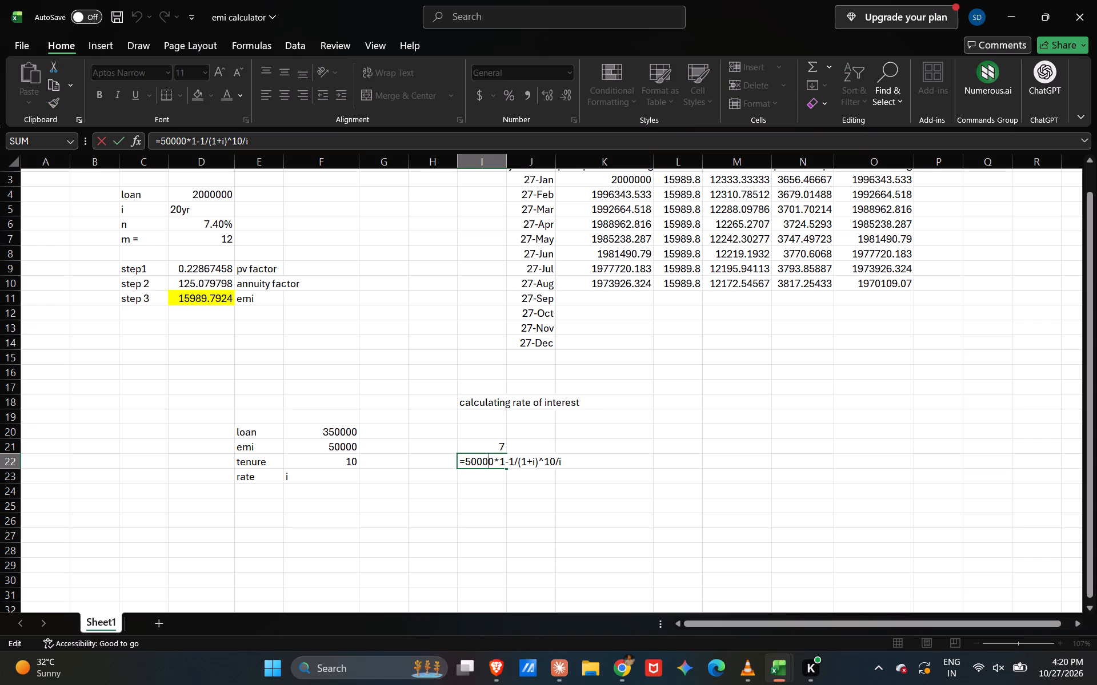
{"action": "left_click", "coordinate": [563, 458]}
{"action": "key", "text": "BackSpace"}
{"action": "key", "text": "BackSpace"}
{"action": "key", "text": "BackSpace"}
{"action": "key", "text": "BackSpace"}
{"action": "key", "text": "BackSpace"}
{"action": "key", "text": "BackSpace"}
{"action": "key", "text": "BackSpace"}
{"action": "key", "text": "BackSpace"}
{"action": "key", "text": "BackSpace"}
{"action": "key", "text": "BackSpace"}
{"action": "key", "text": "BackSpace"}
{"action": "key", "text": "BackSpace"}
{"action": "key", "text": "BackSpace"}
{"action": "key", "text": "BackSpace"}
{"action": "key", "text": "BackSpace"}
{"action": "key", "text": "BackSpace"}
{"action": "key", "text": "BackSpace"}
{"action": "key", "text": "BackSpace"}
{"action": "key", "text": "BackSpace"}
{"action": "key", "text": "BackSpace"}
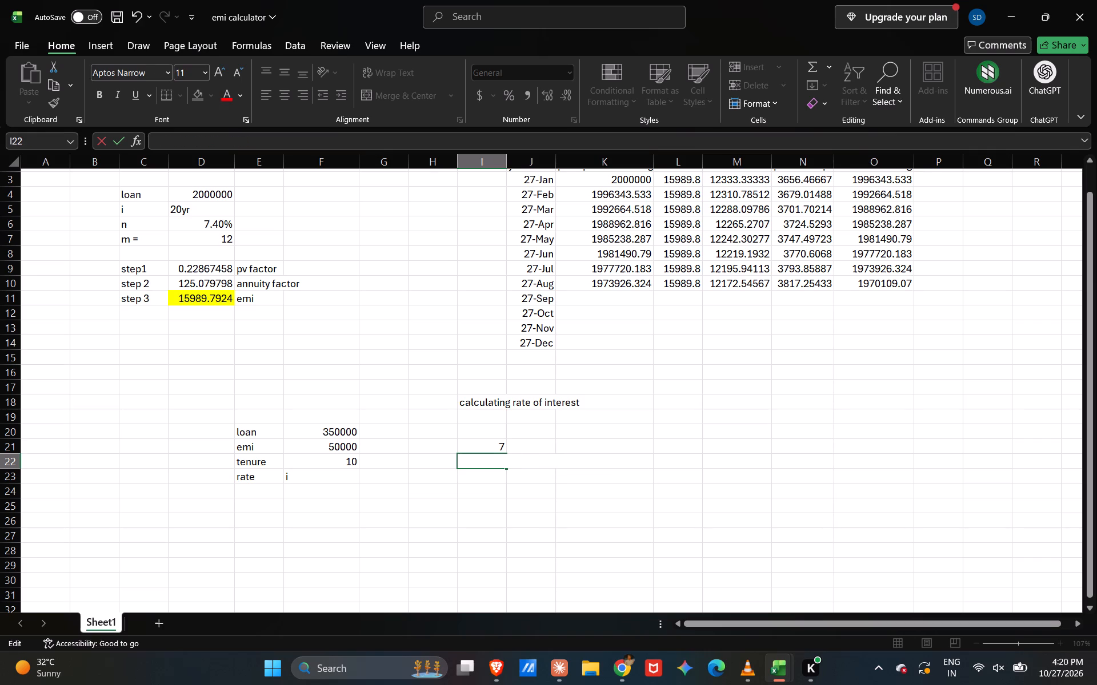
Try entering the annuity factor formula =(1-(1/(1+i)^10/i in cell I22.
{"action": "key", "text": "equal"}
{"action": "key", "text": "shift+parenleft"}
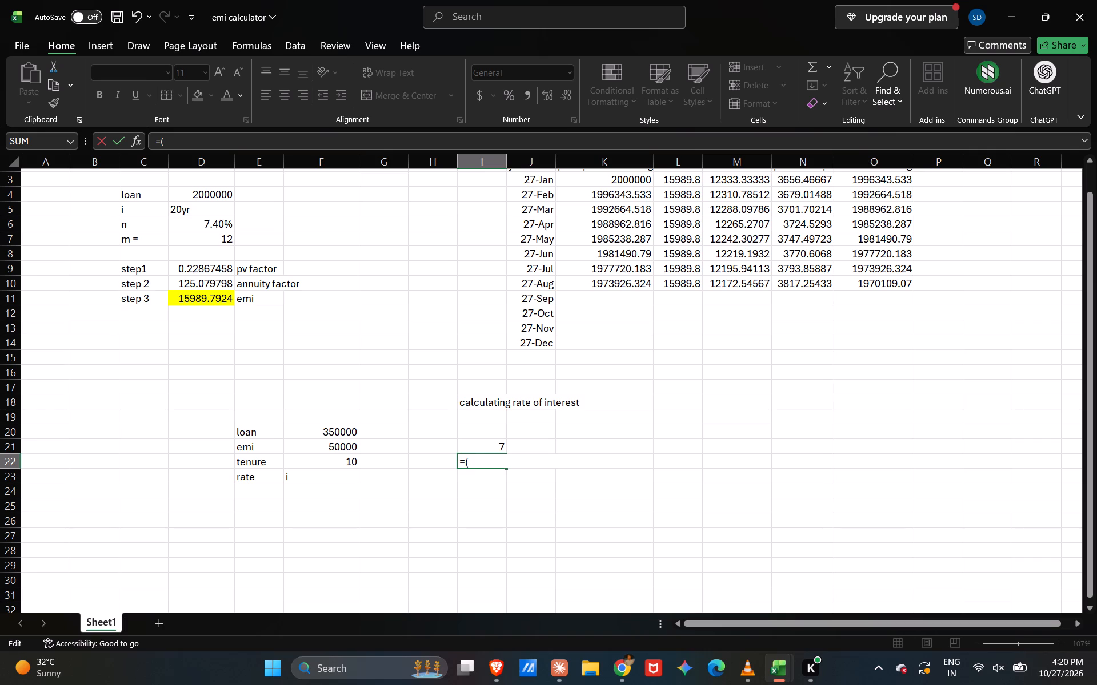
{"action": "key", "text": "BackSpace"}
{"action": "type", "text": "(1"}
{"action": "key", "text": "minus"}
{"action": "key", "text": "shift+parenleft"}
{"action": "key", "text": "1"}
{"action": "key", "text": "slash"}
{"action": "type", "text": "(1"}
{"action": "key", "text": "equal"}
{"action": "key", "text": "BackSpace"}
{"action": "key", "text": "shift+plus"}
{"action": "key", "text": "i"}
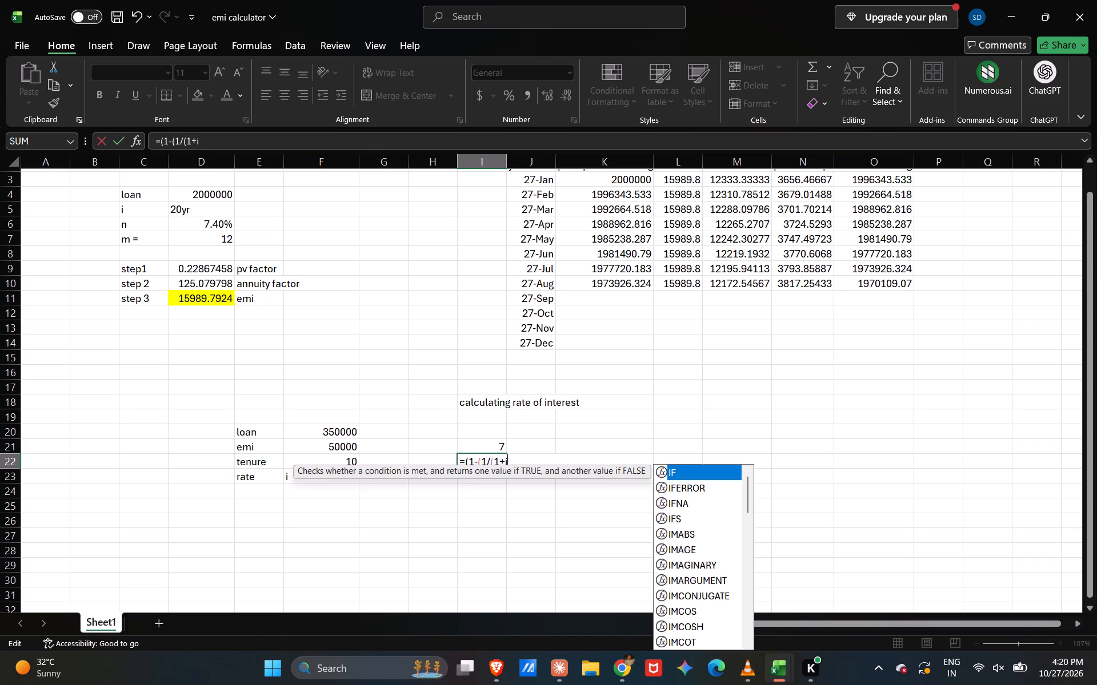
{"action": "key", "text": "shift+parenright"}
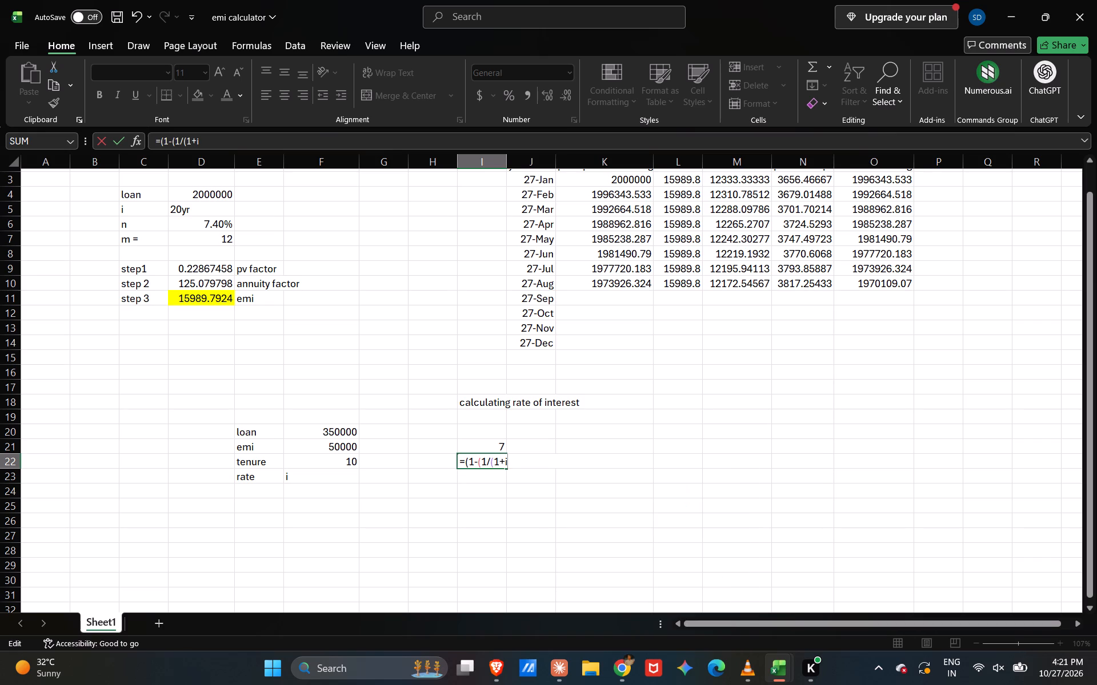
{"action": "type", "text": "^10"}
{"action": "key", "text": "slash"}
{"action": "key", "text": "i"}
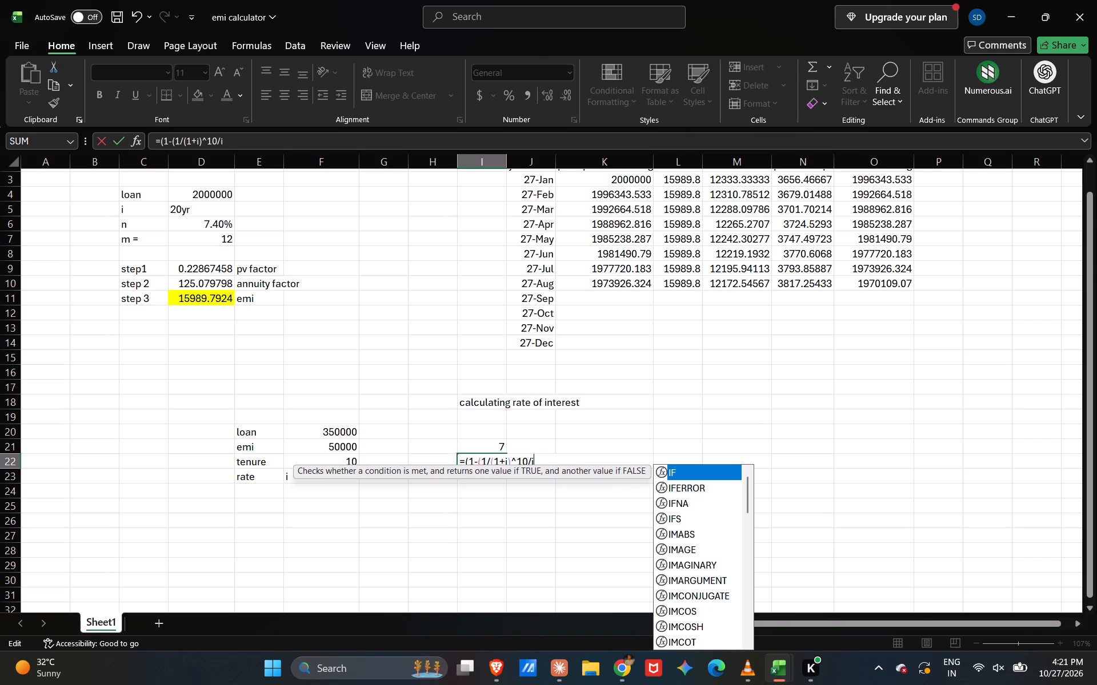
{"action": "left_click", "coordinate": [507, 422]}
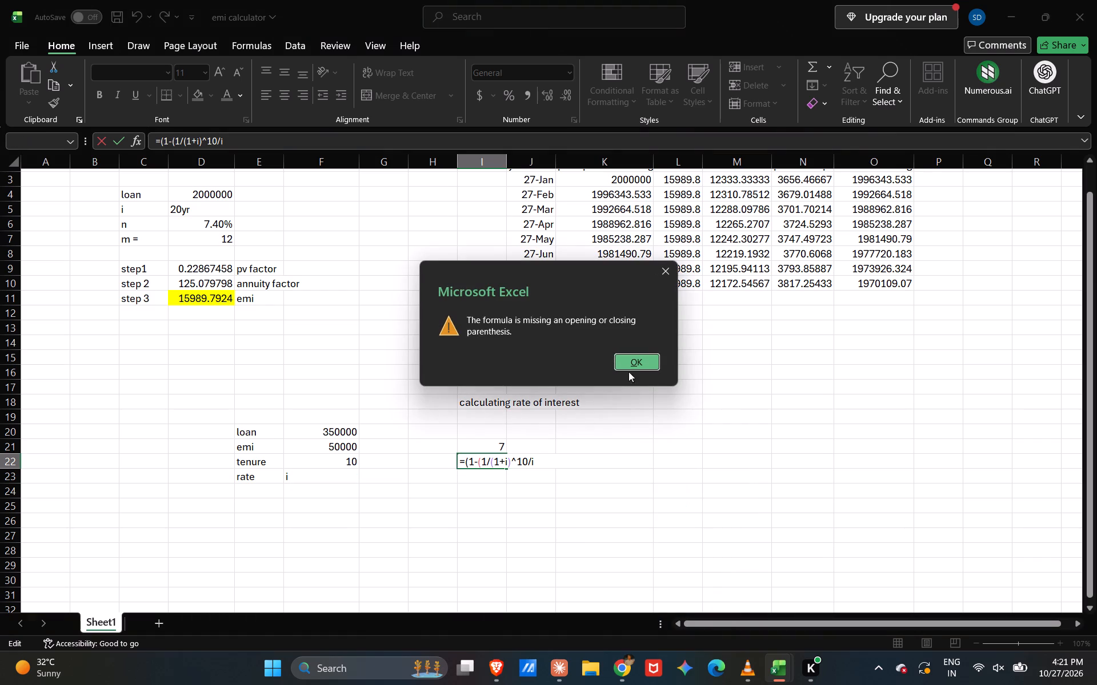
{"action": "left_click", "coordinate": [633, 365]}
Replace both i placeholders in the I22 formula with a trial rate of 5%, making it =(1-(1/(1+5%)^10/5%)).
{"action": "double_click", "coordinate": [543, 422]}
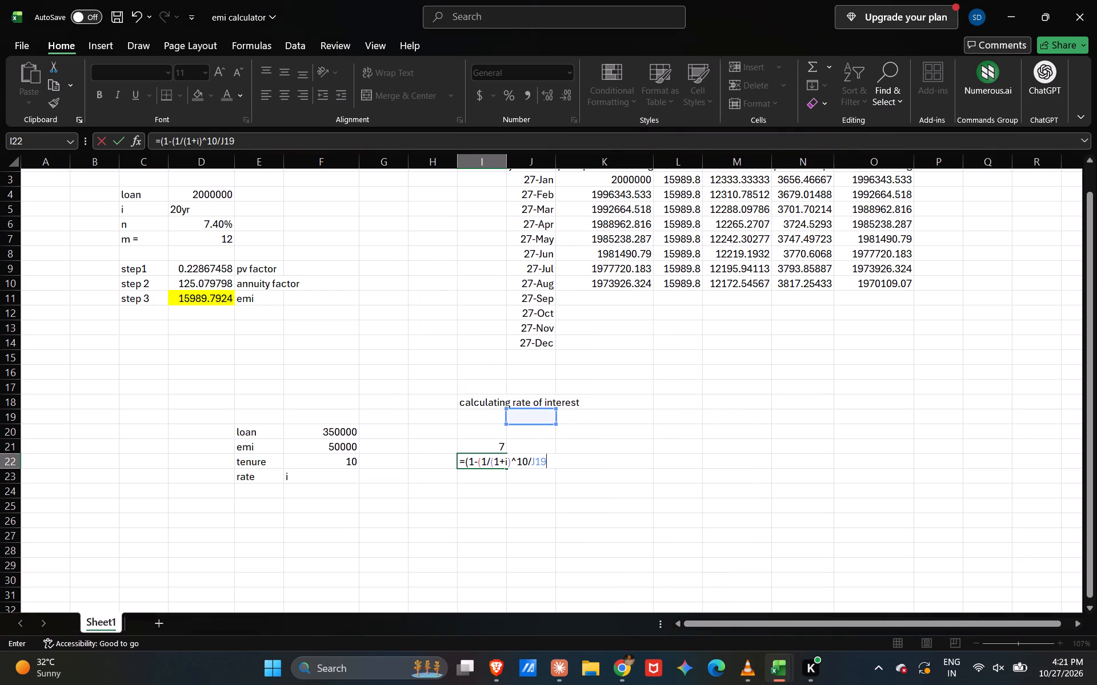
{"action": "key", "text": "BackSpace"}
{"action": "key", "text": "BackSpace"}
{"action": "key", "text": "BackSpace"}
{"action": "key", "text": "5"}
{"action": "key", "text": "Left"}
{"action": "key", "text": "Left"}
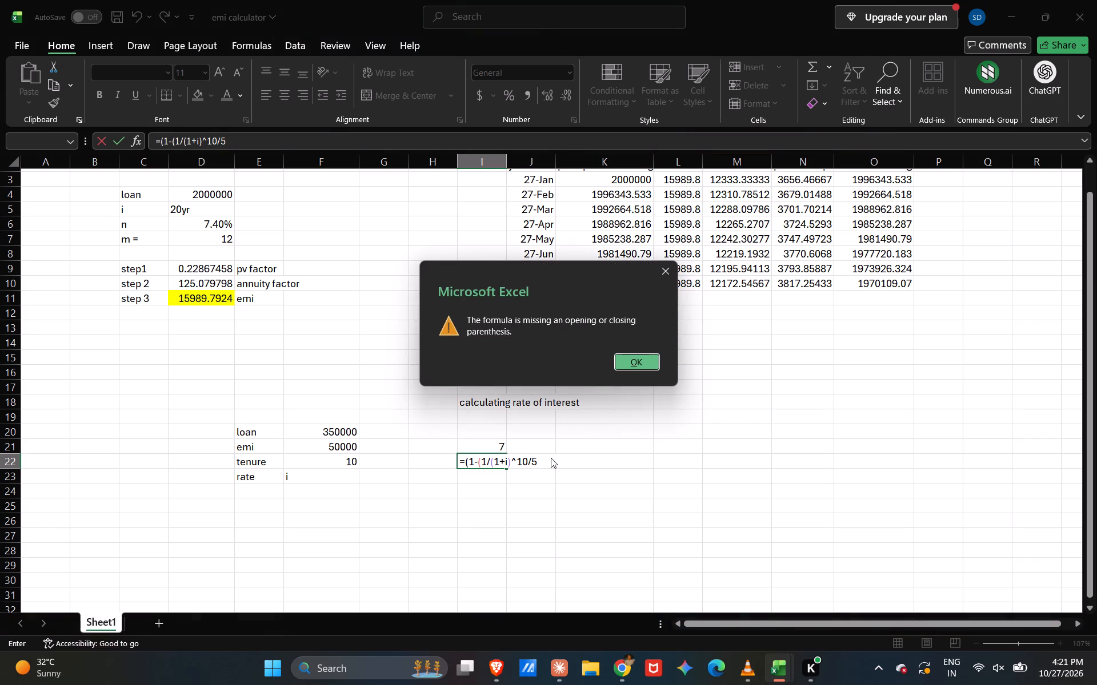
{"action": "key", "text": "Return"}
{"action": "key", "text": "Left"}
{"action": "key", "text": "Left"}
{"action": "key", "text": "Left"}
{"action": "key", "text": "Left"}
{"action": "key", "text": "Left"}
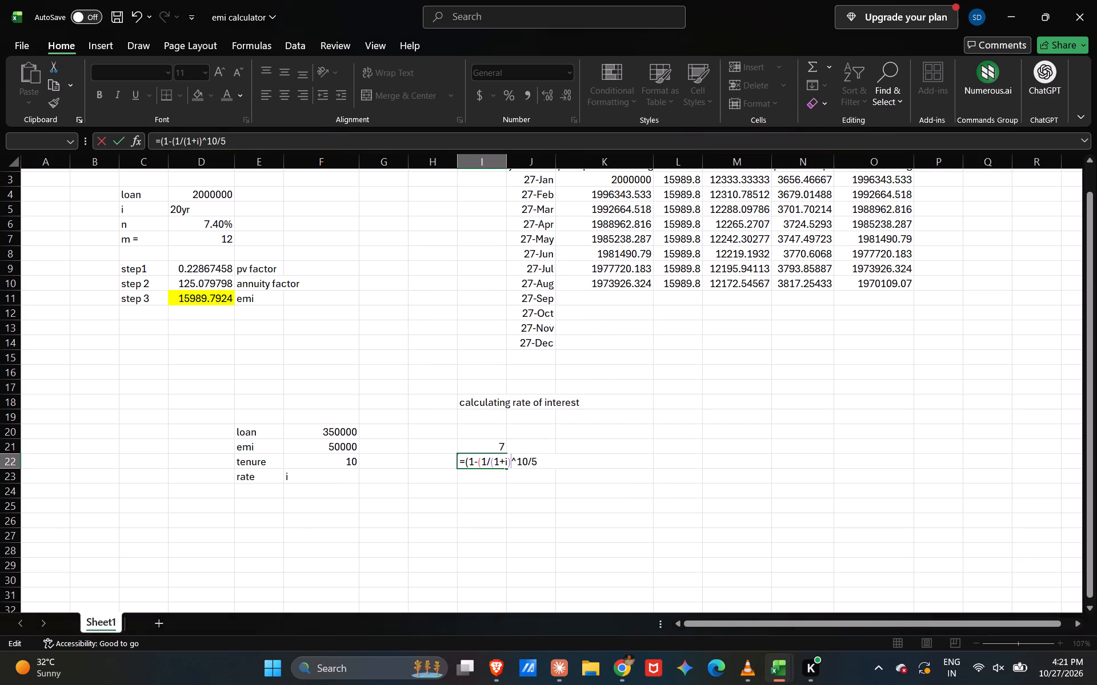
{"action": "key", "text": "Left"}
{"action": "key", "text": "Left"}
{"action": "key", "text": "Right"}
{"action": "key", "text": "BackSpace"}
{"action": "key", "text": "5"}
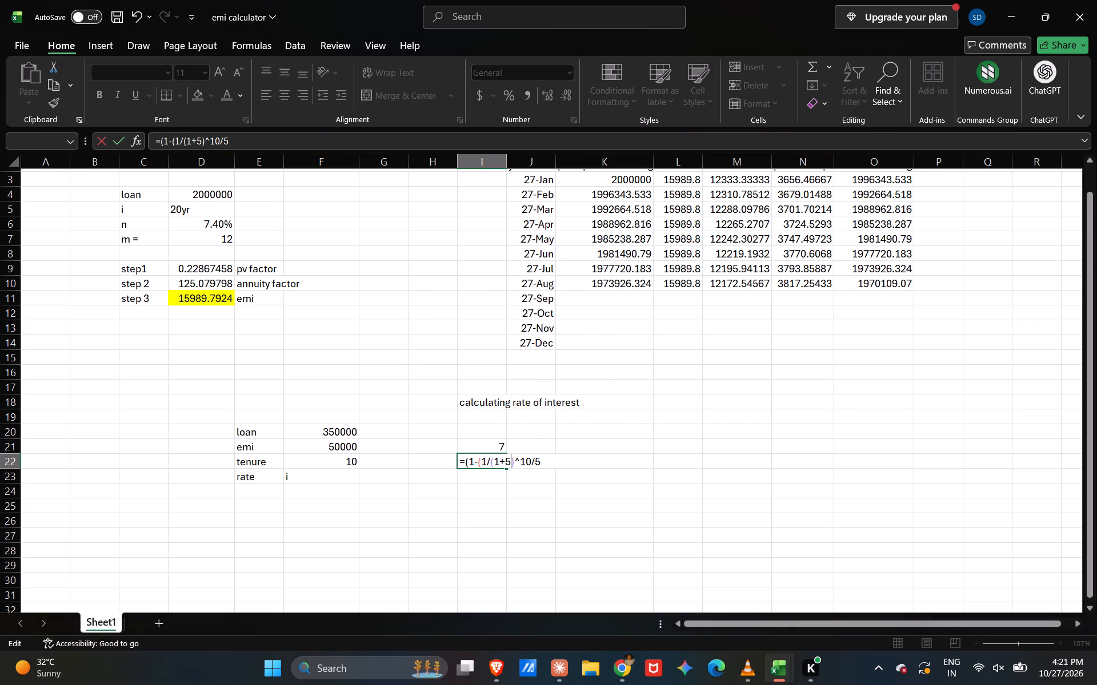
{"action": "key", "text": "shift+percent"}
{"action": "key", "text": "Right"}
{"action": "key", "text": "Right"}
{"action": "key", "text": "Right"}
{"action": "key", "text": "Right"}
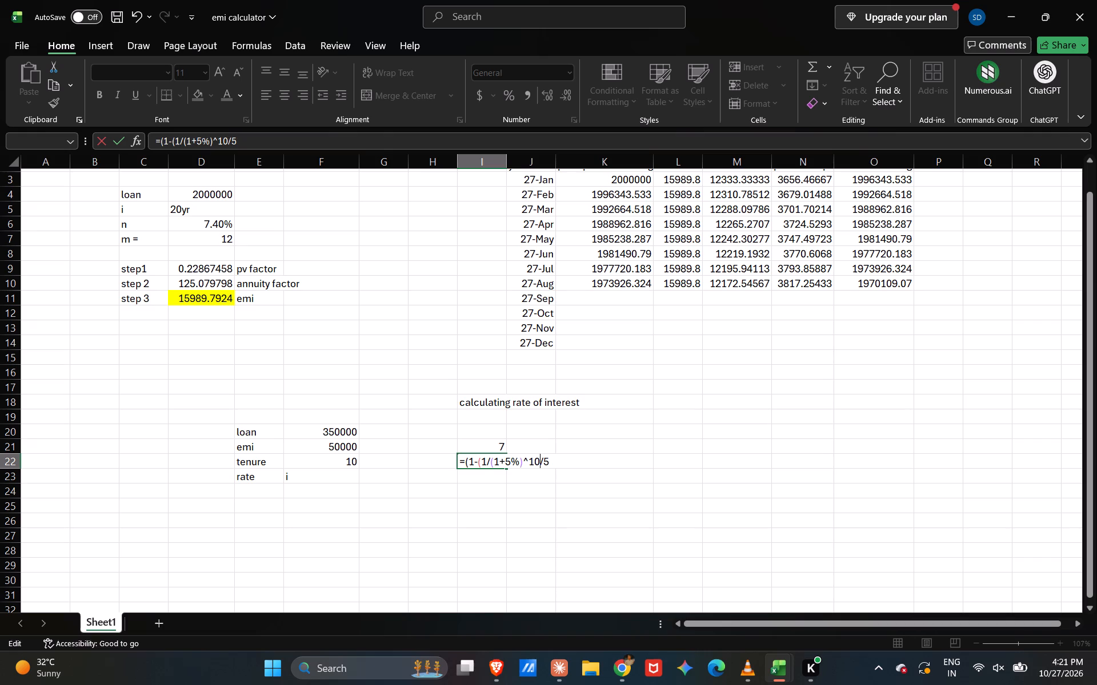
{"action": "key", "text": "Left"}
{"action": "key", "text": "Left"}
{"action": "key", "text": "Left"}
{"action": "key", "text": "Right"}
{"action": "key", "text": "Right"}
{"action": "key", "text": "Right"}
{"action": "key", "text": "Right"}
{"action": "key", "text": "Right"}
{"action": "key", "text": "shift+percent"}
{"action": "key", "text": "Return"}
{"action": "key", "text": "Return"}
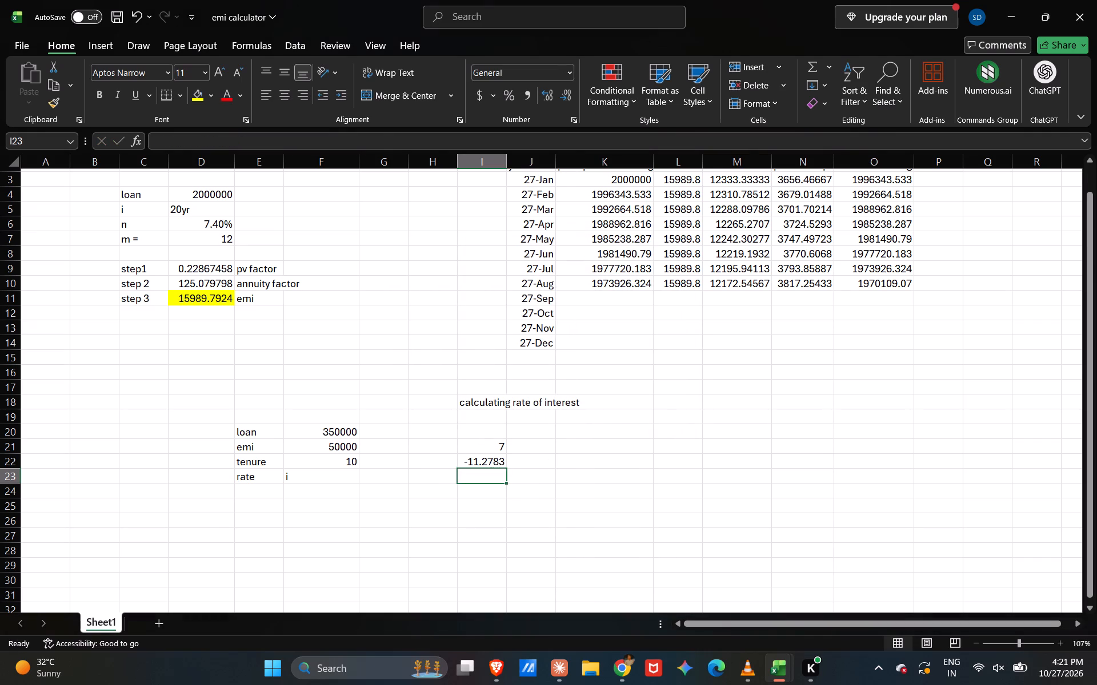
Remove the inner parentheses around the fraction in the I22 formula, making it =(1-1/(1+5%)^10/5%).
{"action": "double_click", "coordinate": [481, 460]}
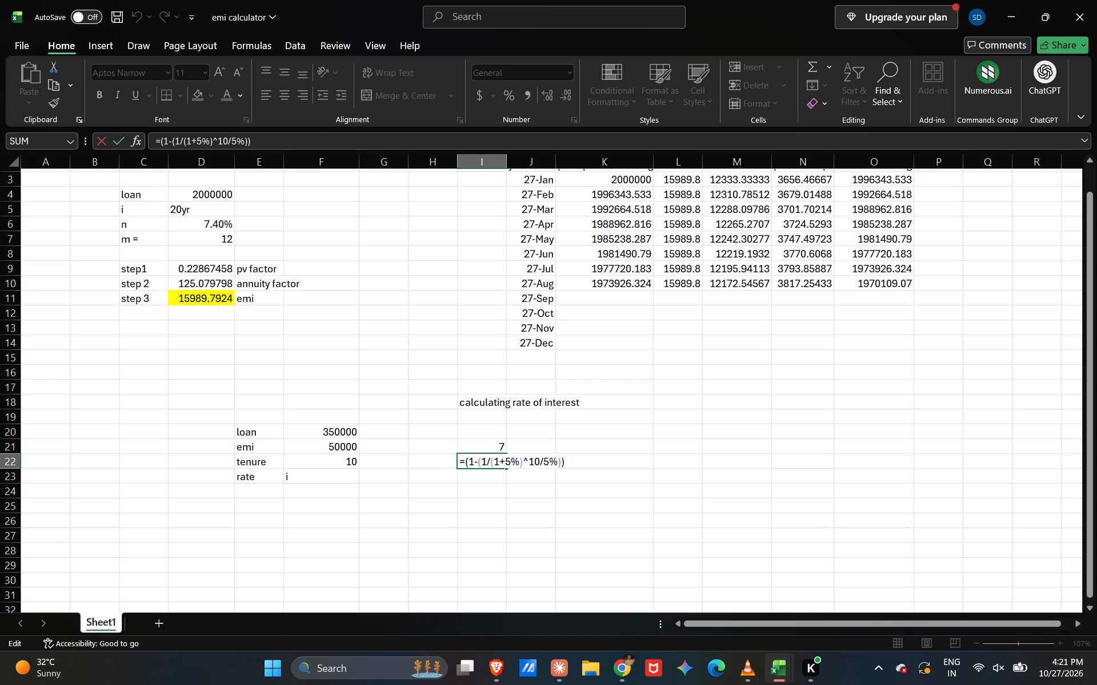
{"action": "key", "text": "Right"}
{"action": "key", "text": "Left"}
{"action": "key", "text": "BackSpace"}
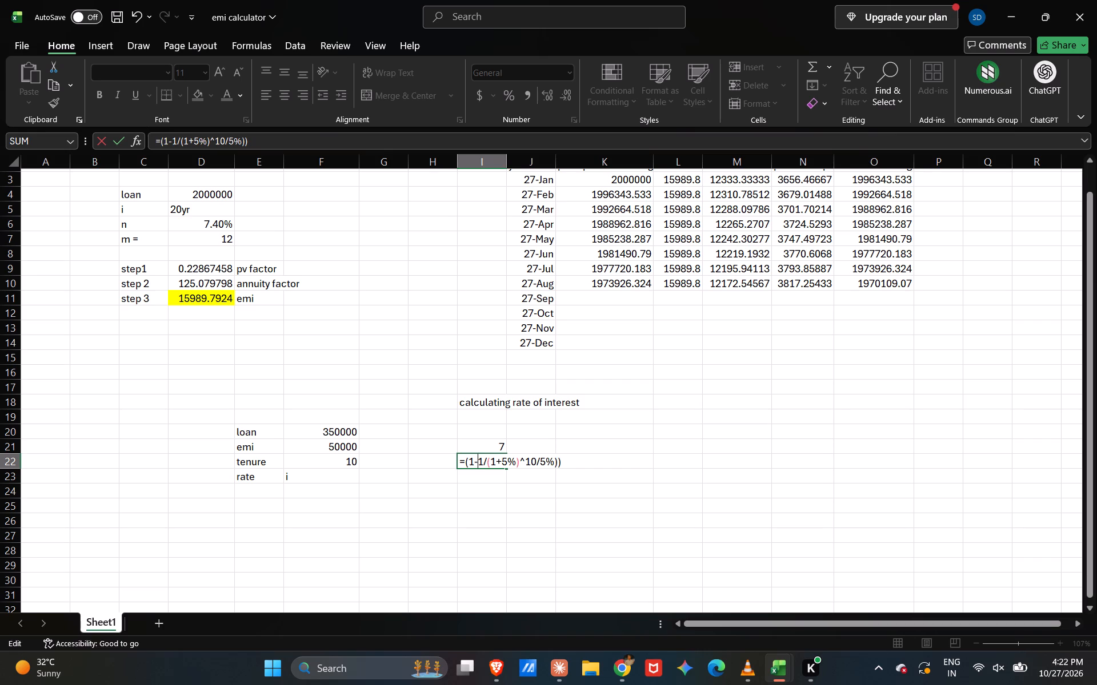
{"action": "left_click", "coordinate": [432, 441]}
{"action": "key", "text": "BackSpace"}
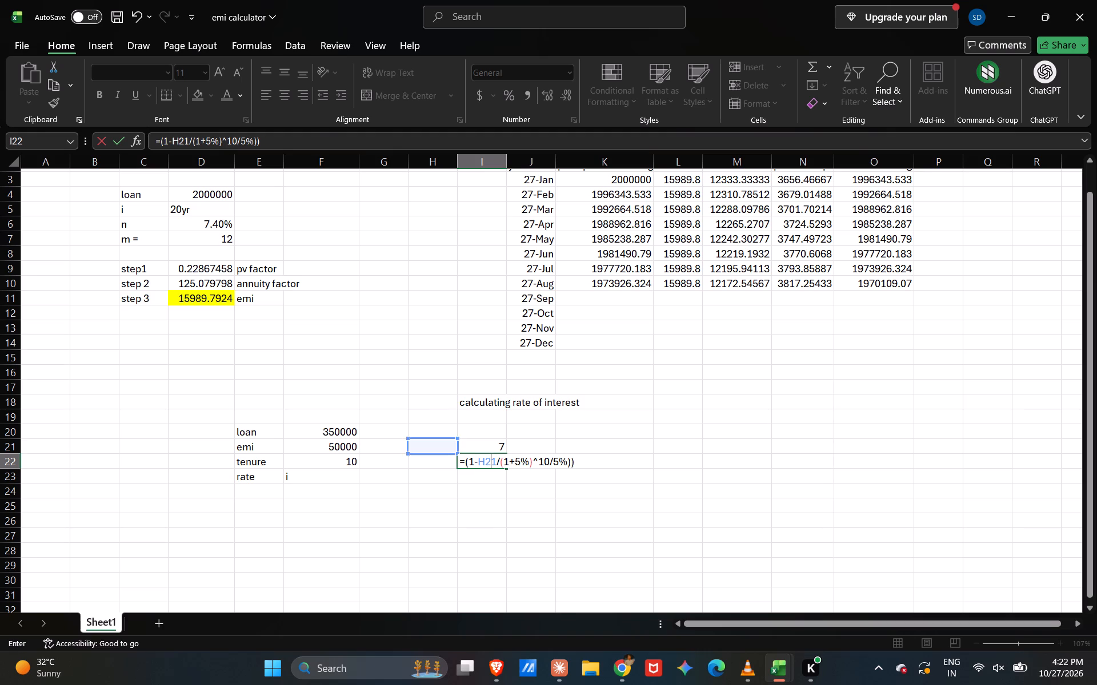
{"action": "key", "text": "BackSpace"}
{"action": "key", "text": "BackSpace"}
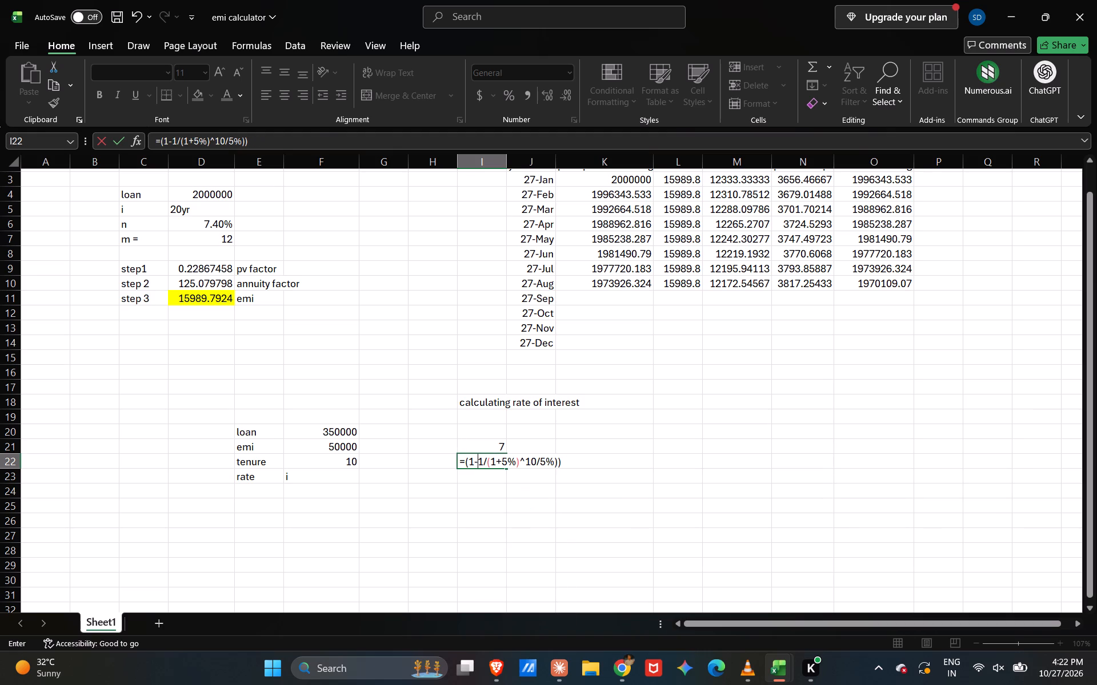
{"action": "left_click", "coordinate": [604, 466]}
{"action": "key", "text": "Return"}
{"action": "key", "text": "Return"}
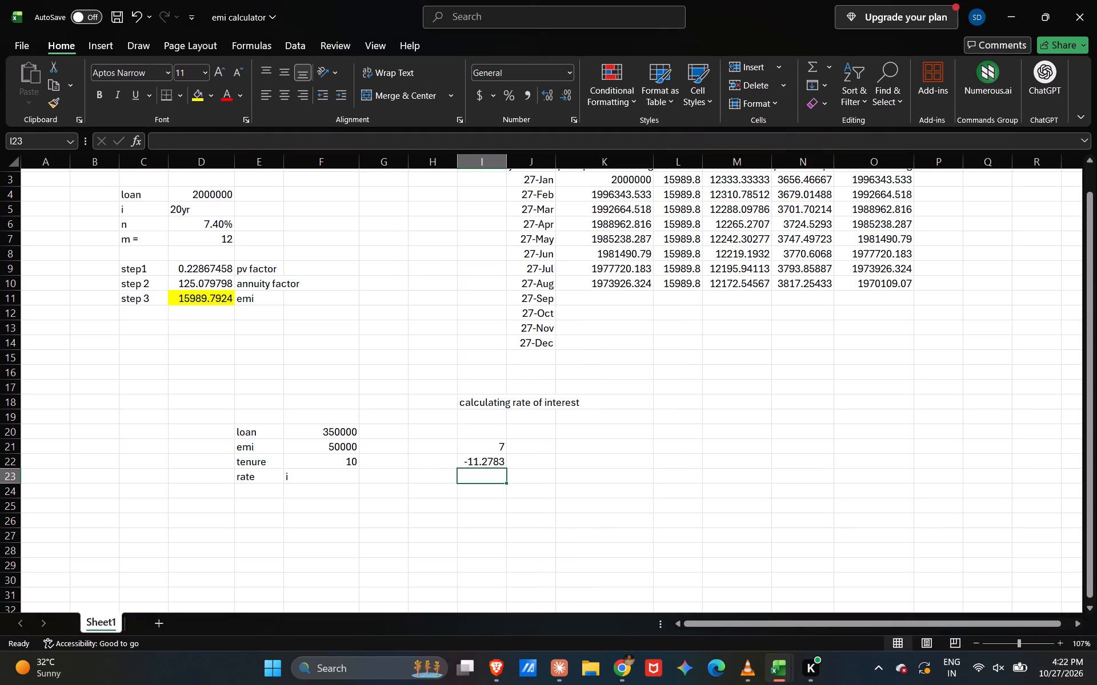
Label the loan-to-emi ratio by entering "annuityy faac" in cell H21.
{"action": "left_click", "coordinate": [433, 452]}
{"action": "type", "text": "annuityy faac"}
{"action": "key", "text": "Return"}
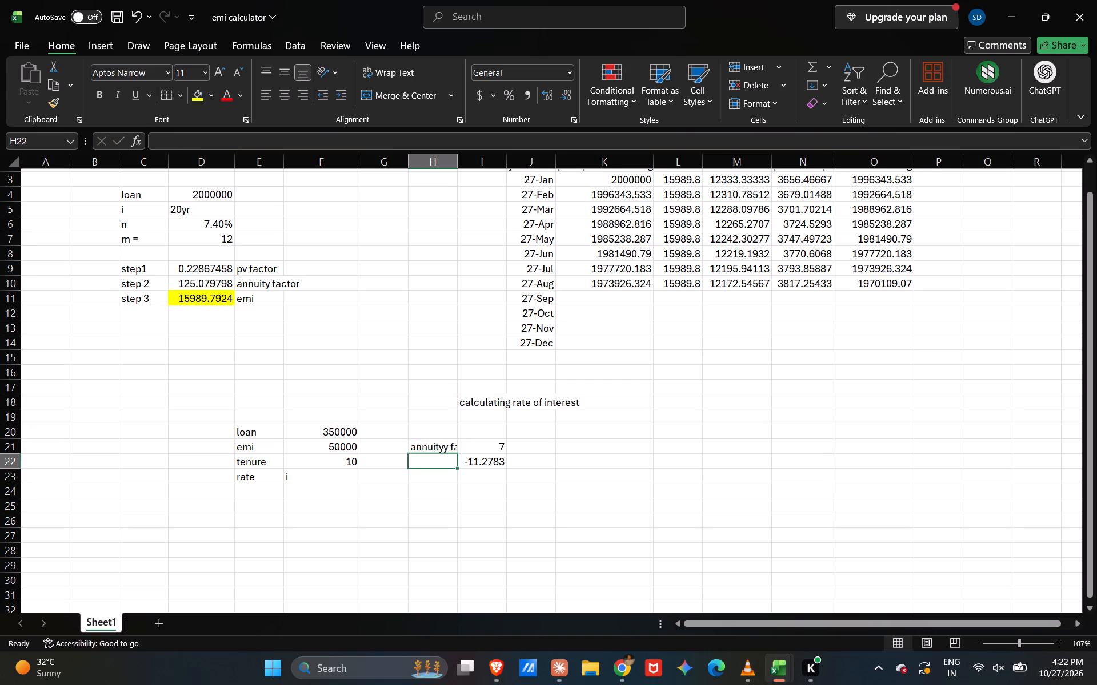
Delete the trial annuity formula from cell I22.
{"action": "left_click", "coordinate": [483, 462]}
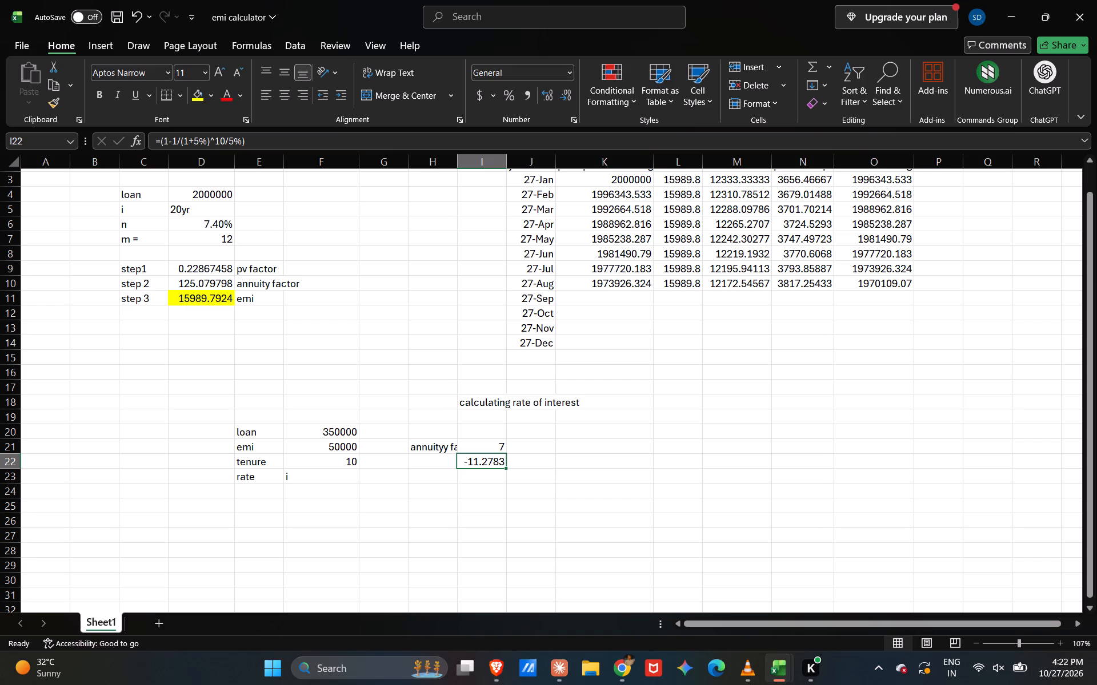
{"action": "key", "text": "BackSpace"}
{"action": "left_click", "coordinate": [640, 558]}
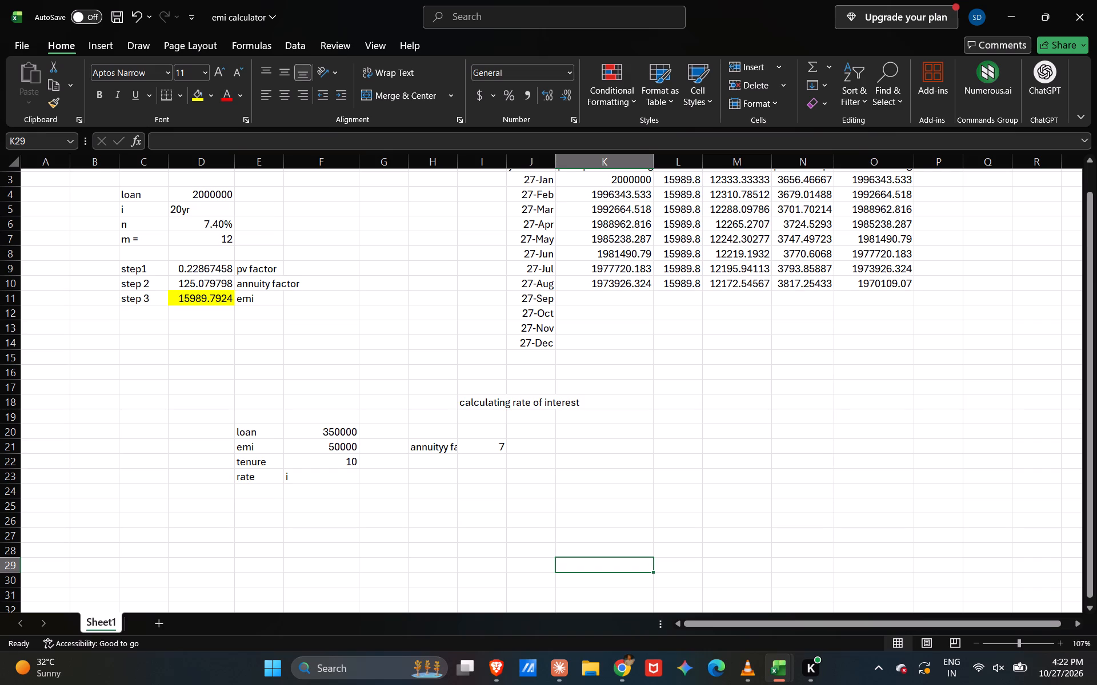
Enter the label "step 1" in cell H23, beside the rate row.
{"action": "left_click", "coordinate": [439, 478]}
{"action": "type", "text": "steo 1"}
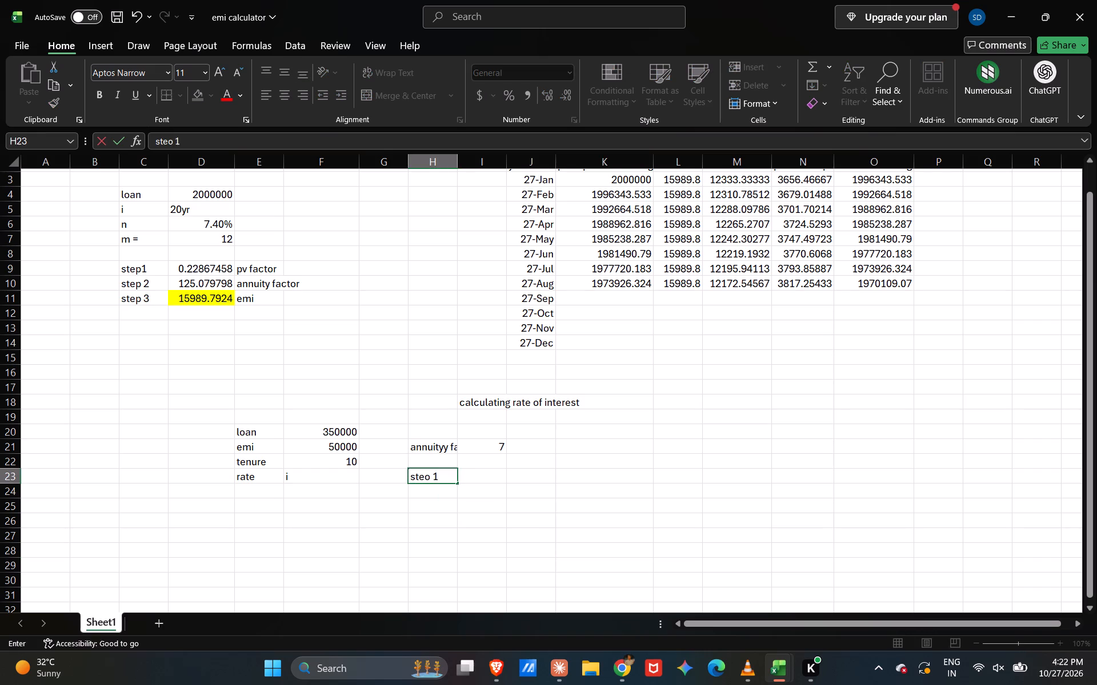
{"action": "key", "text": "BackSpace"}
{"action": "key", "text": "BackSpace"}
{"action": "key", "text": "BackSpace"}
{"action": "type", "text": "p 1"}
{"action": "key", "text": "Right"}
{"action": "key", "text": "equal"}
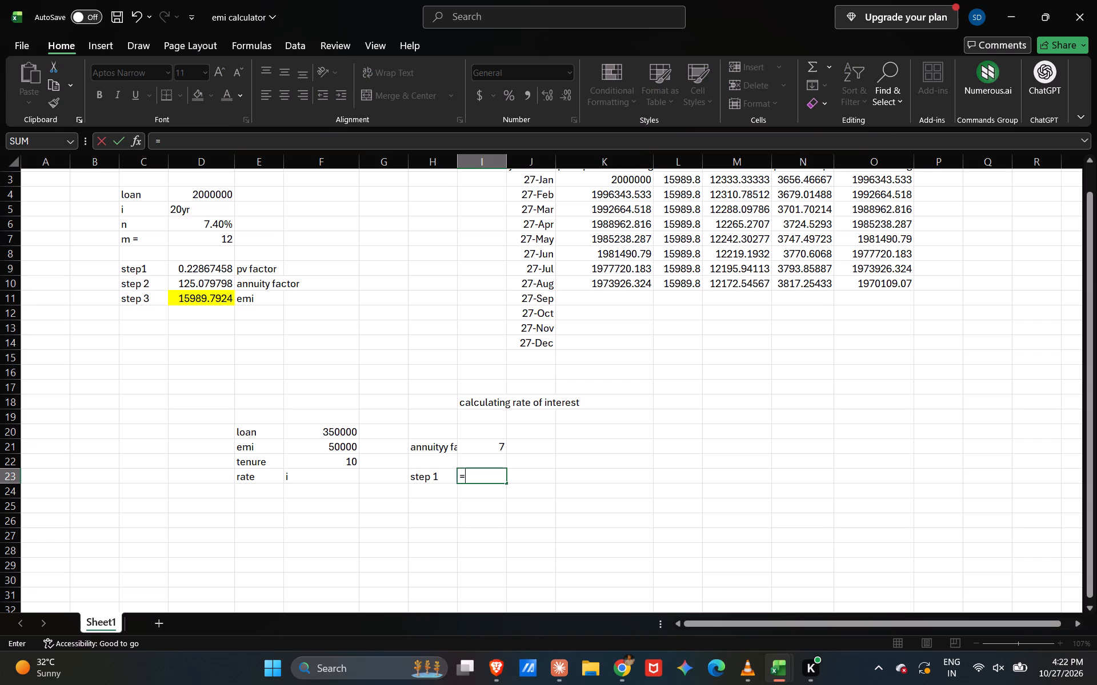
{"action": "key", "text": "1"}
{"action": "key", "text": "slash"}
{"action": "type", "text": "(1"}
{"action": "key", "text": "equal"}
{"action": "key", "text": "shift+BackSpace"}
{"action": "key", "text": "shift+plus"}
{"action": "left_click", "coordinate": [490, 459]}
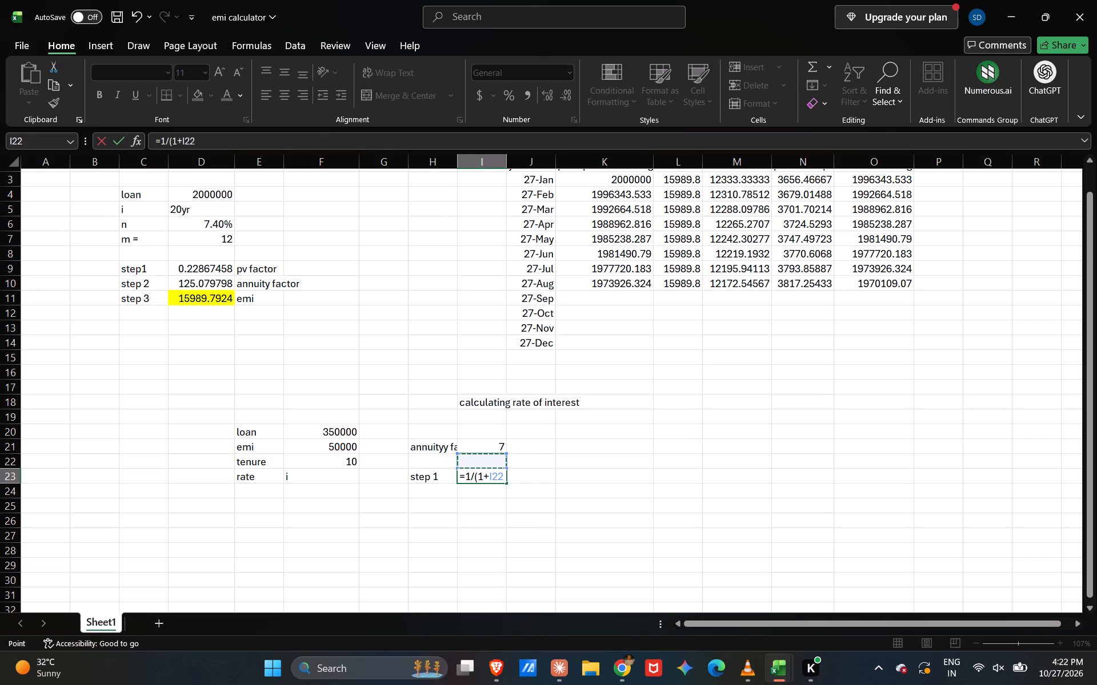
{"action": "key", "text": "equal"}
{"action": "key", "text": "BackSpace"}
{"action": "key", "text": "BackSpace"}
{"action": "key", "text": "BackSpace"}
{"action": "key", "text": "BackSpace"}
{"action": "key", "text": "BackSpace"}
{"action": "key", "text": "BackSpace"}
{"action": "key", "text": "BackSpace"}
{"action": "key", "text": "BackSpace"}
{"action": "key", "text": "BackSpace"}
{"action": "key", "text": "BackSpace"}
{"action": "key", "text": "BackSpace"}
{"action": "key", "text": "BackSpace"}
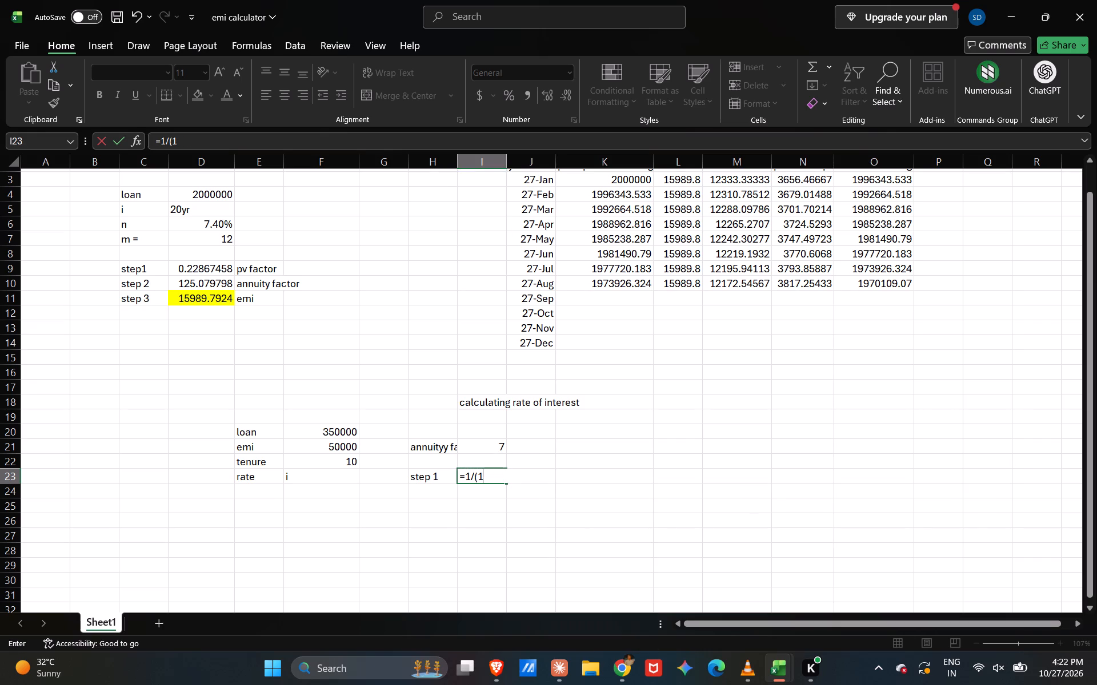
Enter a trial interest rate of 5% in cell I22, below the annuity factor value.
{"action": "double_click", "coordinate": [498, 461]}
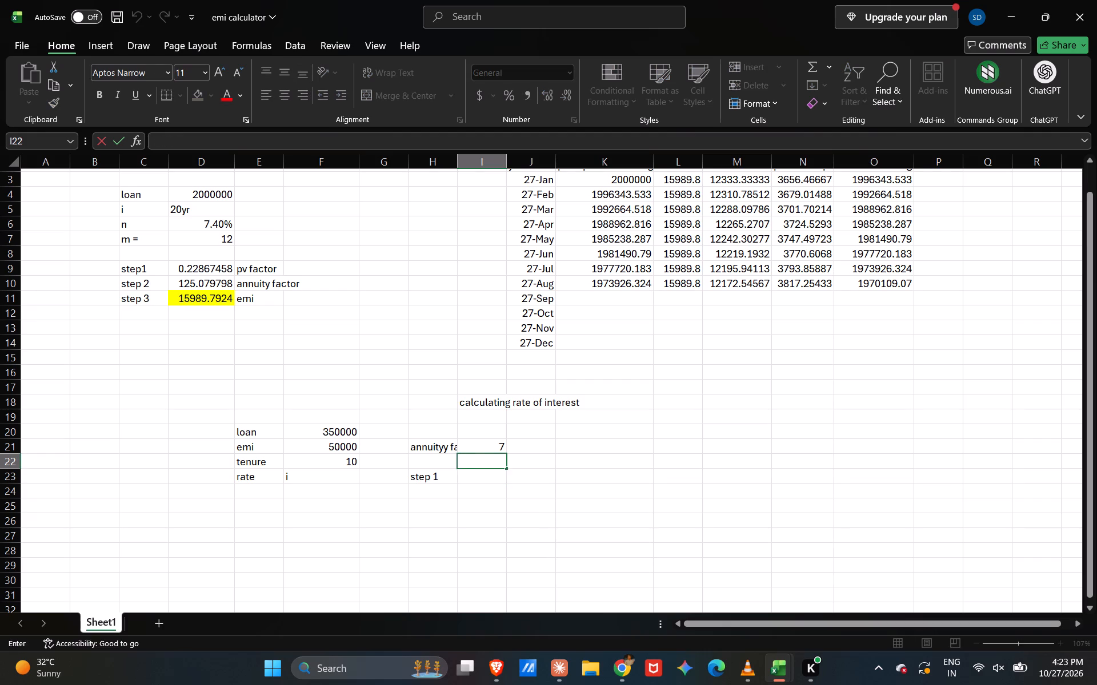
{"action": "type", "text": "5%"}
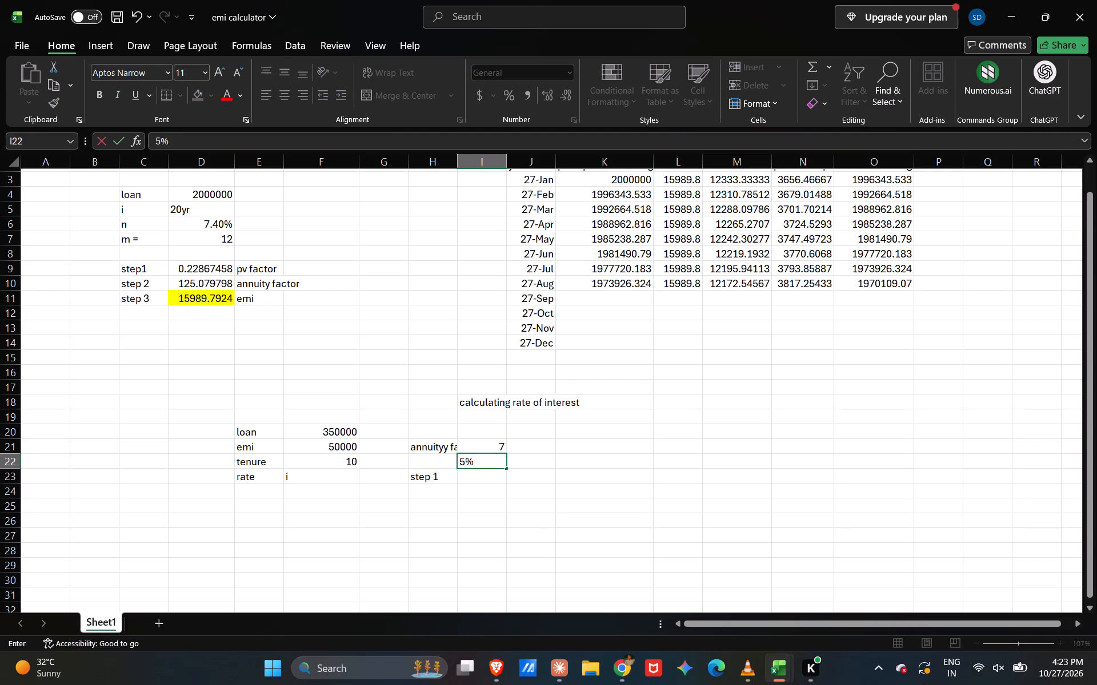
{"action": "left_click", "coordinate": [477, 482]}
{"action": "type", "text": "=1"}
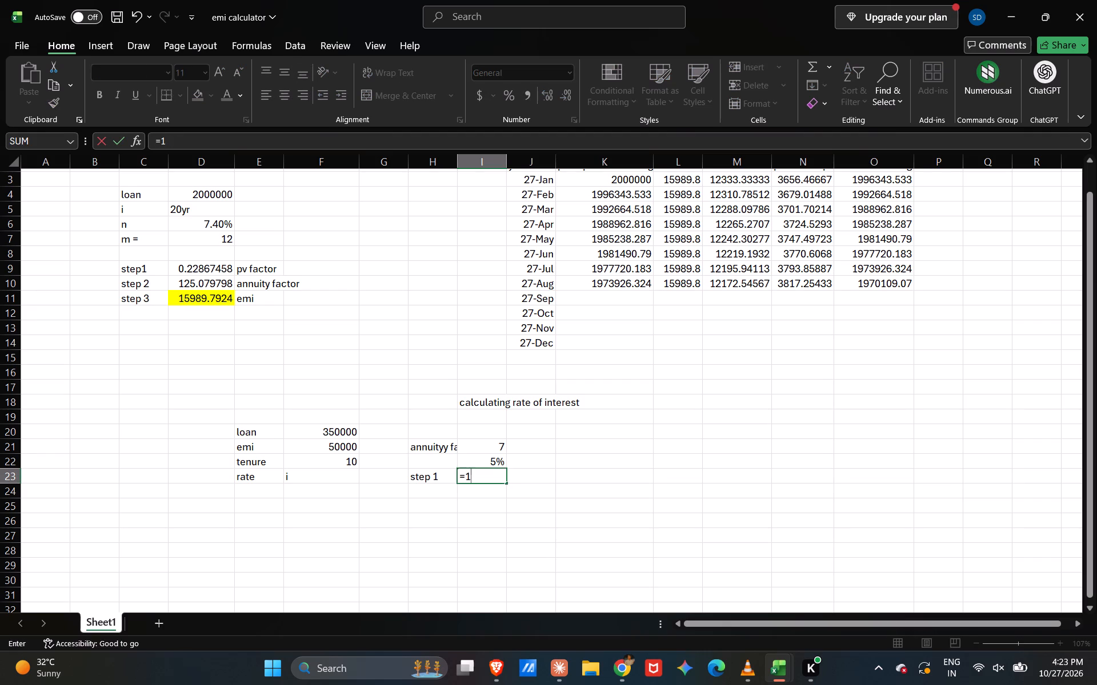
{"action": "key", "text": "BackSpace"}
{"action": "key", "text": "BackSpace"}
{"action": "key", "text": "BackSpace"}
Add further trial rates of 6%, 7% and 8% in cells J22, K22 and L22.
{"action": "left_click", "coordinate": [544, 457]}
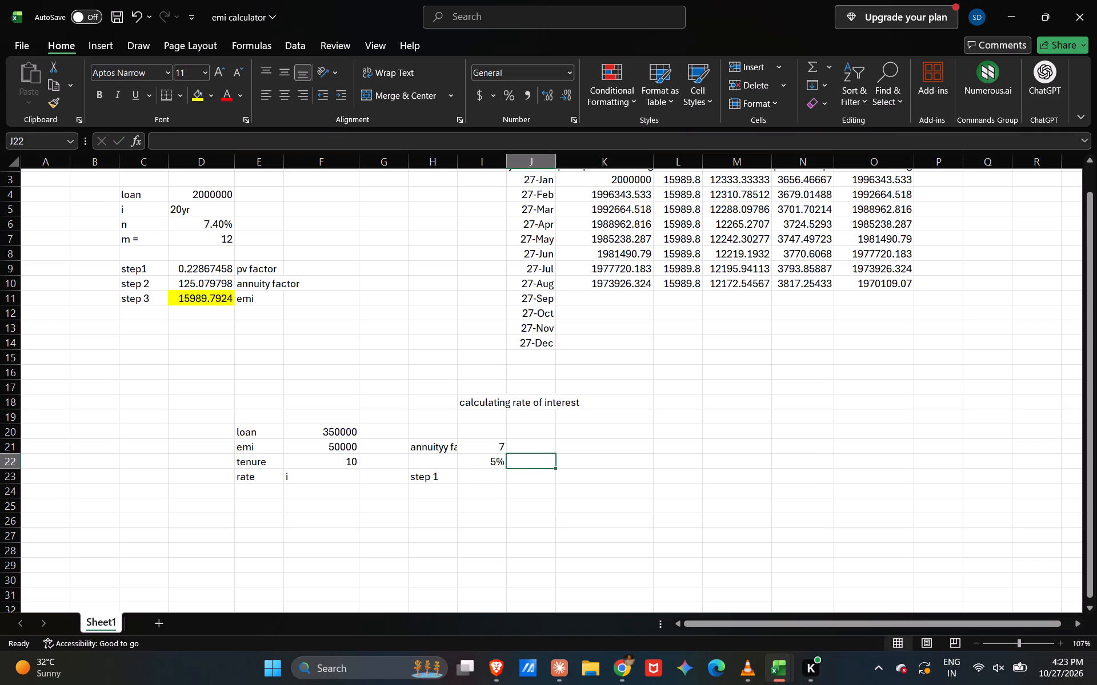
{"action": "key", "text": "6"}
{"action": "key", "text": "shift+ampersand"}
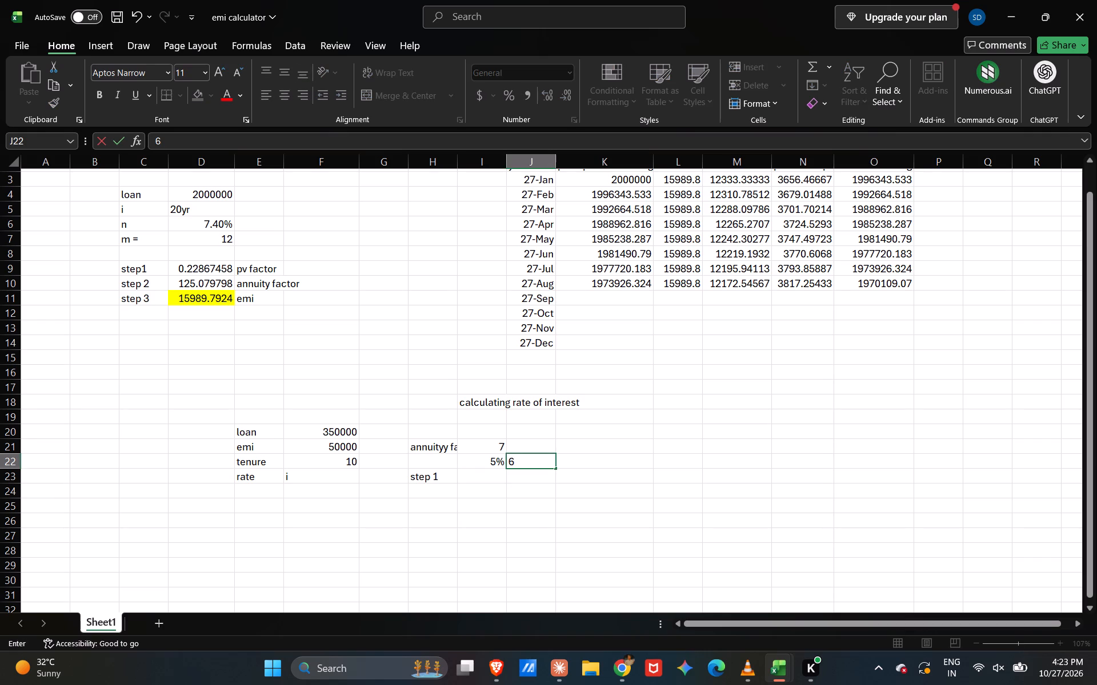
{"action": "key", "text": "BackSpace"}
{"action": "key", "text": "shift+percent"}
{"action": "key", "text": "Right"}
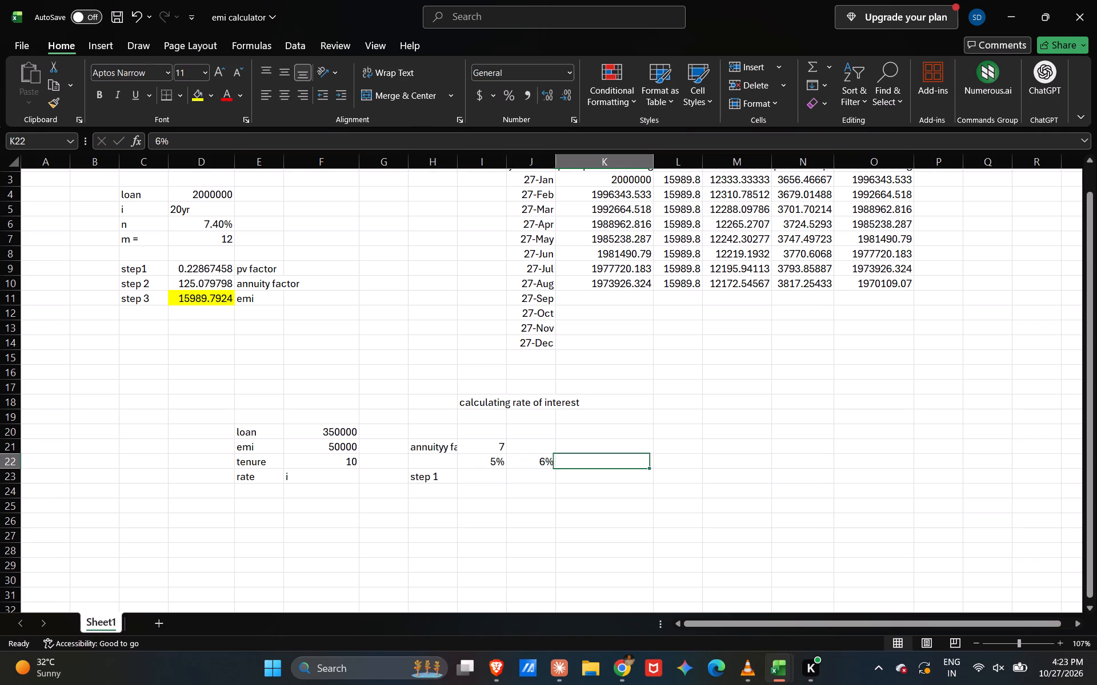
{"action": "type", "text": "7%"}
{"action": "key", "text": "Return"}
{"action": "key", "text": "Right"}
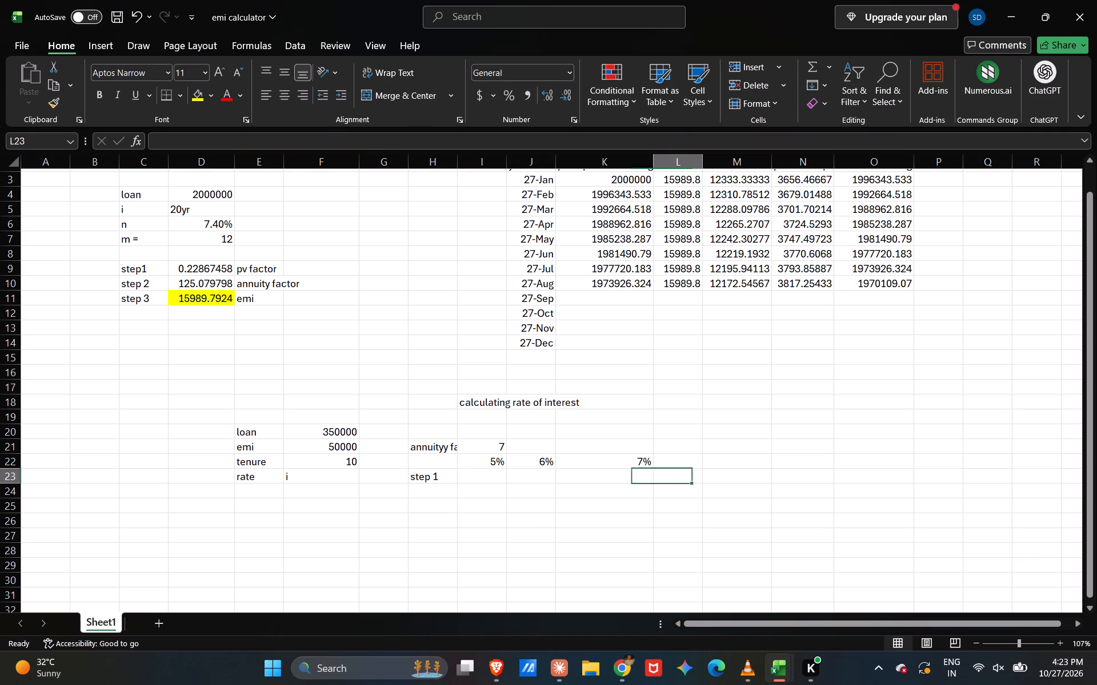
{"action": "key", "text": "Up"}
{"action": "type", "text": "8%"}
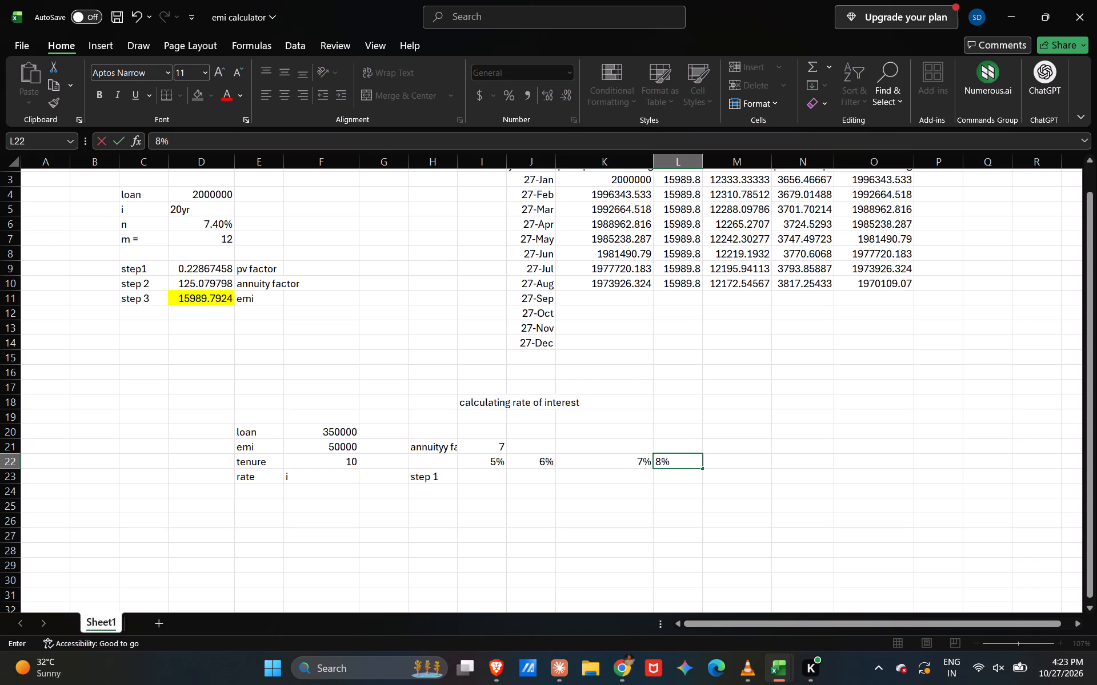
{"action": "key", "text": "Return"}
Enter the step 1 present value factor formula =1/(1+I22)^10 in cell I23.
{"action": "key", "text": "Left"}
{"action": "key", "text": "Left"}
{"action": "key", "text": "Left"}
{"action": "key", "text": "Left"}
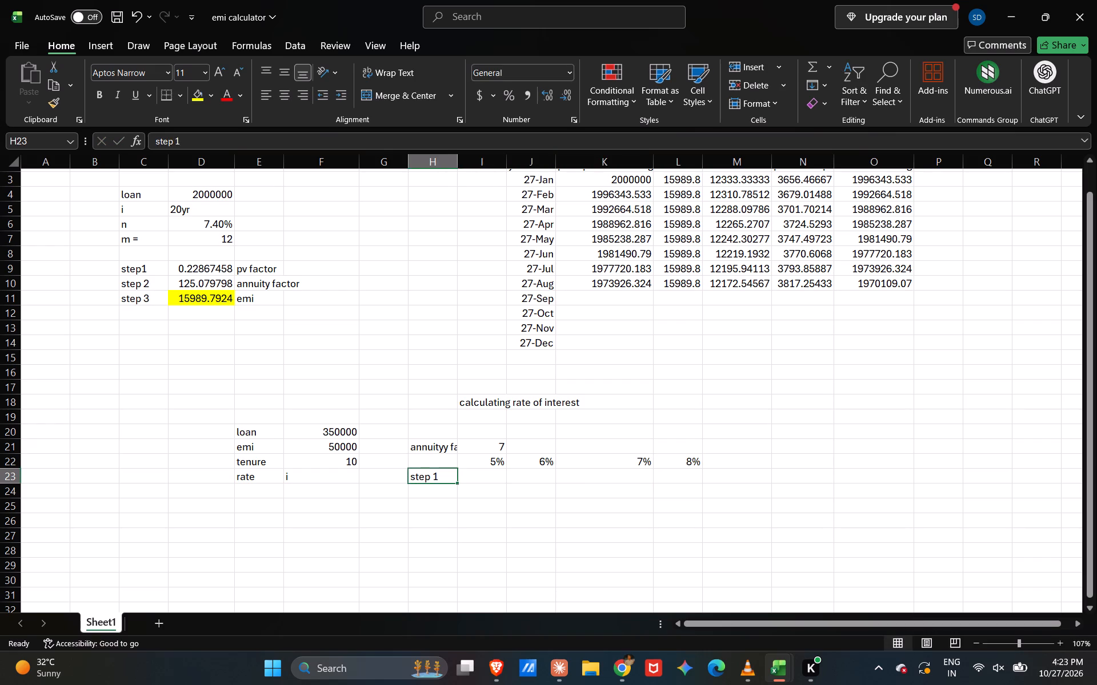
{"action": "key", "text": "Right"}
{"action": "type", "text": "=1"}
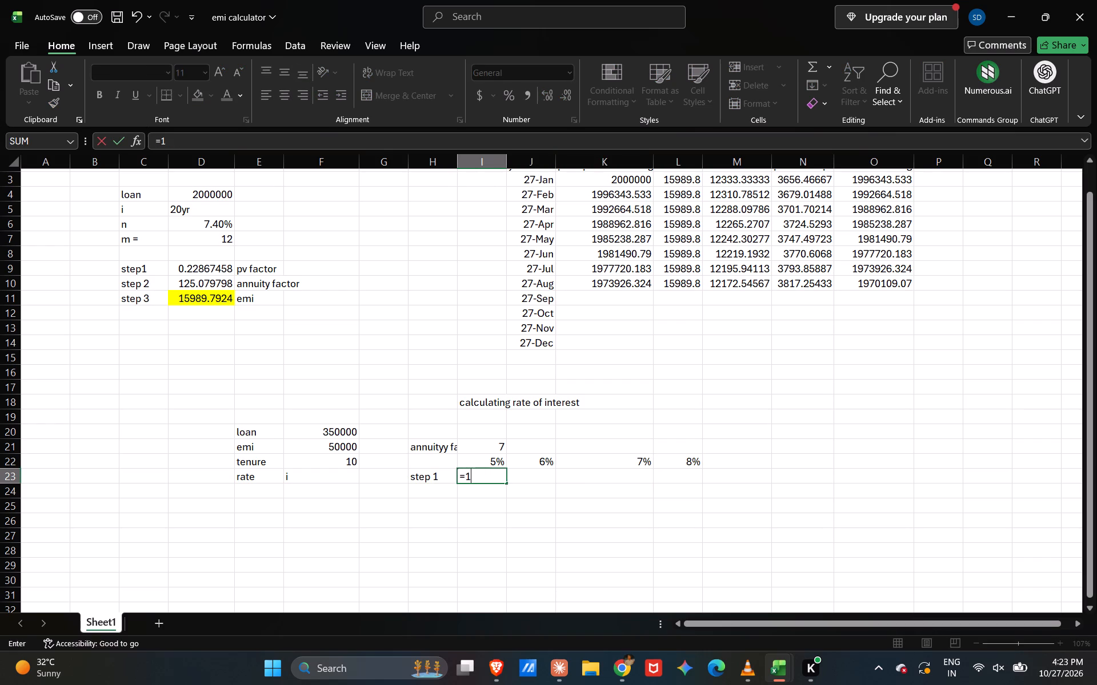
{"action": "type", "text": "?1"}
{"action": "key", "text": "BackSpace"}
{"action": "key", "text": "BackSpace"}
{"action": "type", "text": "/1"}
{"action": "key", "text": "BackSpace"}
{"action": "type", "text": "(1"}
{"action": "key", "text": "equal"}
{"action": "key", "text": "BackSpace"}
{"action": "key", "text": "shift+plus"}
{"action": "left_click", "coordinate": [501, 461], "text": "shift"}
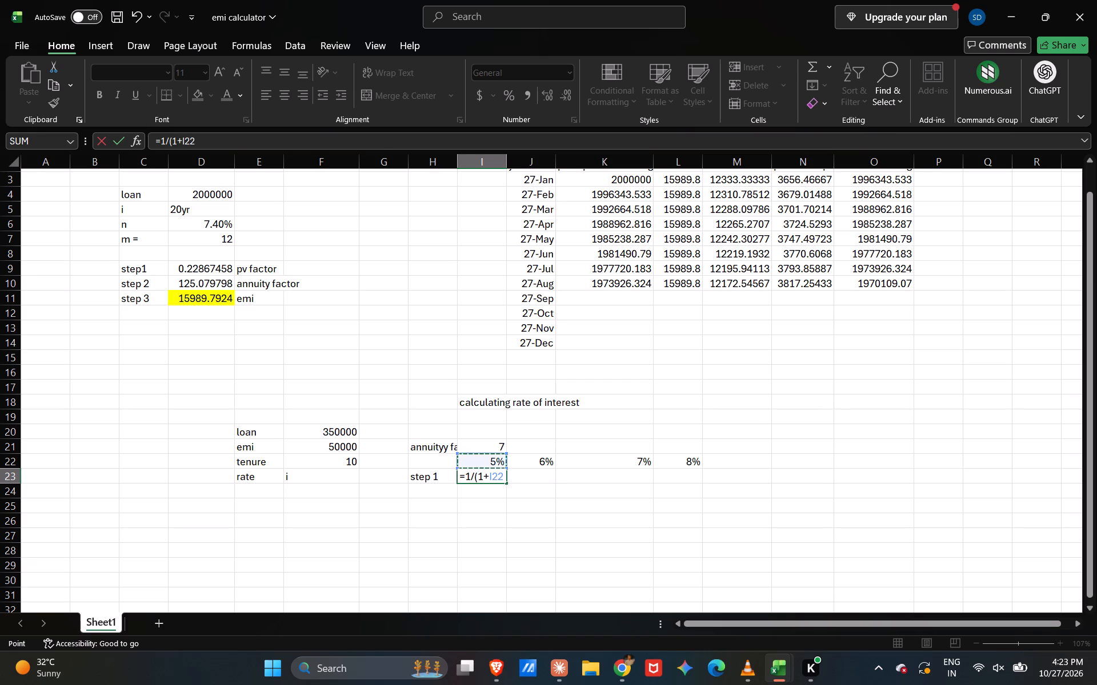
{"action": "type", "text": ")^"}
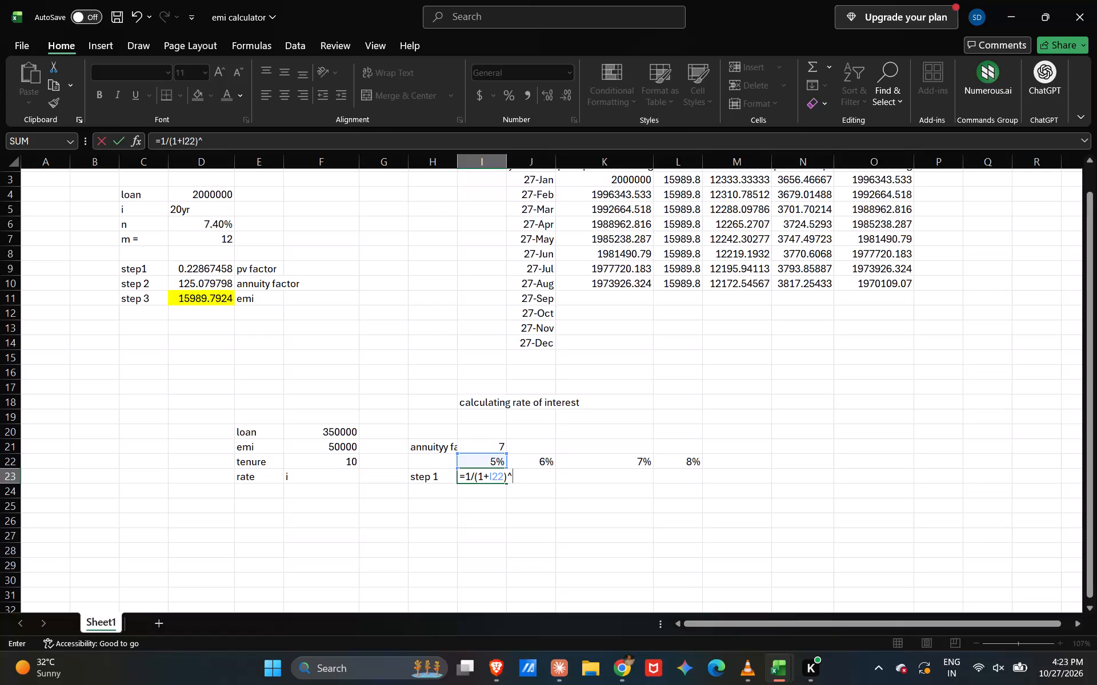
{"action": "type", "text": "10"}
{"action": "key", "text": "Return"}
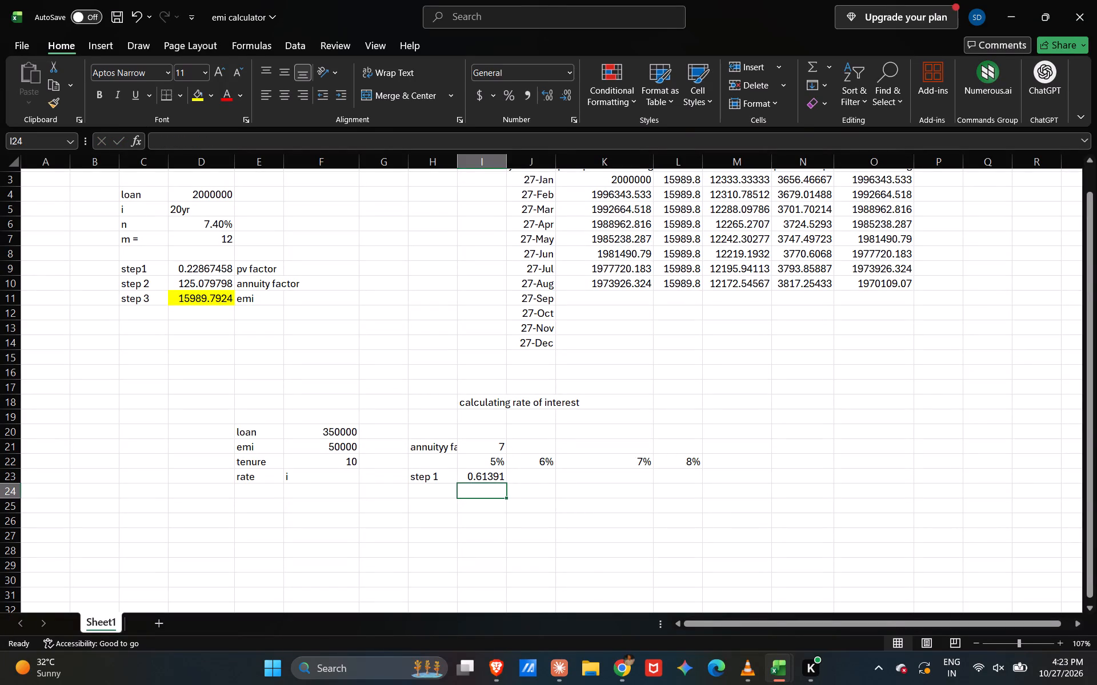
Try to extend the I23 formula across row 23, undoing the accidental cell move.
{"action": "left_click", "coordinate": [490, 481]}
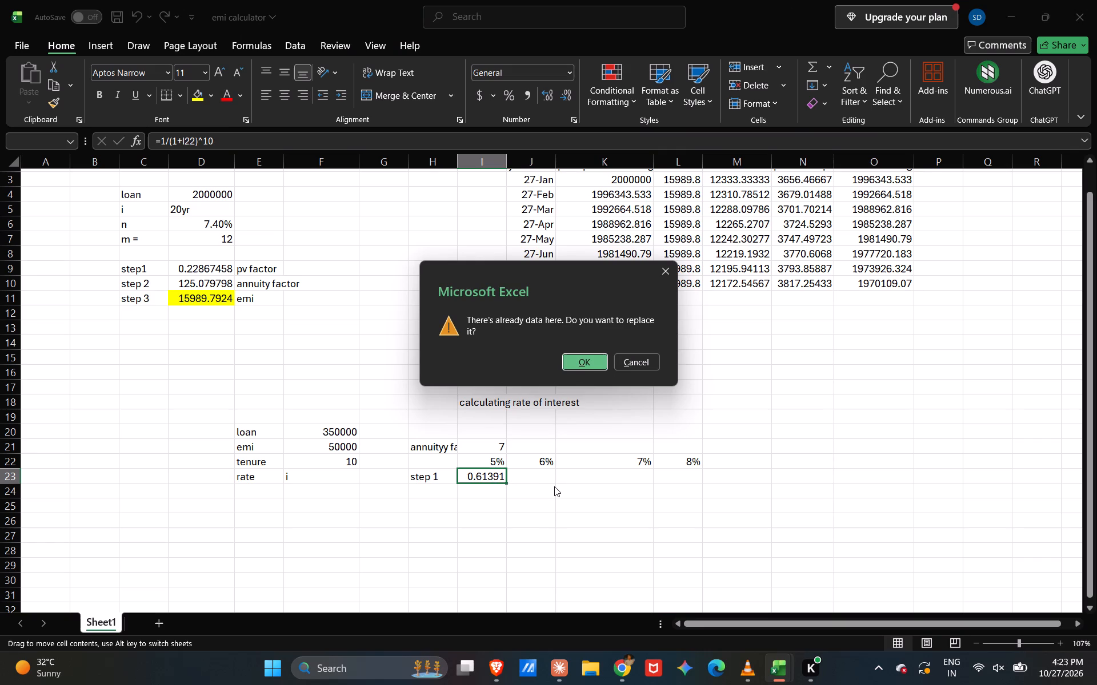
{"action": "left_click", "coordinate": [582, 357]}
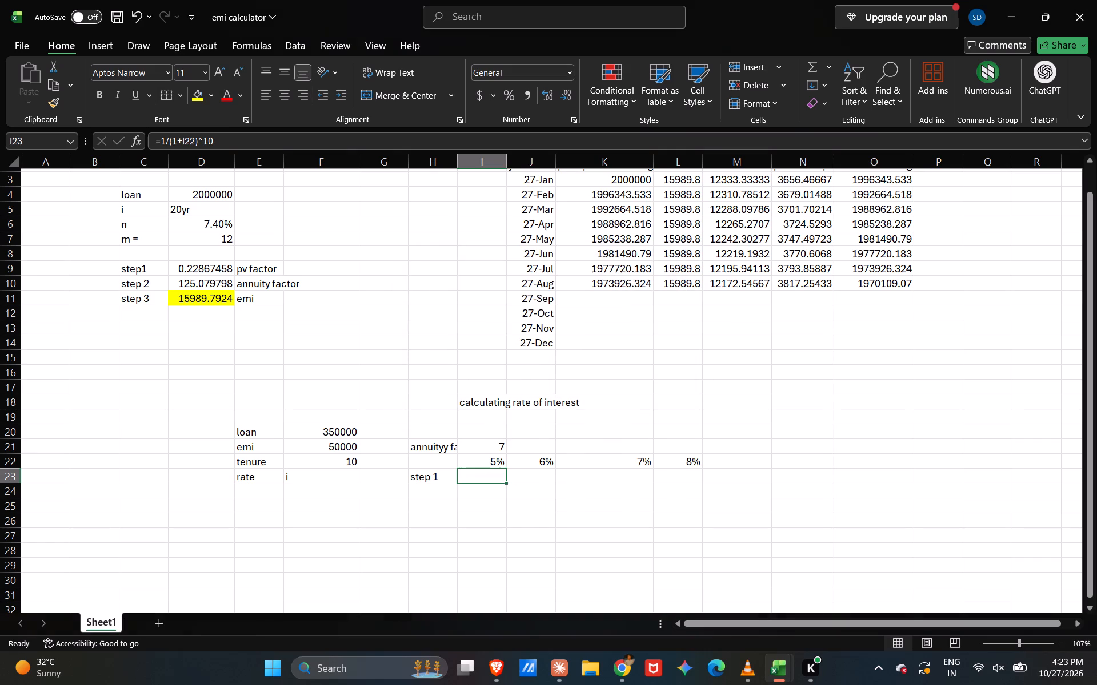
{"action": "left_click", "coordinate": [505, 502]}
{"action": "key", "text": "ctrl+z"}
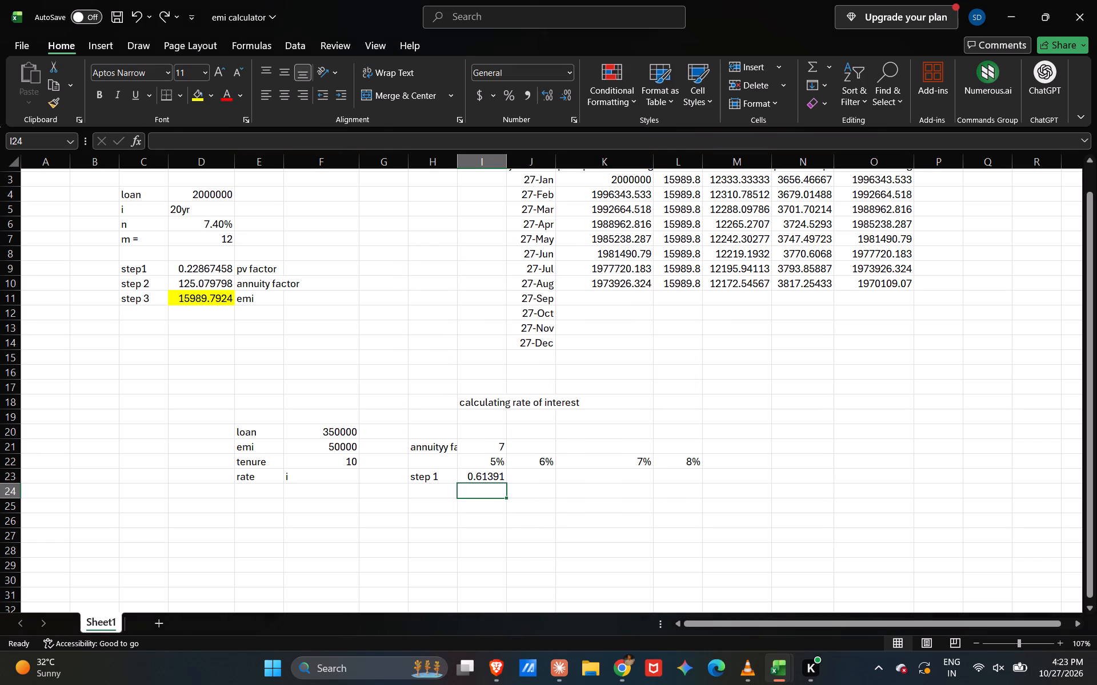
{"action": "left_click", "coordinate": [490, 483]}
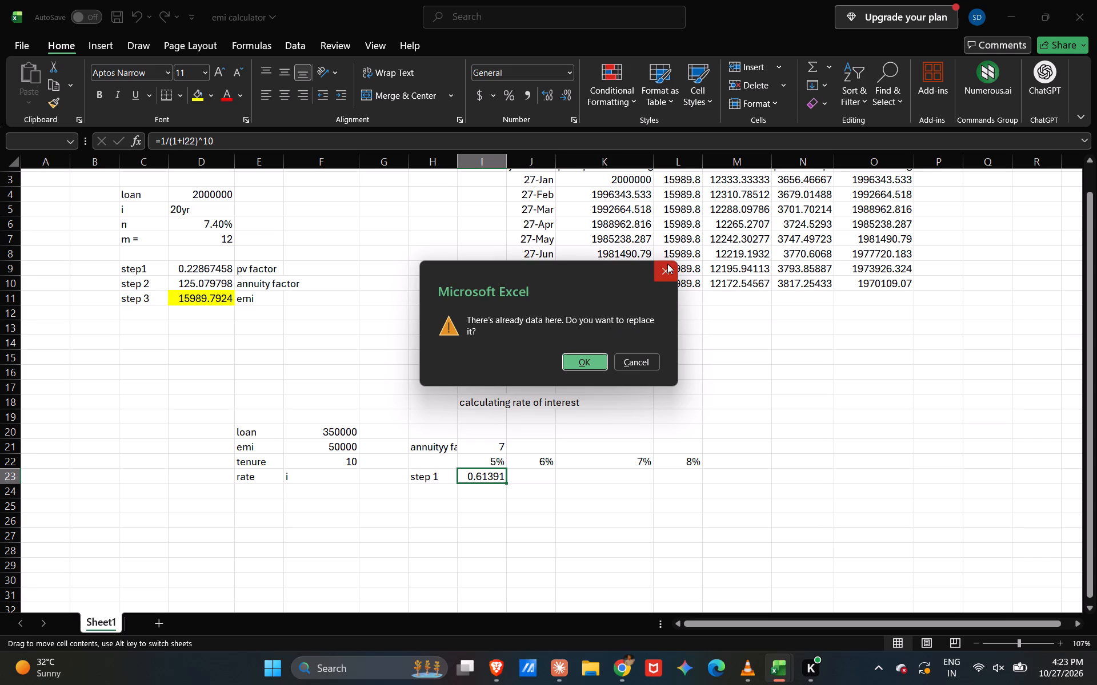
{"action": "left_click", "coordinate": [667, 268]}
Fill the step 1 formula from I23 across to L23 for the other trial rates.
{"action": "left_click", "coordinate": [495, 475]}
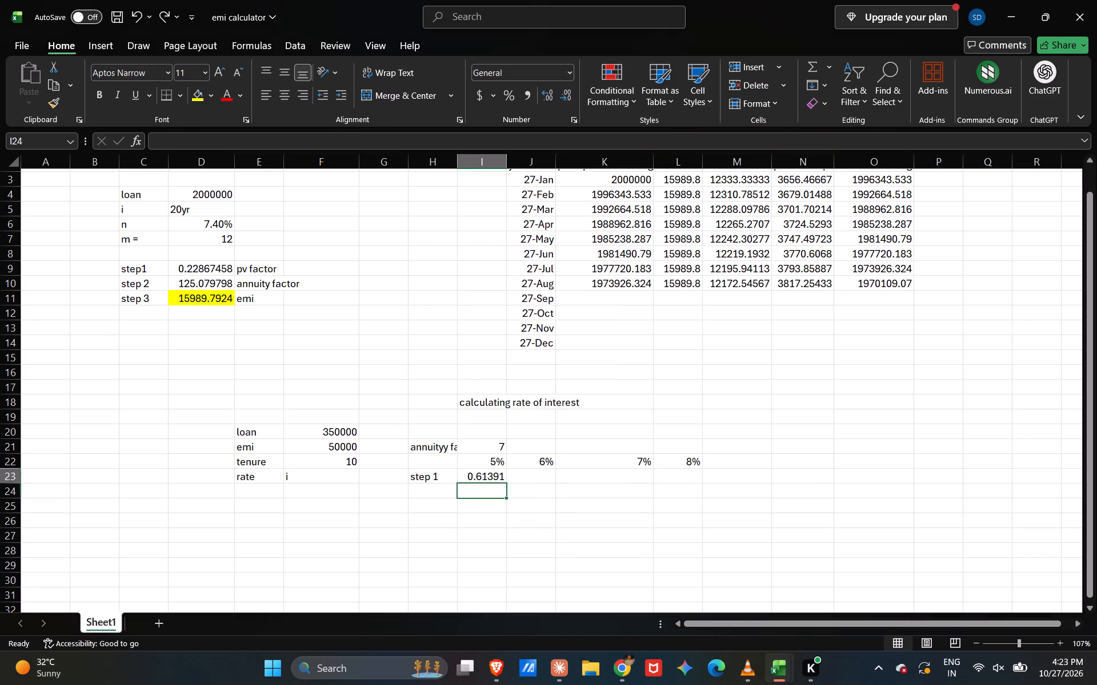
{"action": "left_click_drag", "start_coordinate": [507, 482], "coordinate": [673, 478]}
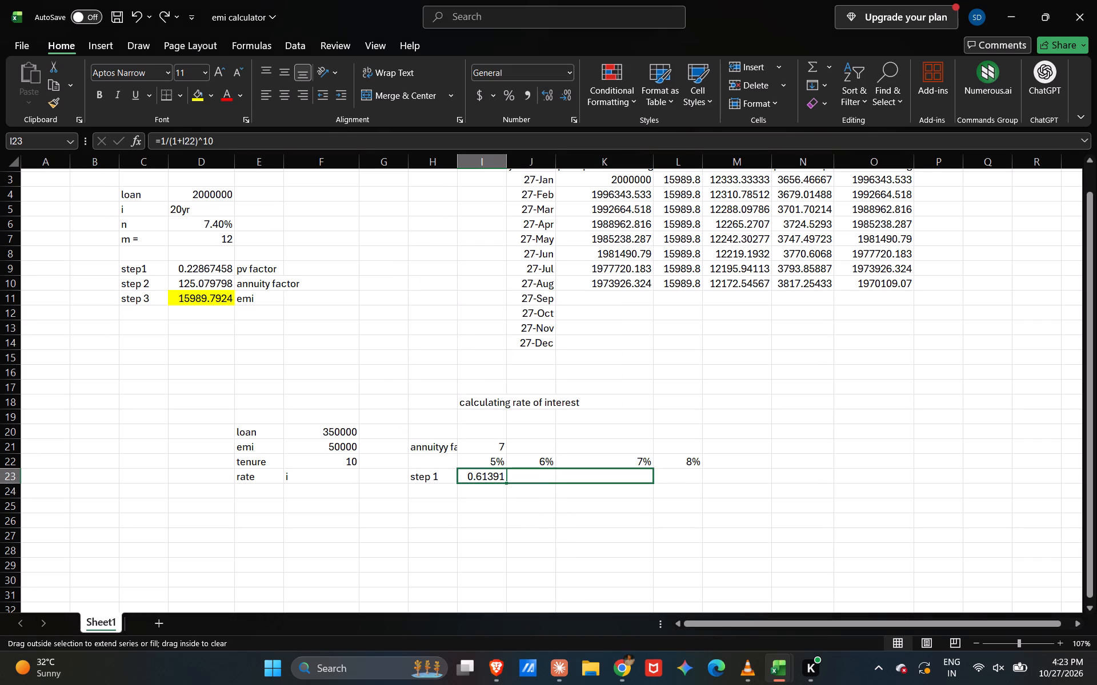
{"action": "left_click_drag", "start_coordinate": [673, 478], "coordinate": [691, 476]}
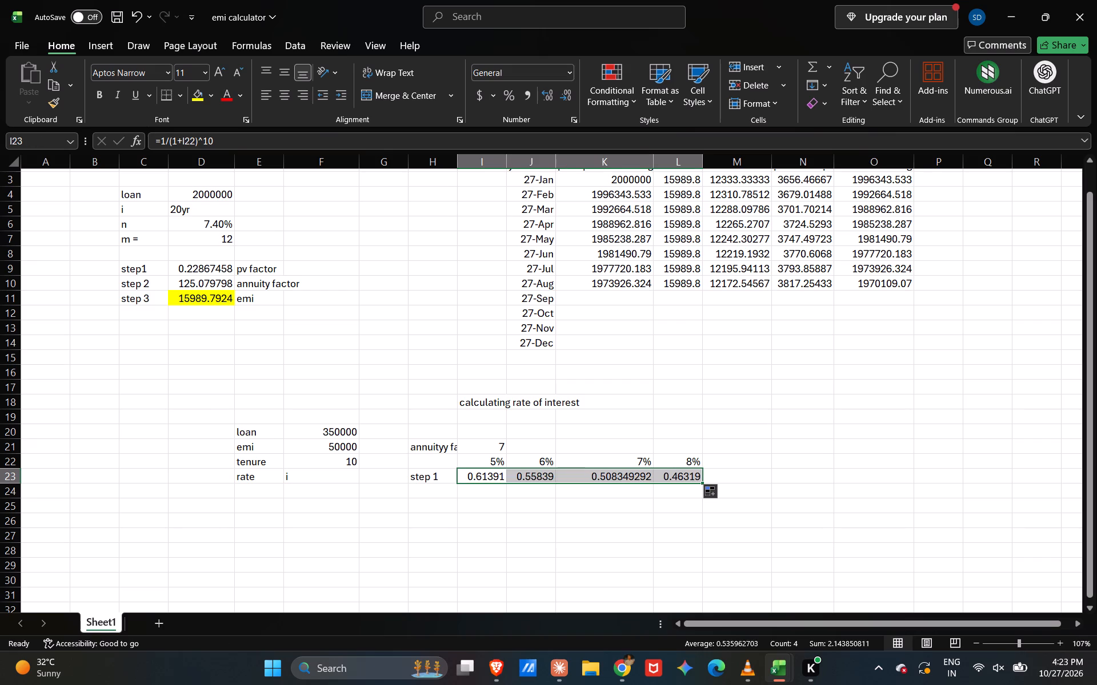
{"action": "left_click", "coordinate": [527, 473]}
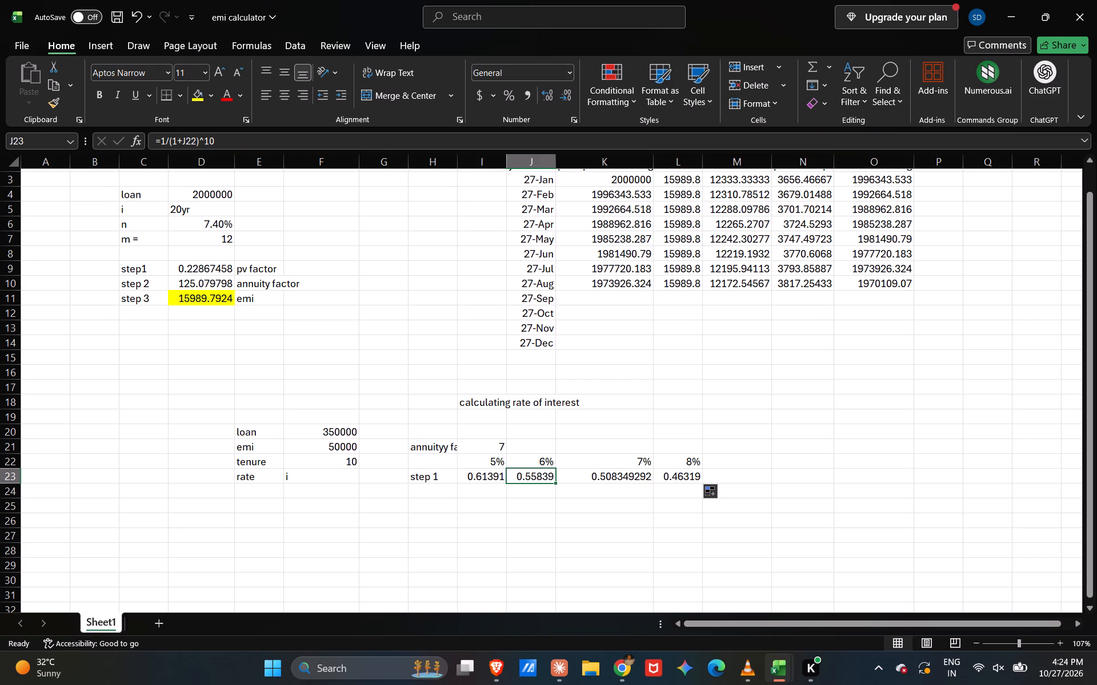
Enter the label "step 2" in cell H25.
{"action": "left_click", "coordinate": [422, 505]}
{"action": "key", "text": "a"}
{"action": "key", "text": "BackSpace"}
{"action": "type", "text": "step 1"}
{"action": "key", "text": "BackSpace"}
{"action": "key", "text": "2"}
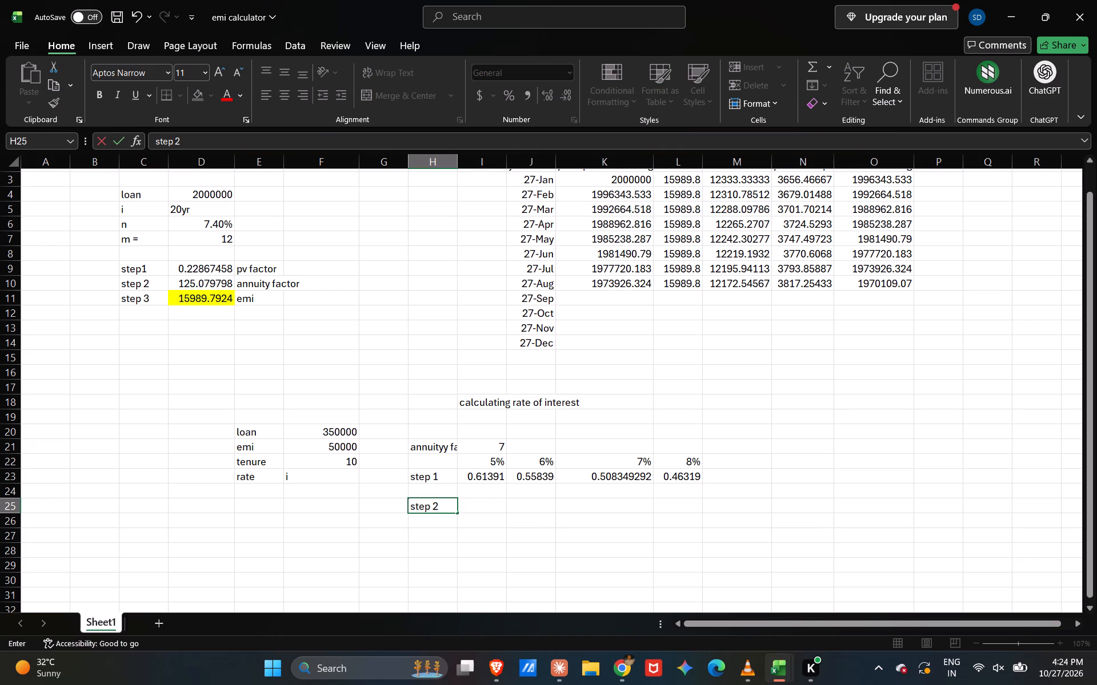
{"action": "key", "text": "Right"}
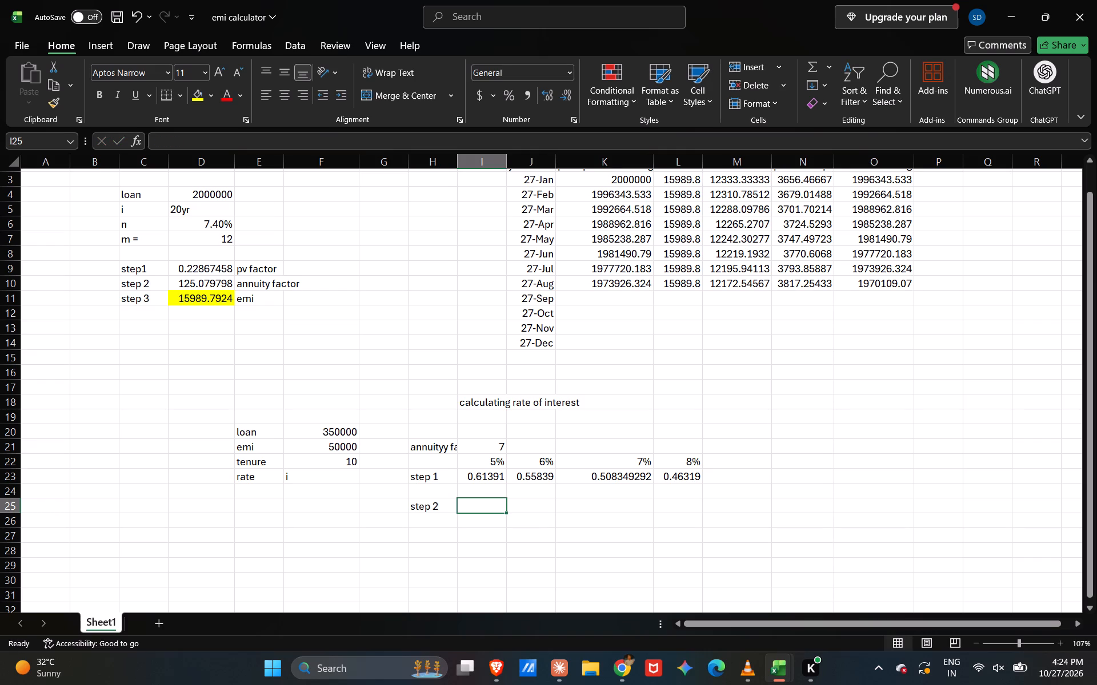
Enter the step 2 annuity factor formula =(1-I23)/I22 in cell I25 for the 5% trial rate.
{"action": "key", "text": "shift+parenleft"}
{"action": "key", "text": "BackSpace"}
{"action": "key", "text": "equal"}
{"action": "key", "text": "shift+parenleft"}
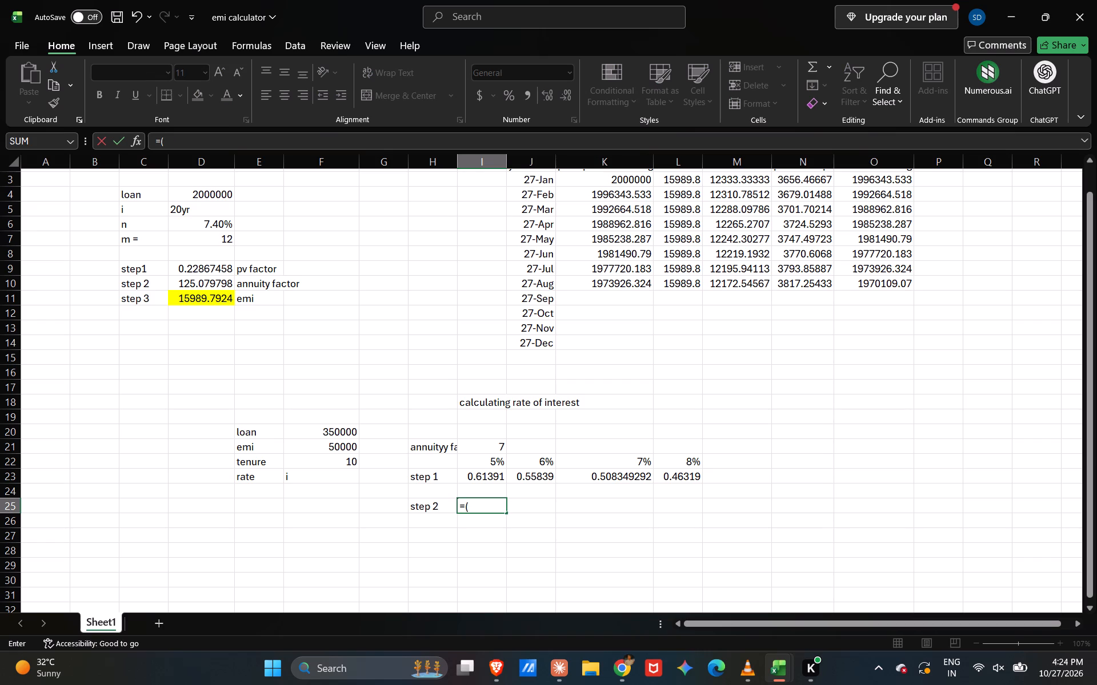
{"action": "key", "text": "1"}
{"action": "key", "text": "minus"}
{"action": "left_click", "coordinate": [475, 477], "text": "shift"}
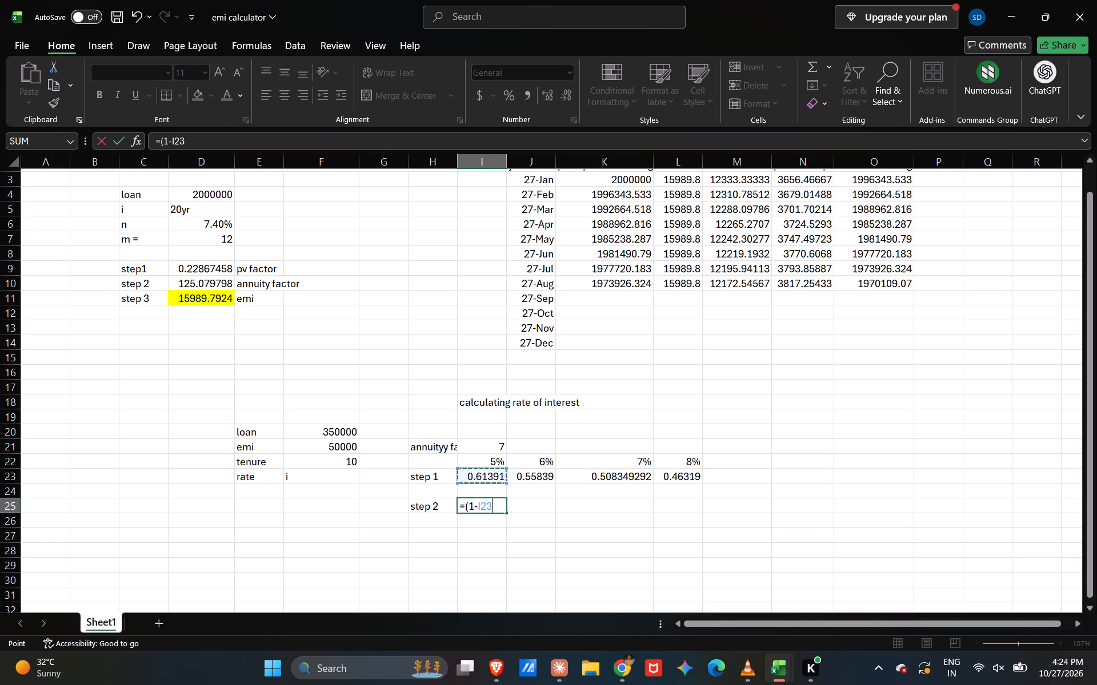
{"action": "key", "text": "shift+parenright"}
{"action": "key", "text": "slash"}
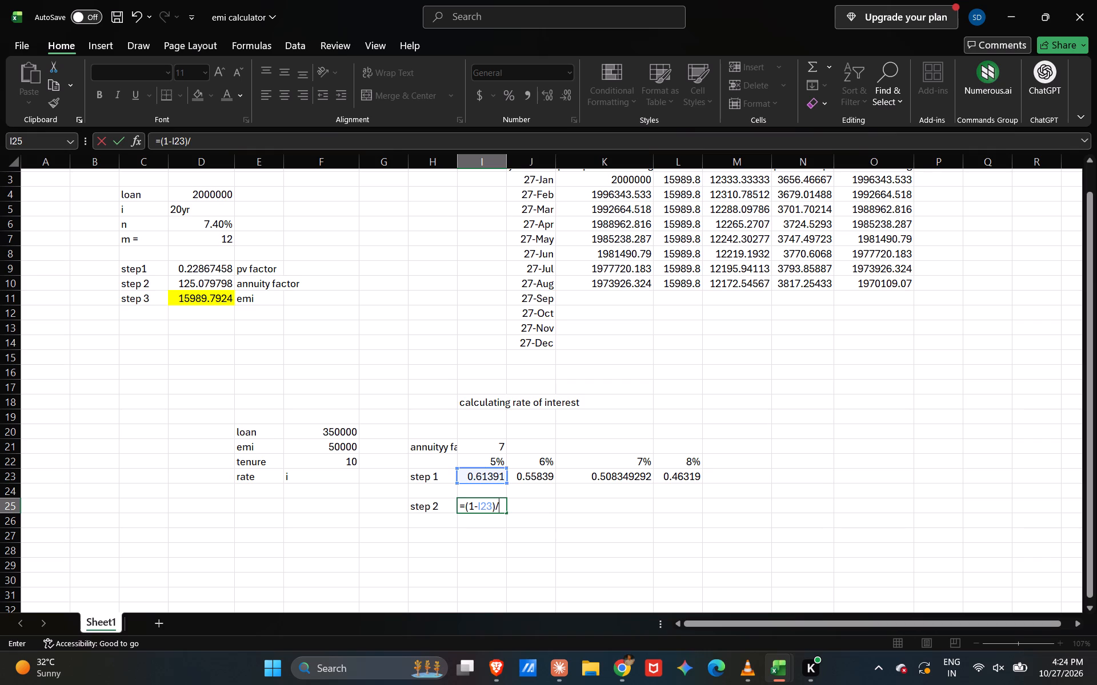
{"action": "left_click", "coordinate": [497, 461], "text": "shift"}
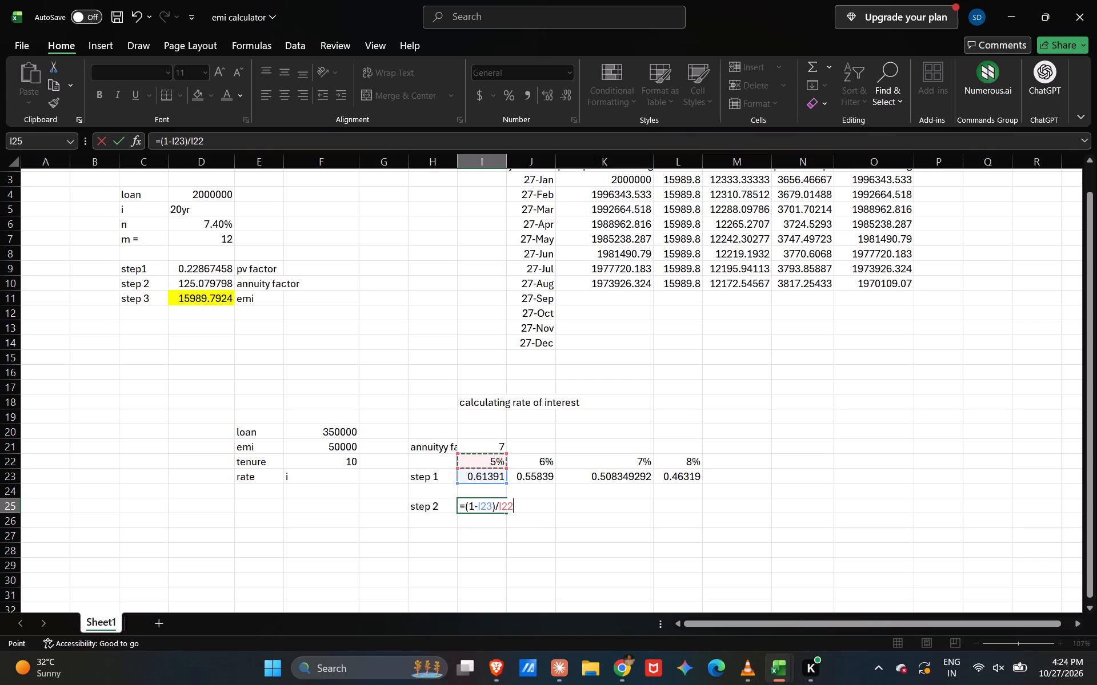
{"action": "key", "text": "Return"}
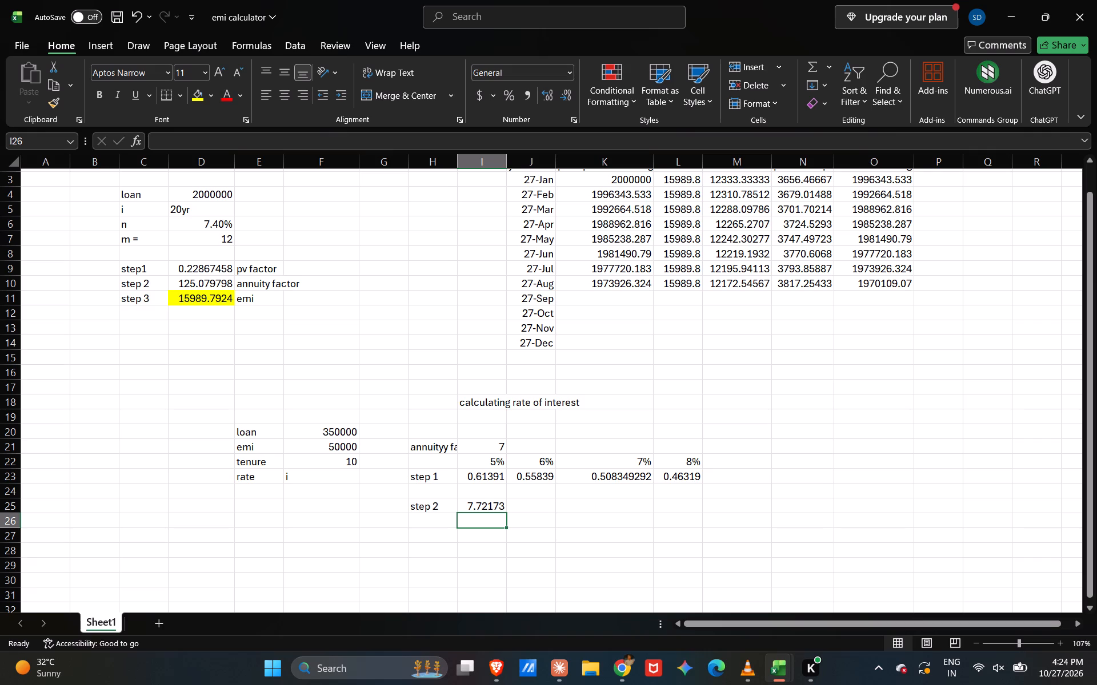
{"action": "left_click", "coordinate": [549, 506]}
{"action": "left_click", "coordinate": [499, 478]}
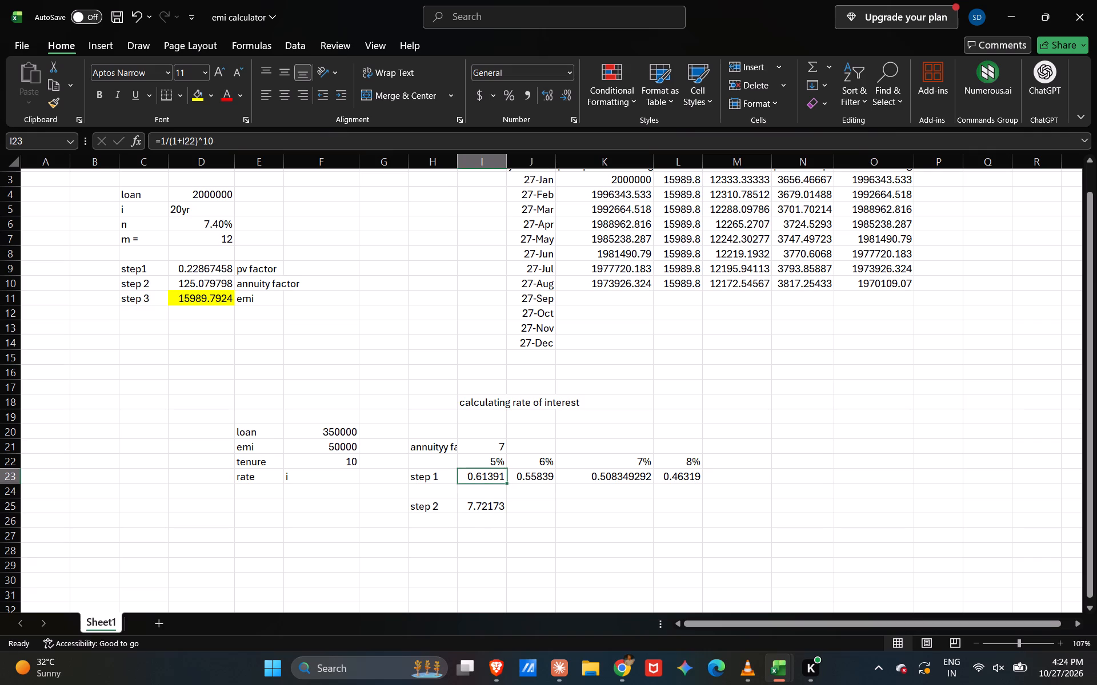
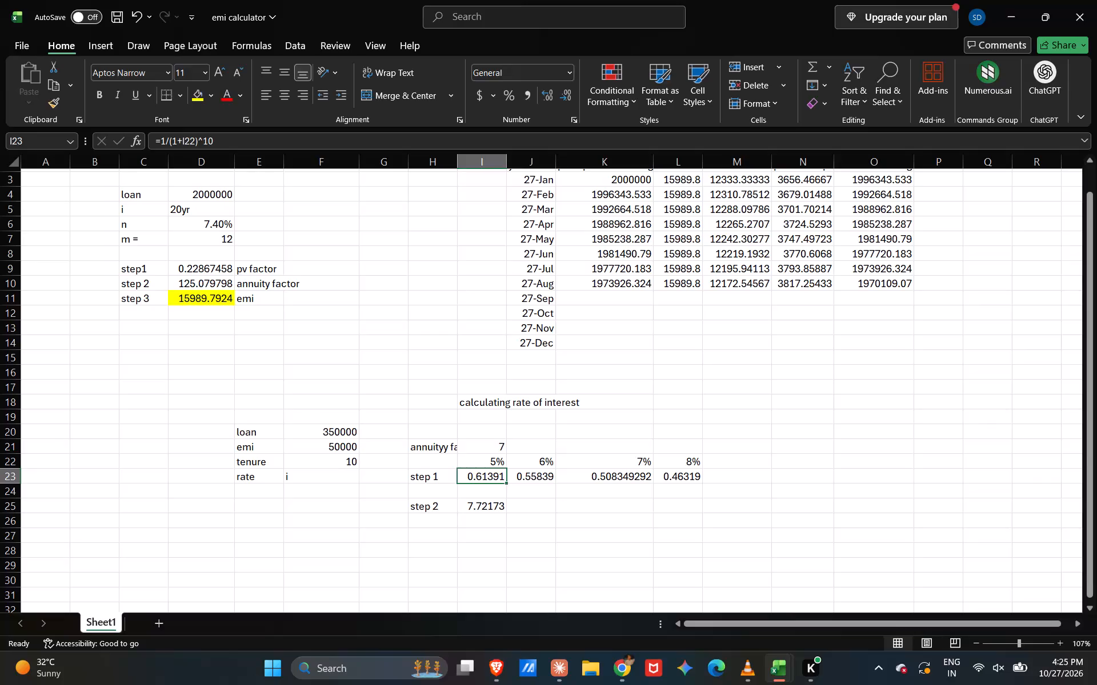
Fill the step 2 annuity factor formula from I25 across to L25 for the 6%, 7% and 8% trial rates.
{"action": "left_click", "coordinate": [485, 508]}
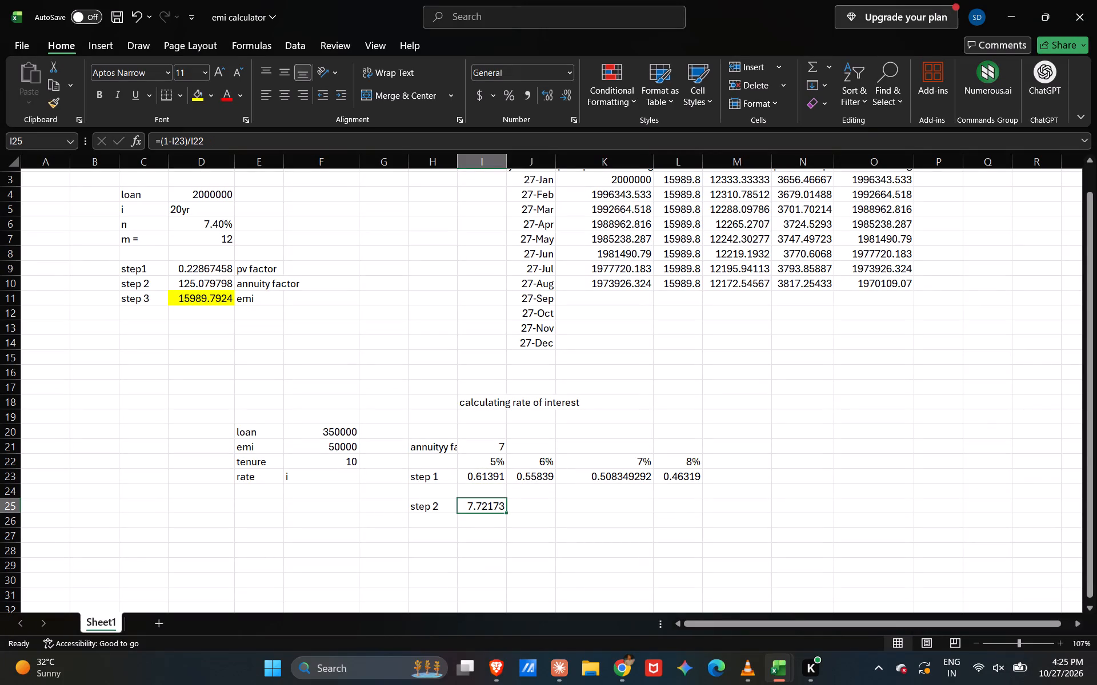
{"action": "left_click_drag", "start_coordinate": [506, 511], "coordinate": [558, 510]}
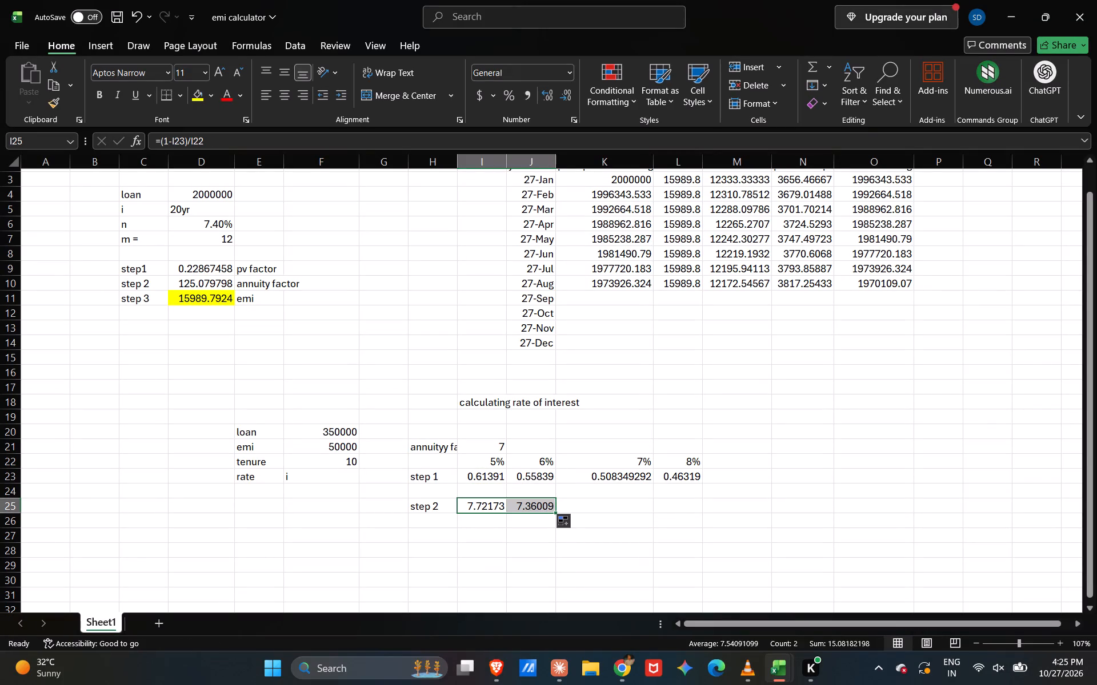
{"action": "left_click", "coordinate": [595, 505]}
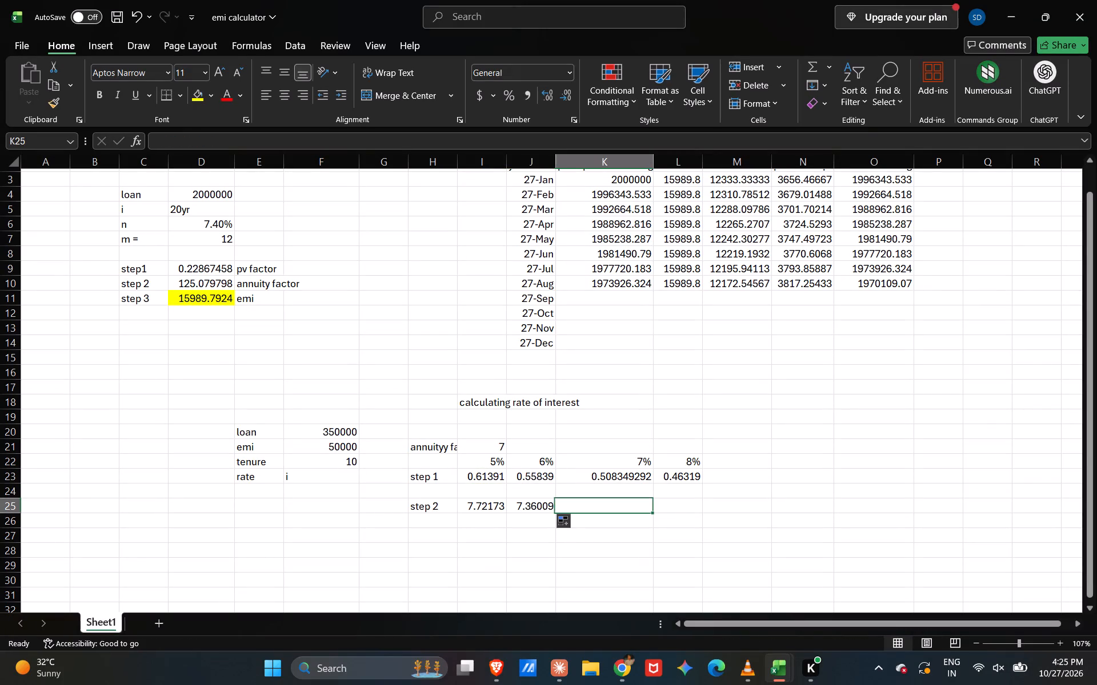
{"action": "left_click", "coordinate": [532, 506]}
{"action": "left_click_drag", "start_coordinate": [558, 513], "coordinate": [651, 512]}
{"action": "left_click", "coordinate": [715, 510]}
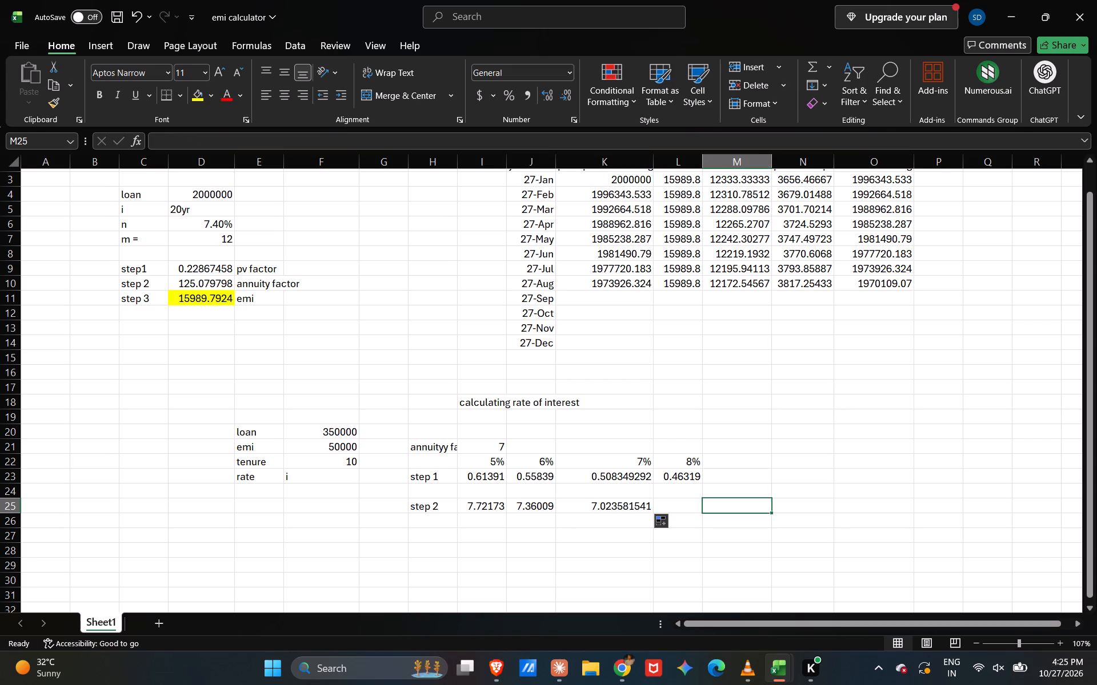
{"action": "left_click_drag", "start_coordinate": [633, 506], "coordinate": [652, 514]}
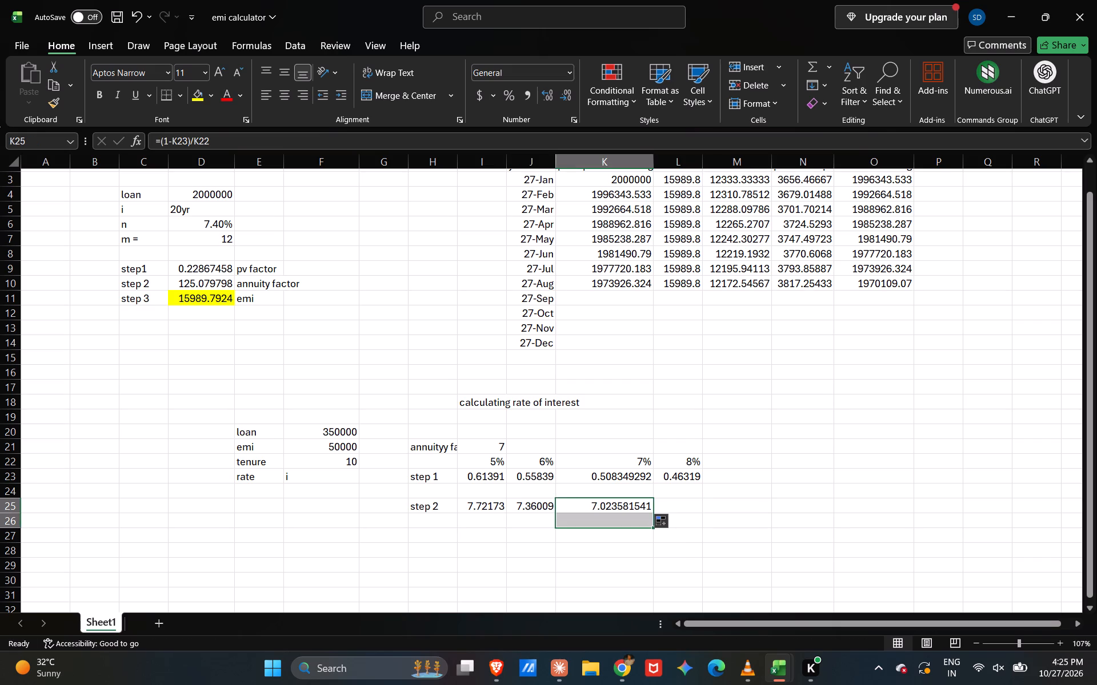
{"action": "left_click_drag", "start_coordinate": [628, 506], "coordinate": [654, 513]}
{"action": "left_click_drag", "start_coordinate": [654, 513], "coordinate": [694, 509]}
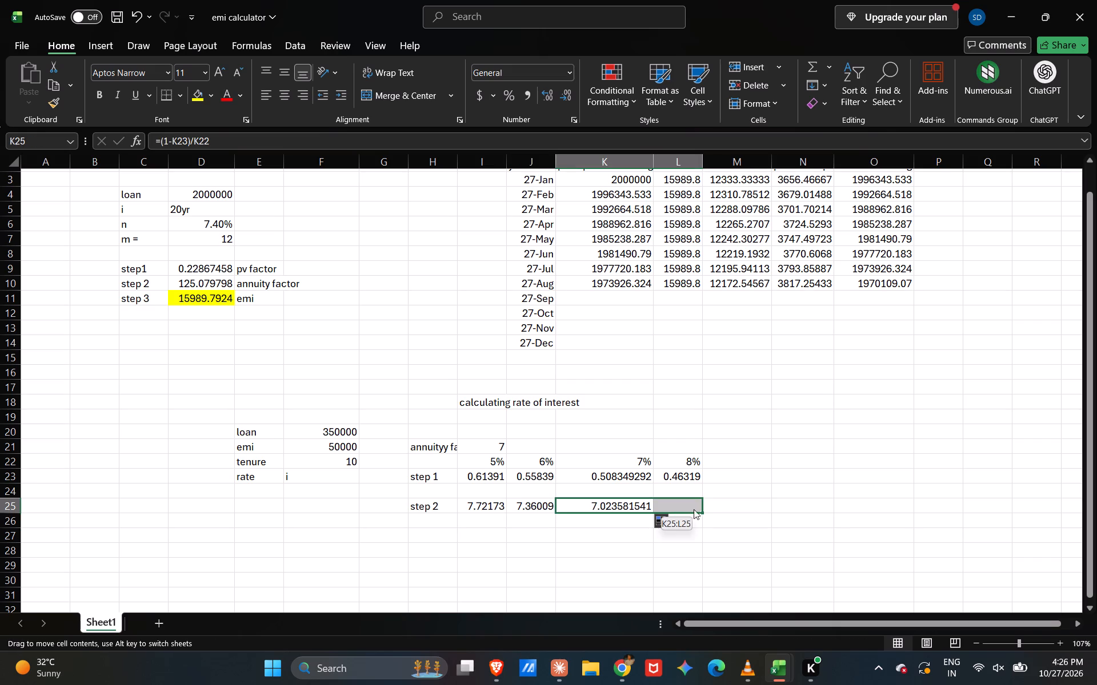
{"action": "left_click_drag", "start_coordinate": [694, 509], "coordinate": [695, 508]}
{"action": "left_click", "coordinate": [741, 509]}
{"action": "left_click_drag", "start_coordinate": [632, 507], "coordinate": [647, 511]}
{"action": "left_click", "coordinate": [647, 511]}
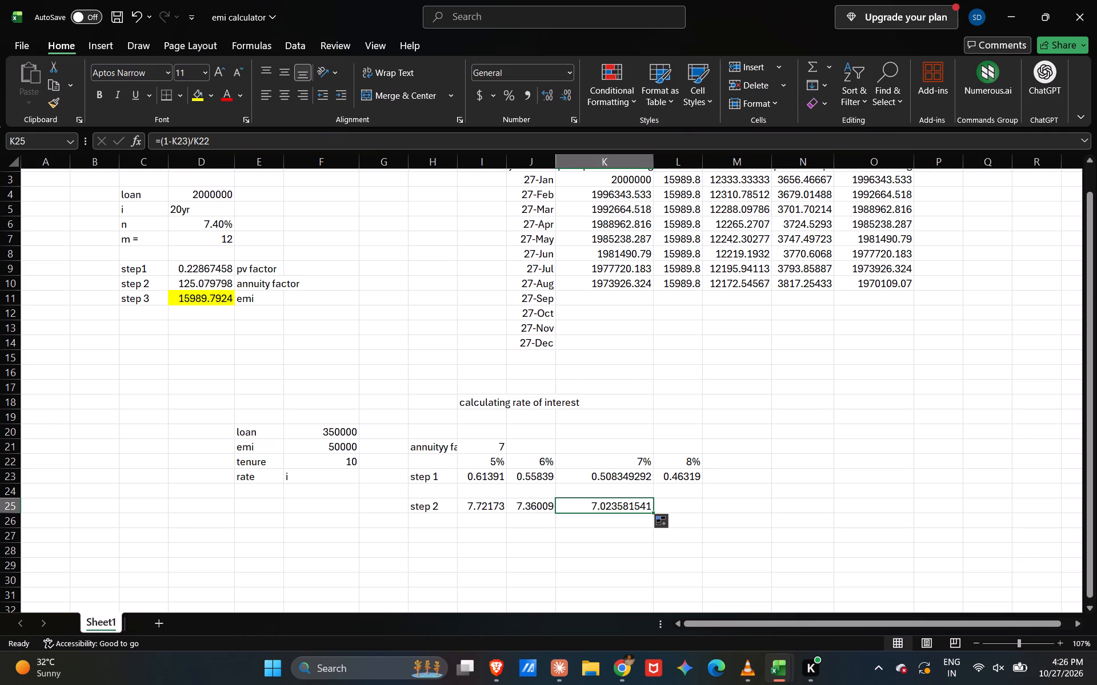
{"action": "left_click_drag", "start_coordinate": [653, 511], "coordinate": [691, 508]}
{"action": "left_click", "coordinate": [766, 510]}
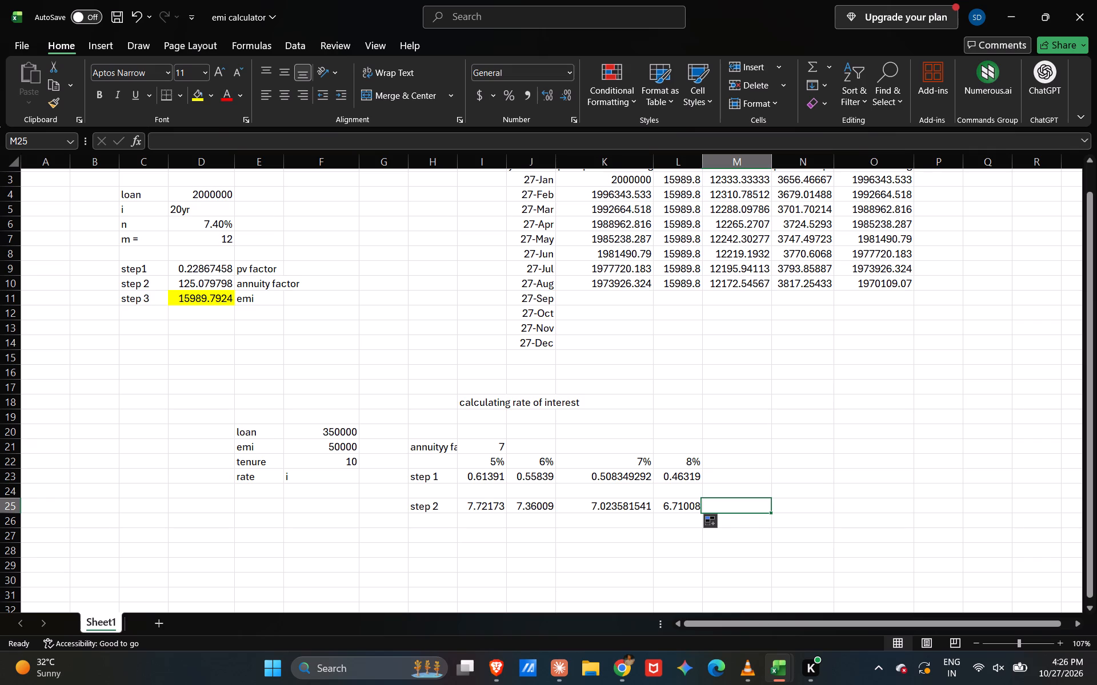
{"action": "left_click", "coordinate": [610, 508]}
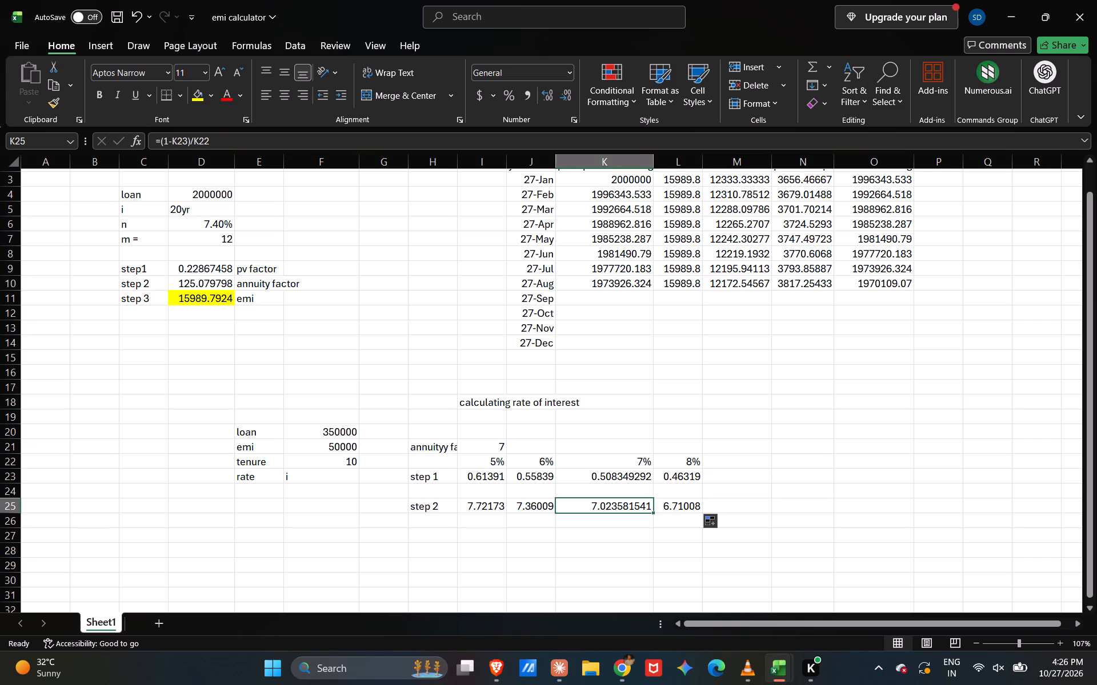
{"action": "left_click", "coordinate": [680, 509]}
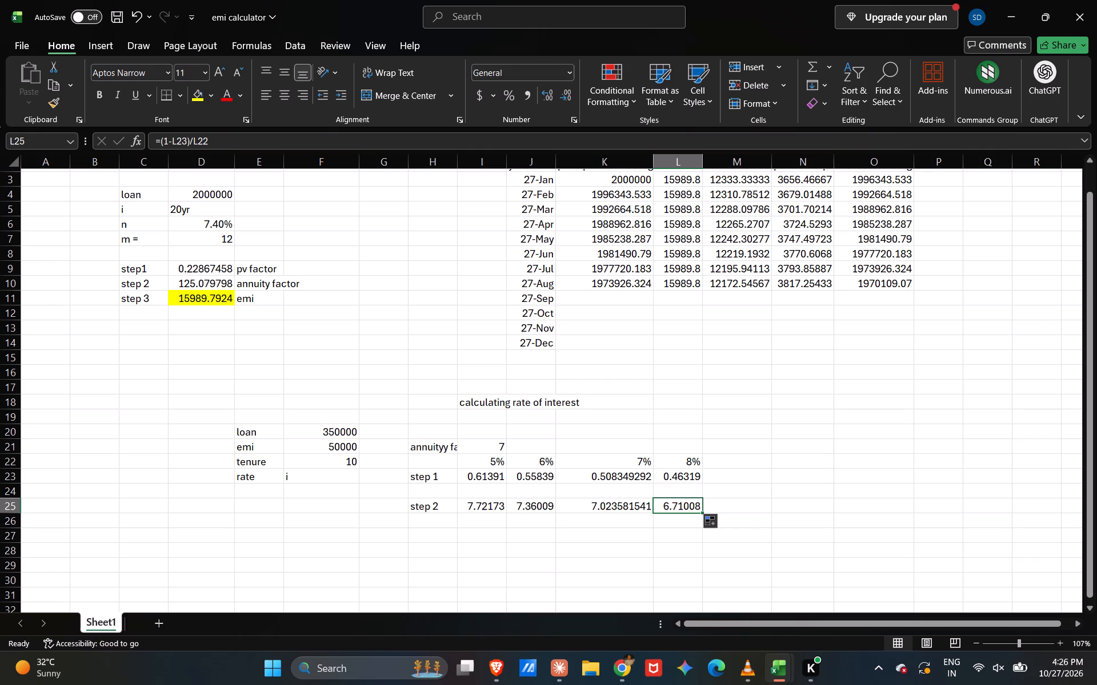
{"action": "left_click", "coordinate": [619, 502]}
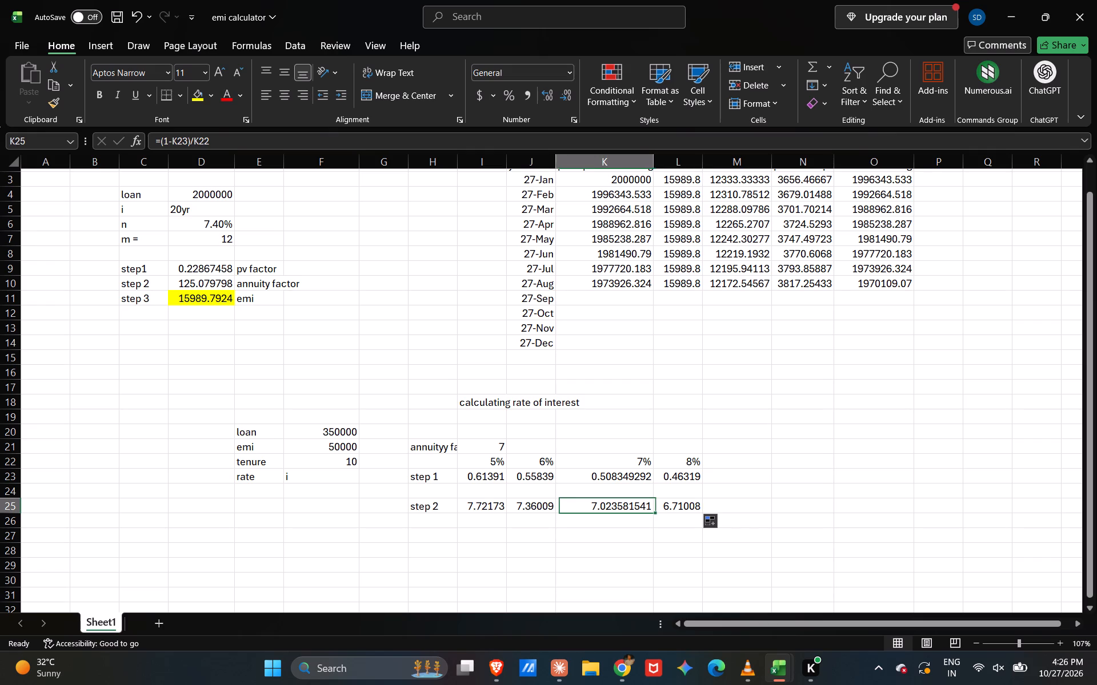
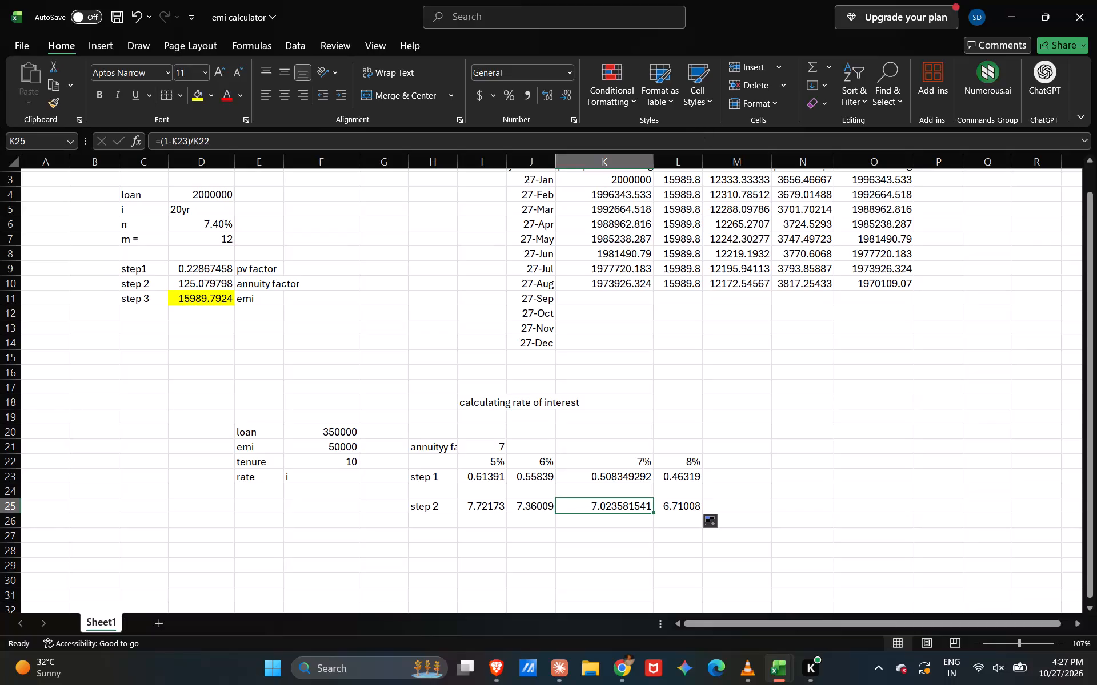
Widen column L so the 8% trial factors fit at greater precision.
{"action": "left_click", "coordinate": [680, 476]}
{"action": "left_click_drag", "start_coordinate": [702, 158], "coordinate": [717, 158]}
{"action": "left_click", "coordinate": [694, 478]}
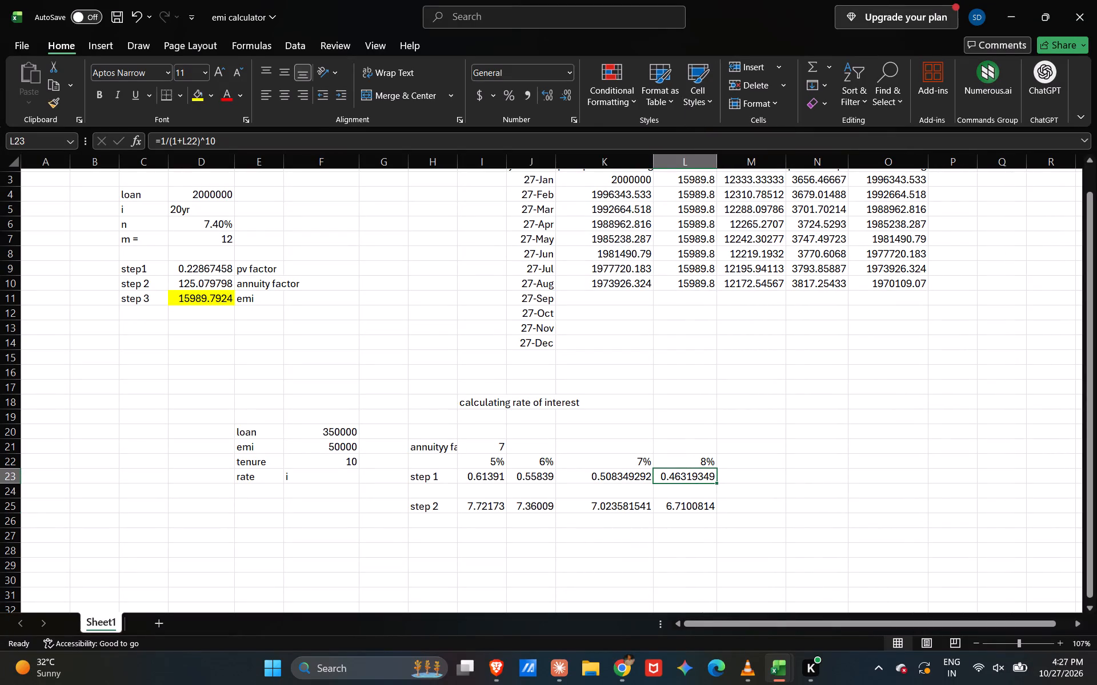
Replace the L22 reference in L23's step 1 formula with 7.10, making it =1/(1+7.10)^10.
{"action": "left_click", "coordinate": [642, 478]}
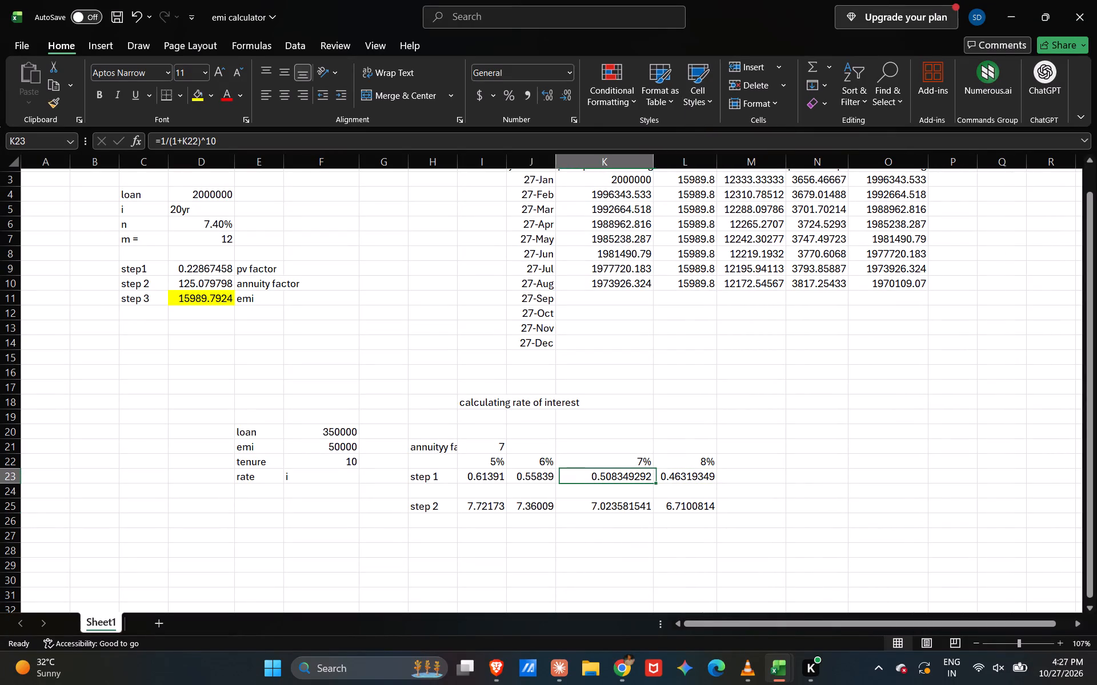
{"action": "left_click", "coordinate": [691, 481]}
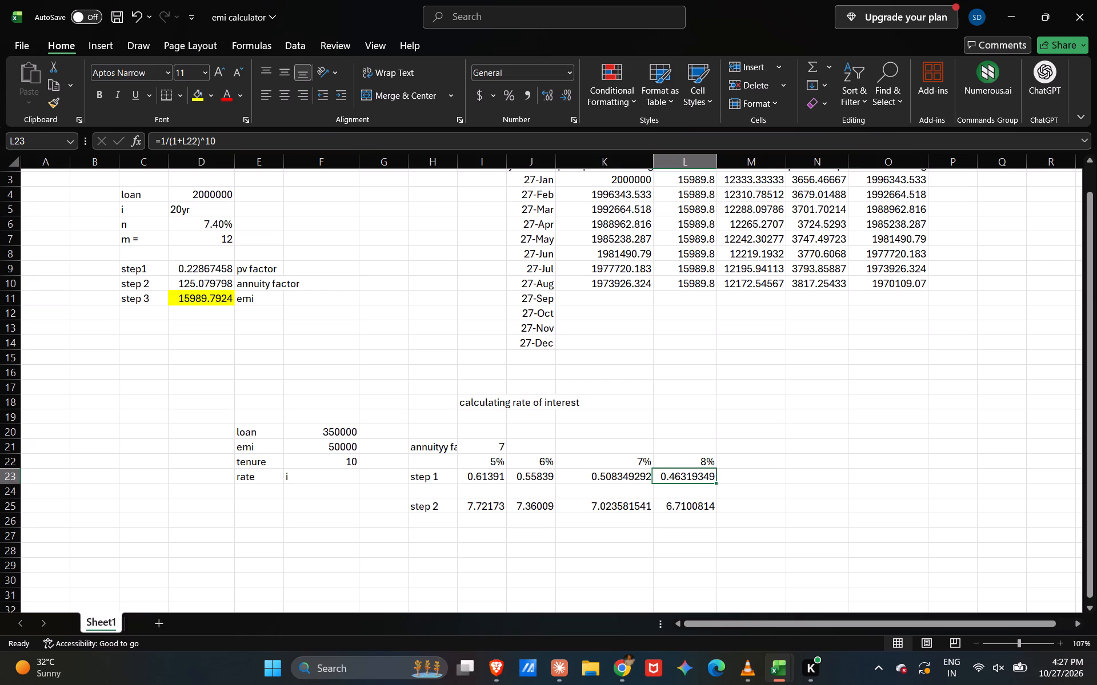
{"action": "left_click", "coordinate": [691, 472]}
{"action": "left_click", "coordinate": [197, 145]}
{"action": "key", "text": "BackSpace"}
{"action": "key", "text": "BackSpace"}
{"action": "key", "text": "BackSpace"}
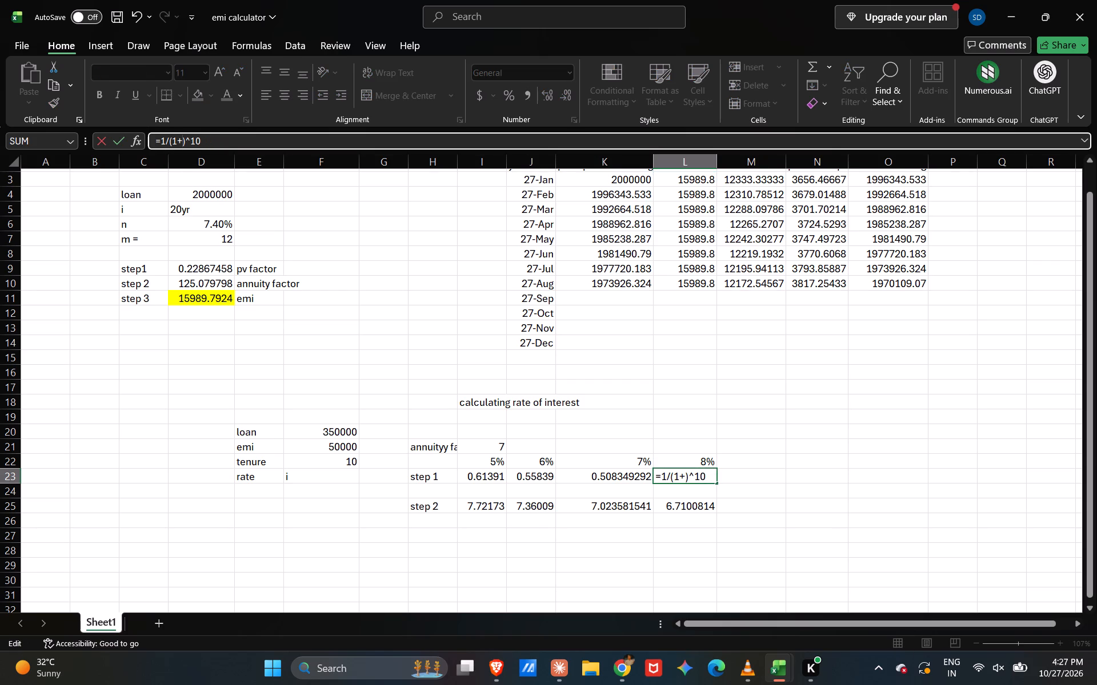
{"action": "type", "text": "7.10"}
{"action": "key", "text": "Return"}
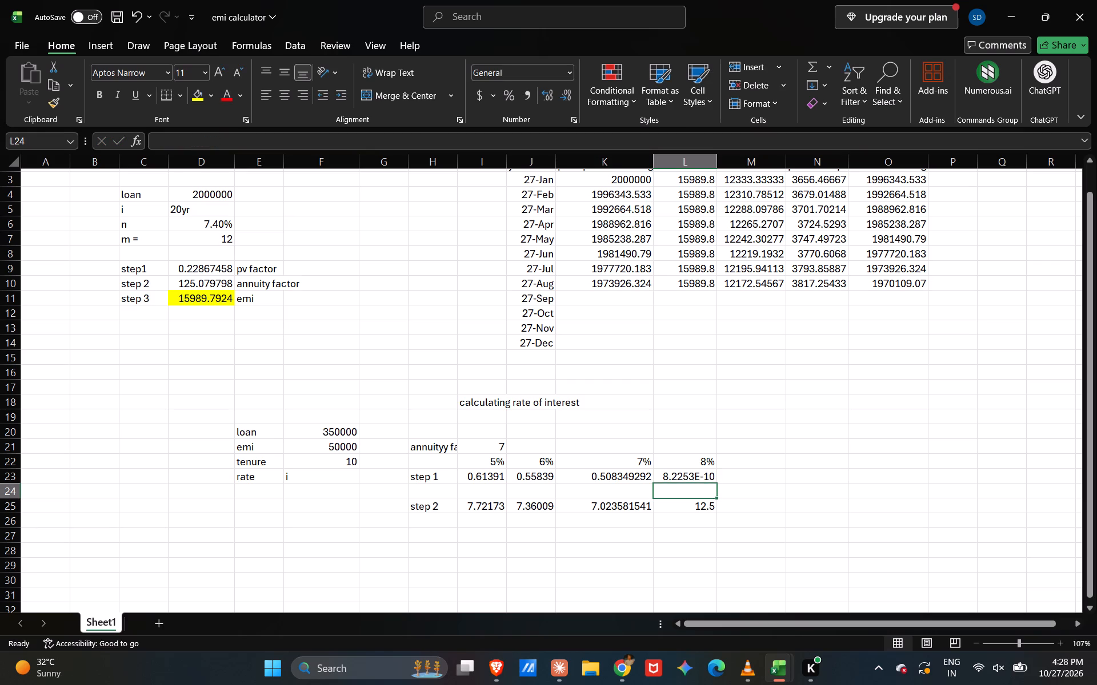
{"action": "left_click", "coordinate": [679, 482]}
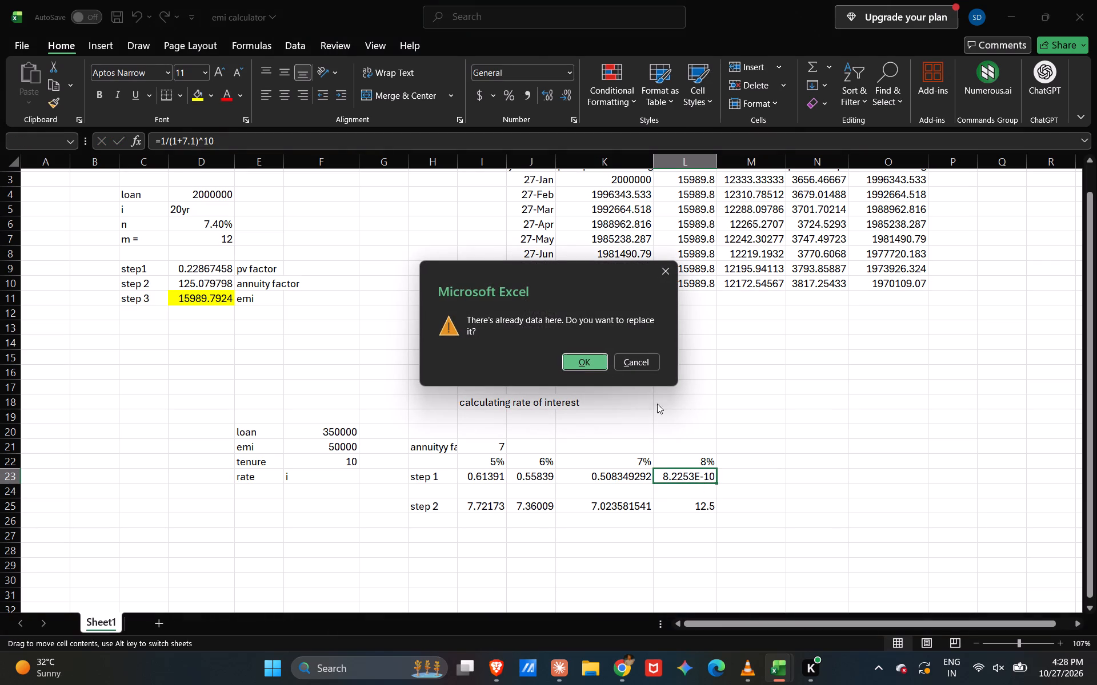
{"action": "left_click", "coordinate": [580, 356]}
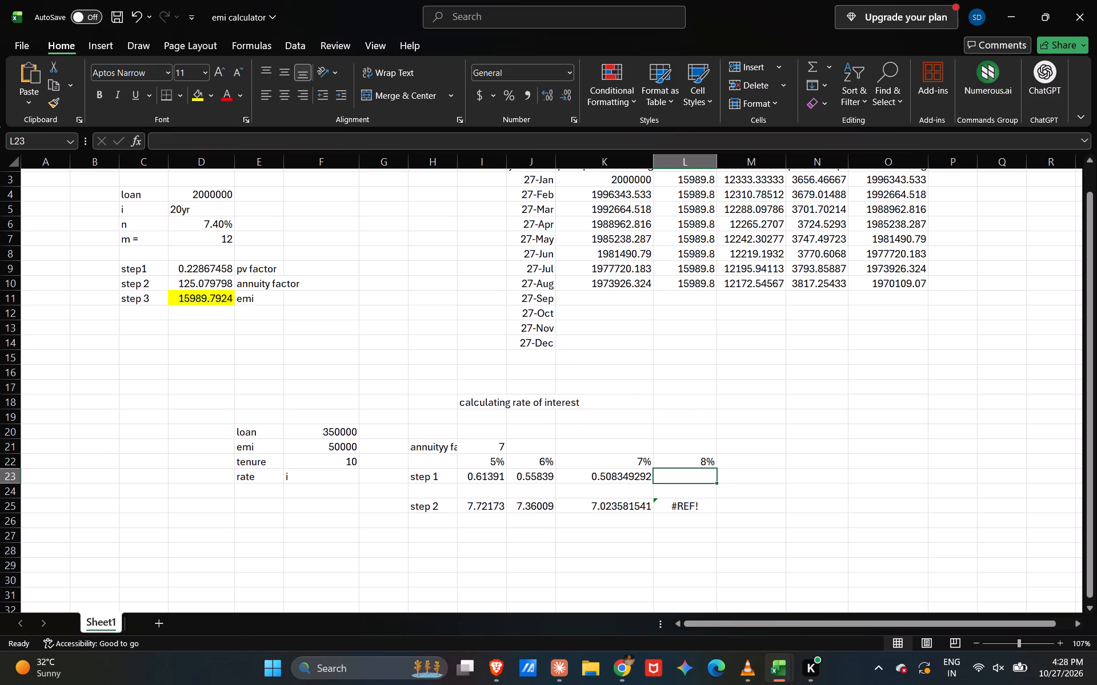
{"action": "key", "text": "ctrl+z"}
Edit the rate in L23's step 1 formula to 7.10%, making it =1/(1+7.10%)^10.
{"action": "double_click", "coordinate": [700, 480]}
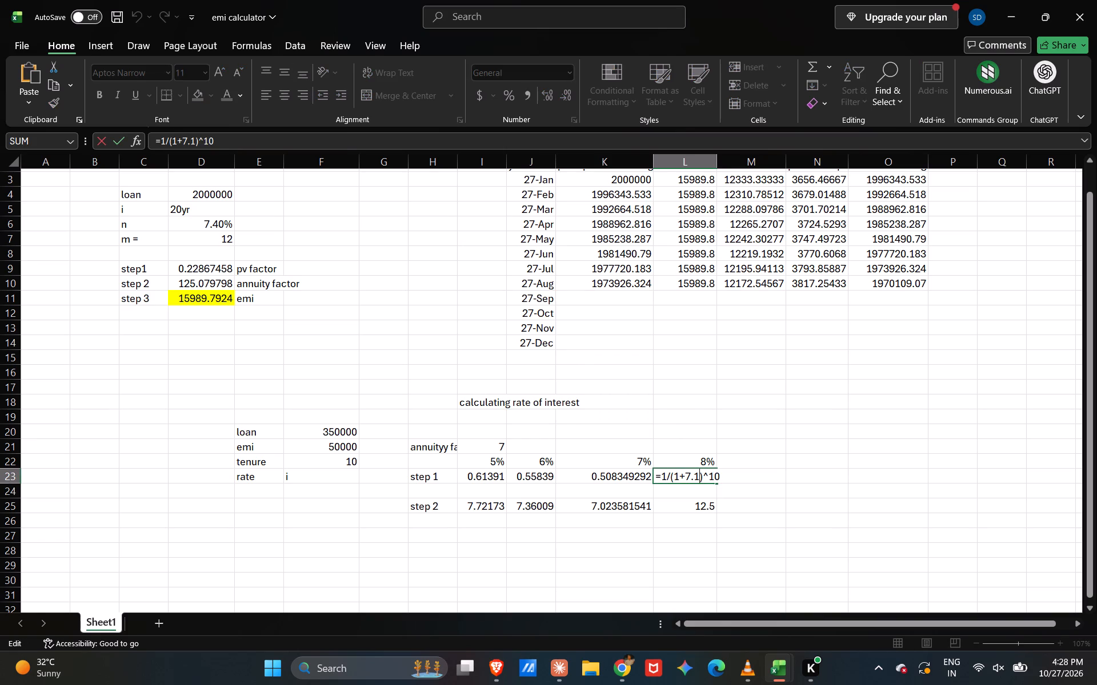
{"action": "key", "text": "0"}
{"action": "key", "text": "shift+percent"}
{"action": "key", "text": "Return"}
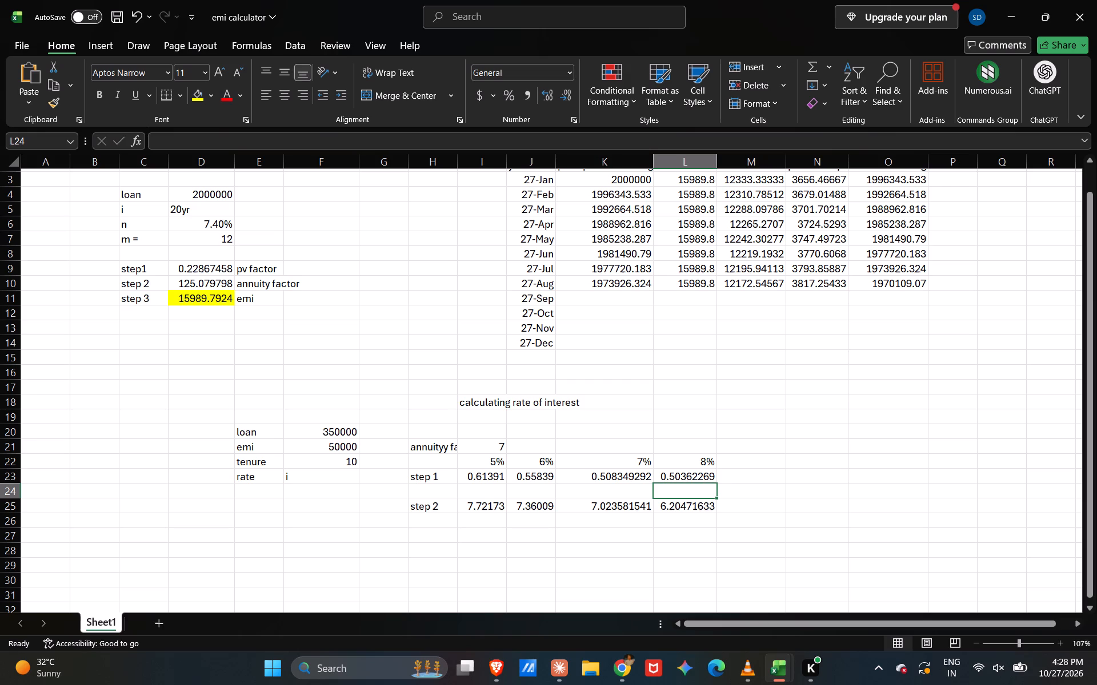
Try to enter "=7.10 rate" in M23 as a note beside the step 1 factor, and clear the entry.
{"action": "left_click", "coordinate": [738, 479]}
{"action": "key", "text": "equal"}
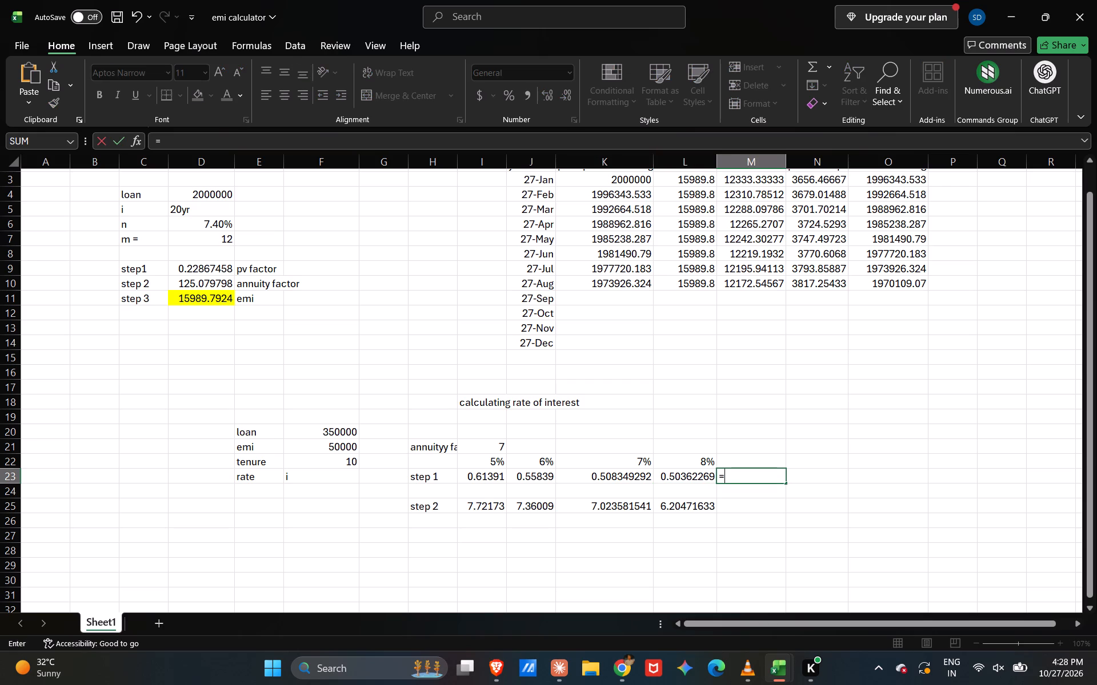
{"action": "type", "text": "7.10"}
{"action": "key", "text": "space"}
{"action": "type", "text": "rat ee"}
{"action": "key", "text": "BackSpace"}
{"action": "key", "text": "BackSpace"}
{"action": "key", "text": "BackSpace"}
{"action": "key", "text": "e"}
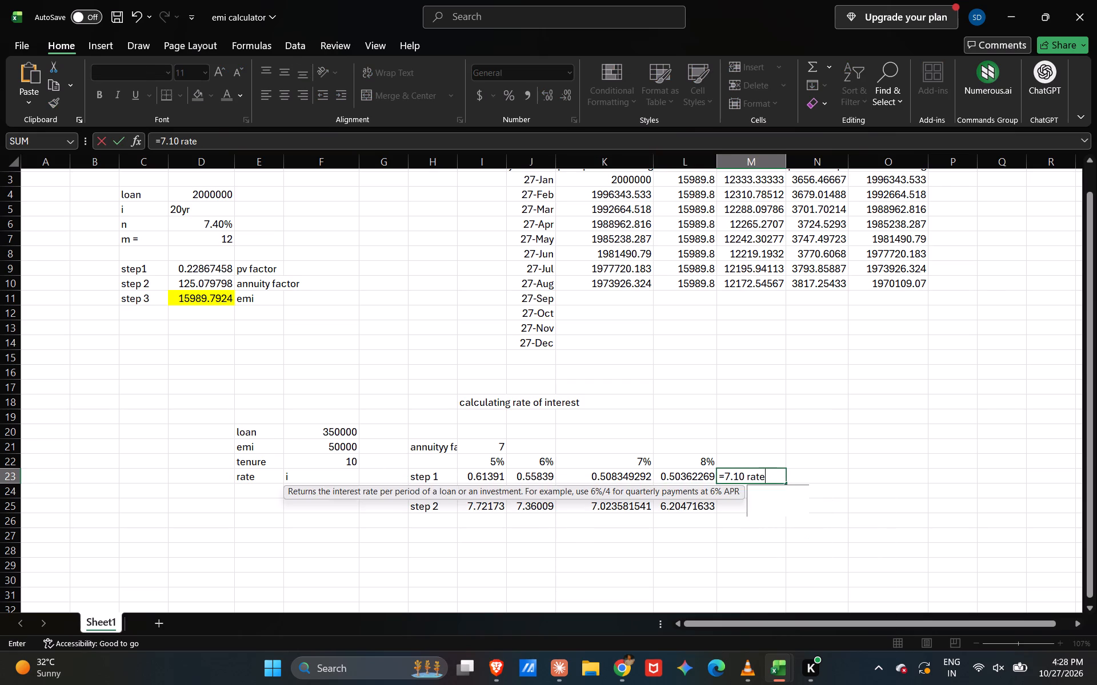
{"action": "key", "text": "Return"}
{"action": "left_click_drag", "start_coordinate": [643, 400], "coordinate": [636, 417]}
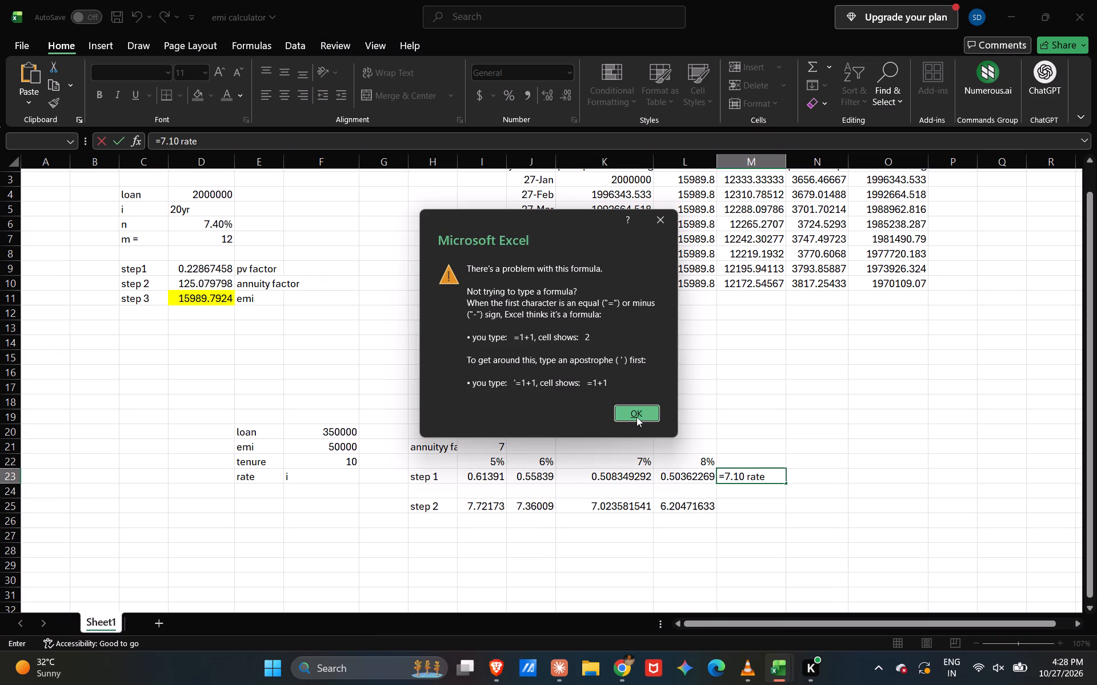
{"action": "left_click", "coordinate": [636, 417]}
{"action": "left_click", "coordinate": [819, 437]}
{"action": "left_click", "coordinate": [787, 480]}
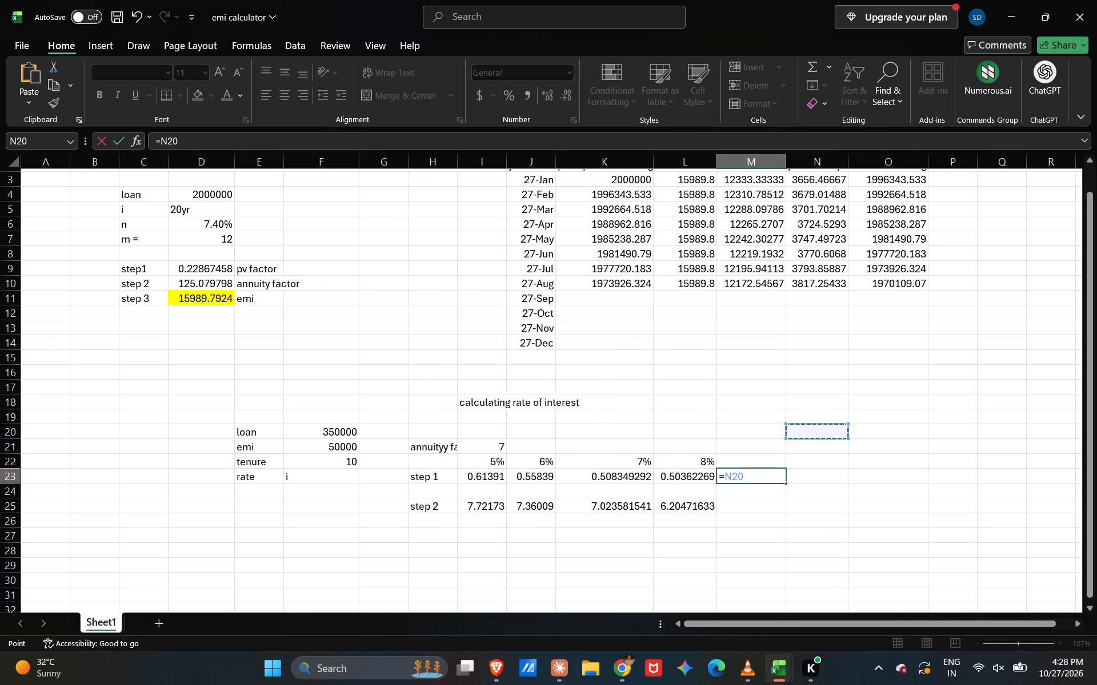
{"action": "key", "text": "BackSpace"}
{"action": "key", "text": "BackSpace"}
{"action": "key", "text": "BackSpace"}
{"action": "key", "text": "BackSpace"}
Enter the note "here 7.10%" in M23 beside the step 1 factor.
{"action": "key", "text": "space"}
{"action": "type", "text": "here"}
{"action": "key", "text": "space"}
{"action": "type", "text": "7.10"}
{"action": "key", "text": "shift+asciicircum"}
{"action": "key", "text": "BackSpace"}
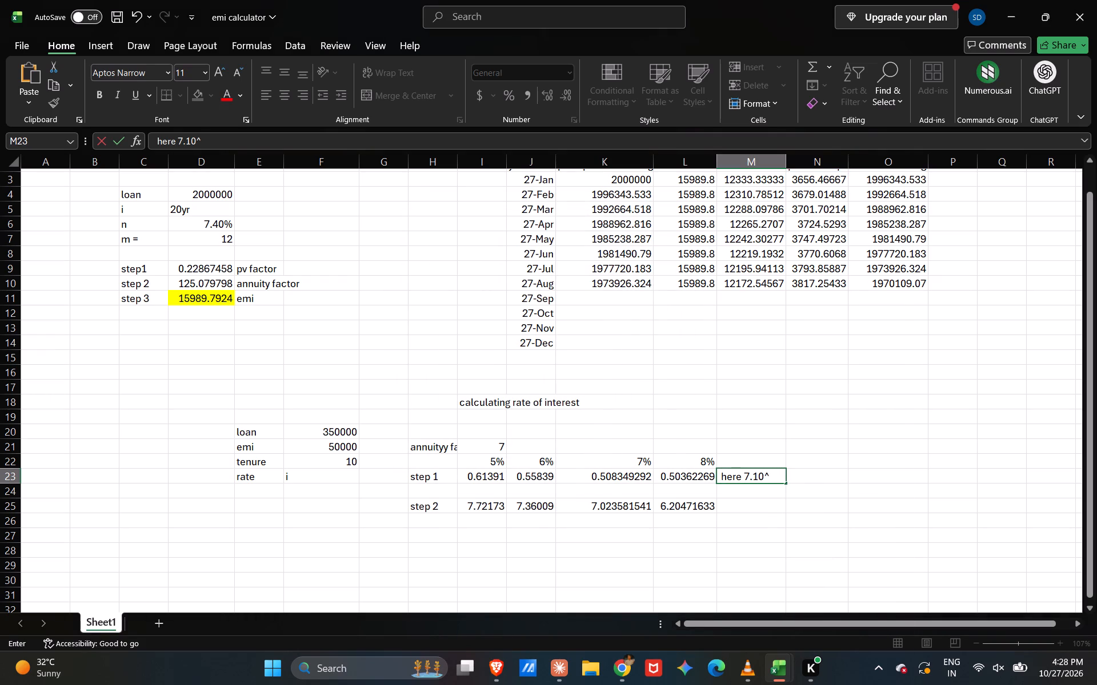
{"action": "key", "text": "shift+percent"}
{"action": "key", "text": "Return"}
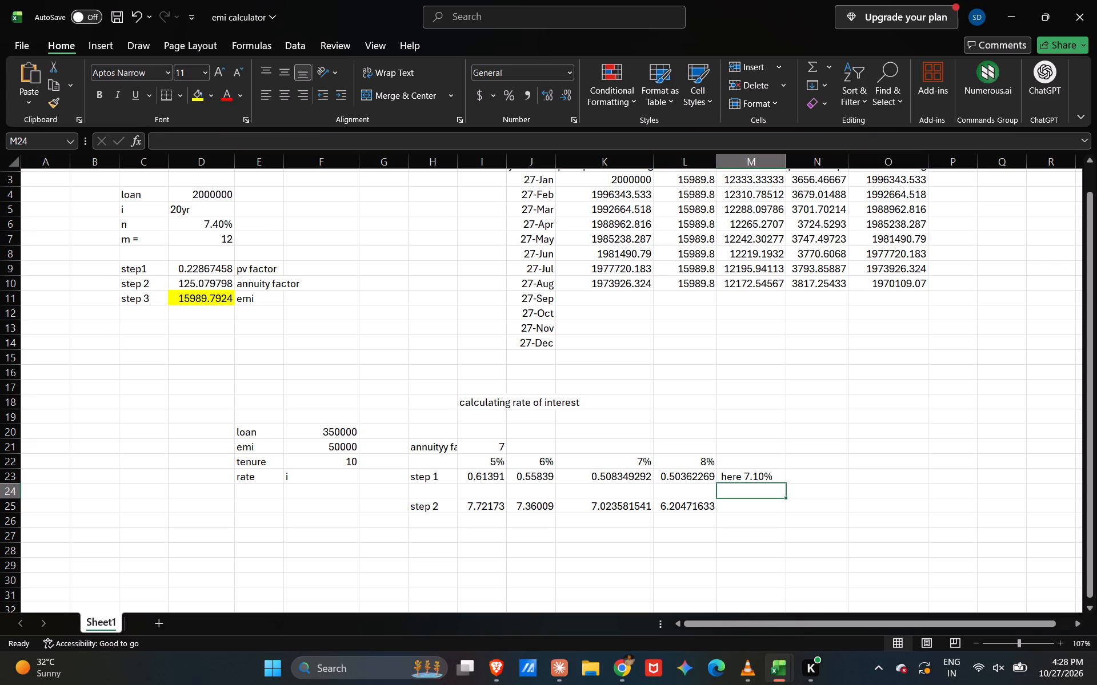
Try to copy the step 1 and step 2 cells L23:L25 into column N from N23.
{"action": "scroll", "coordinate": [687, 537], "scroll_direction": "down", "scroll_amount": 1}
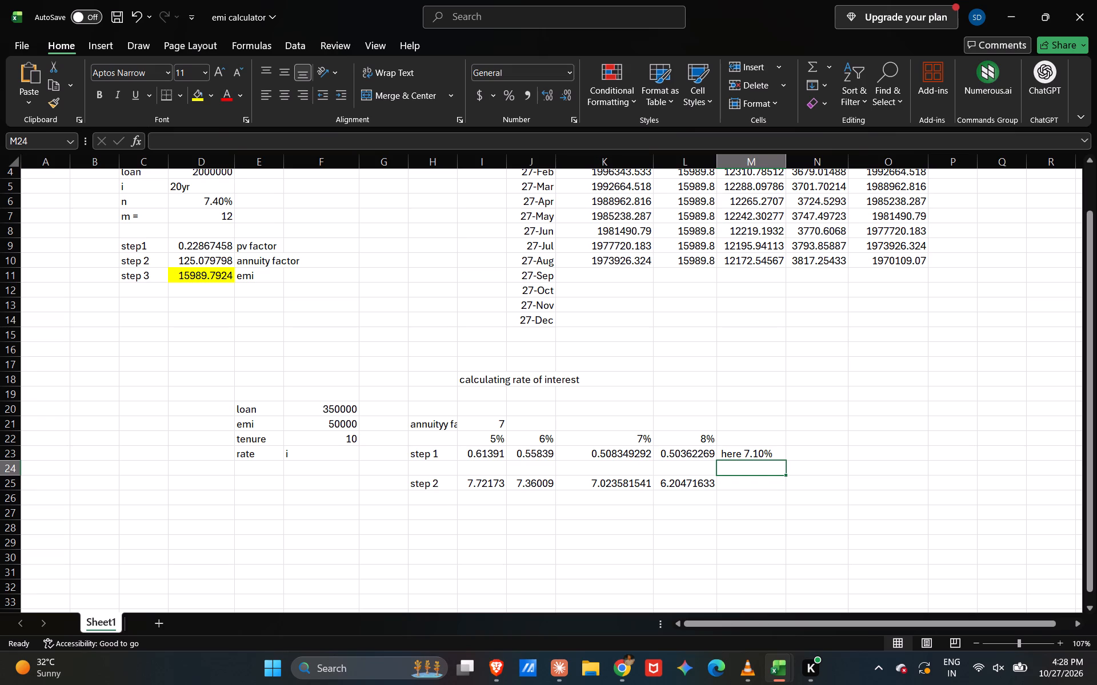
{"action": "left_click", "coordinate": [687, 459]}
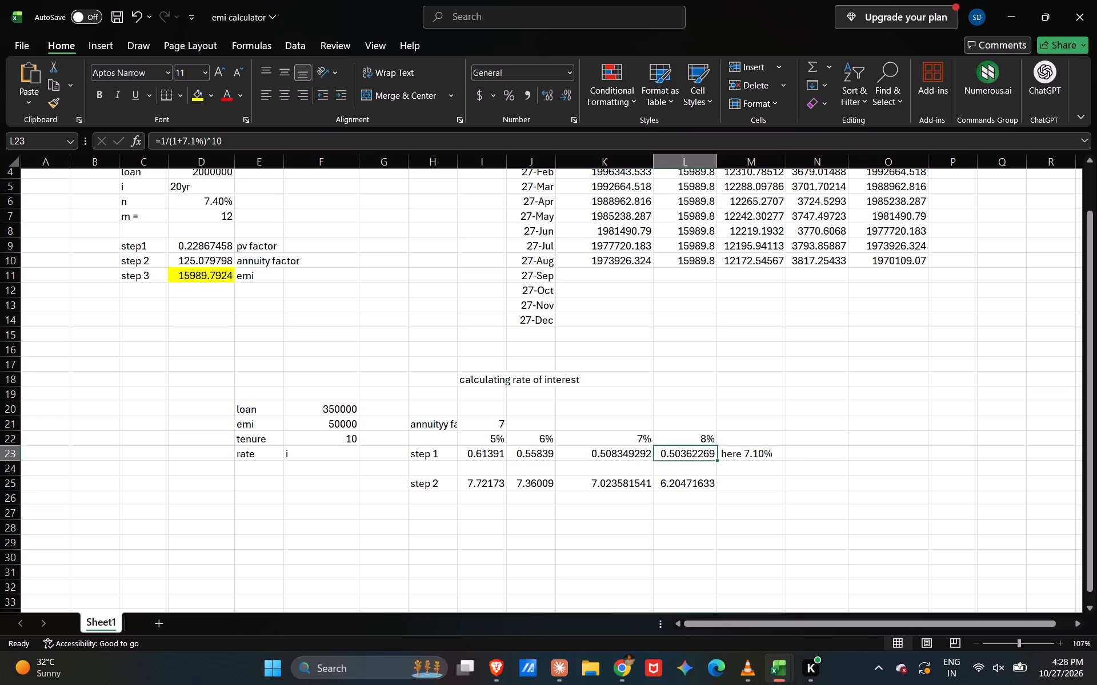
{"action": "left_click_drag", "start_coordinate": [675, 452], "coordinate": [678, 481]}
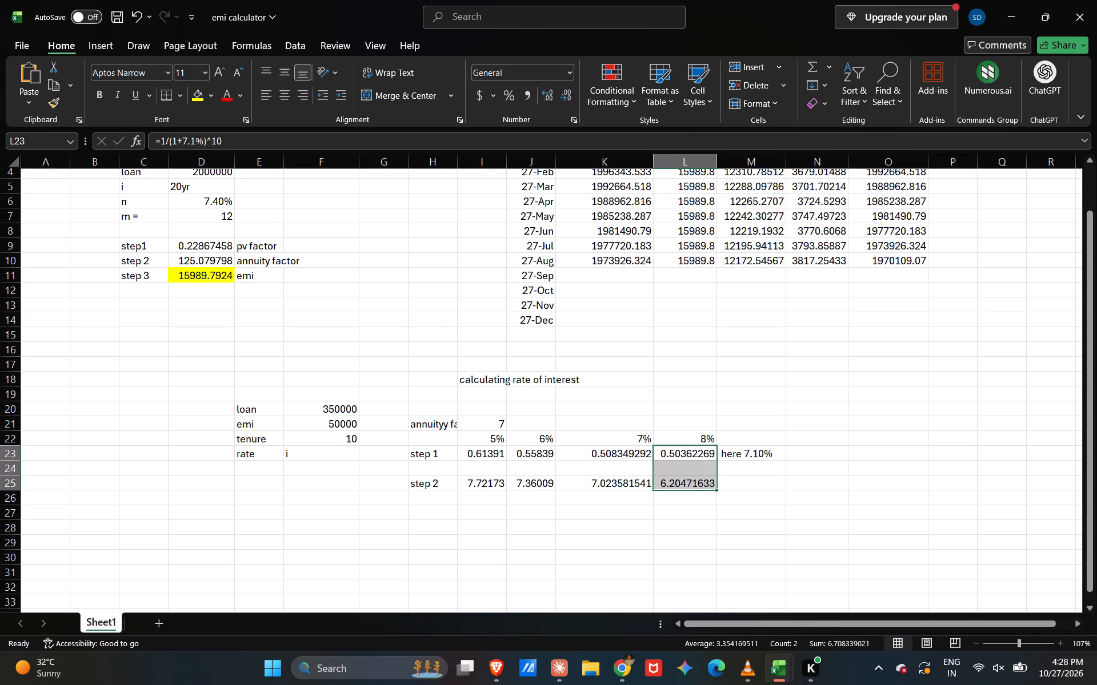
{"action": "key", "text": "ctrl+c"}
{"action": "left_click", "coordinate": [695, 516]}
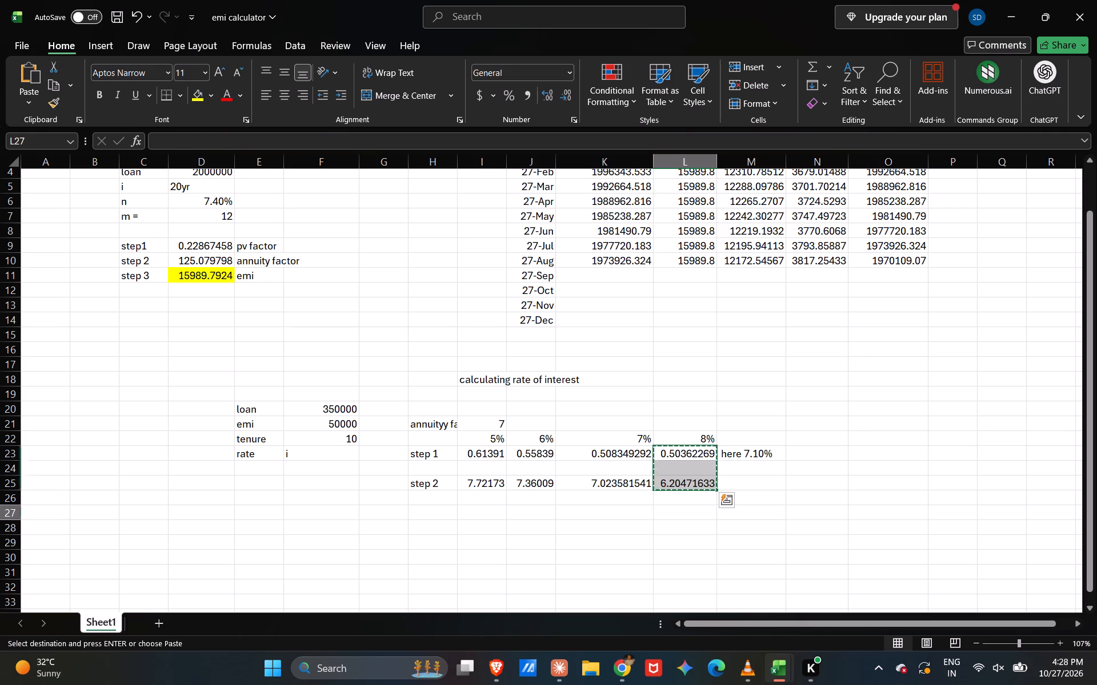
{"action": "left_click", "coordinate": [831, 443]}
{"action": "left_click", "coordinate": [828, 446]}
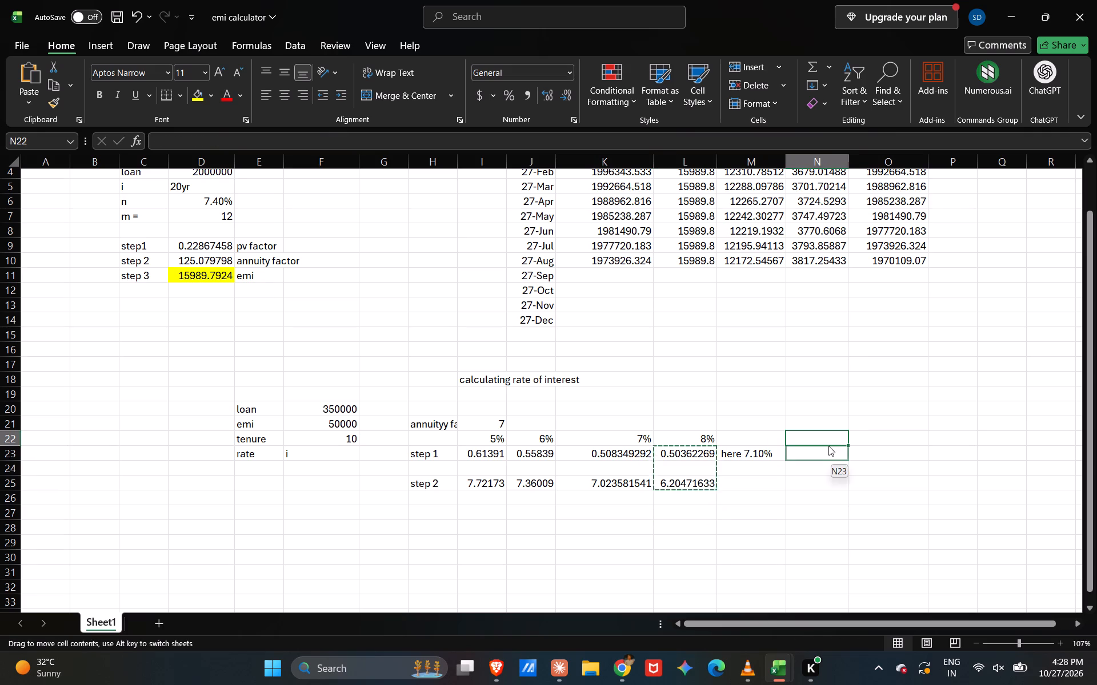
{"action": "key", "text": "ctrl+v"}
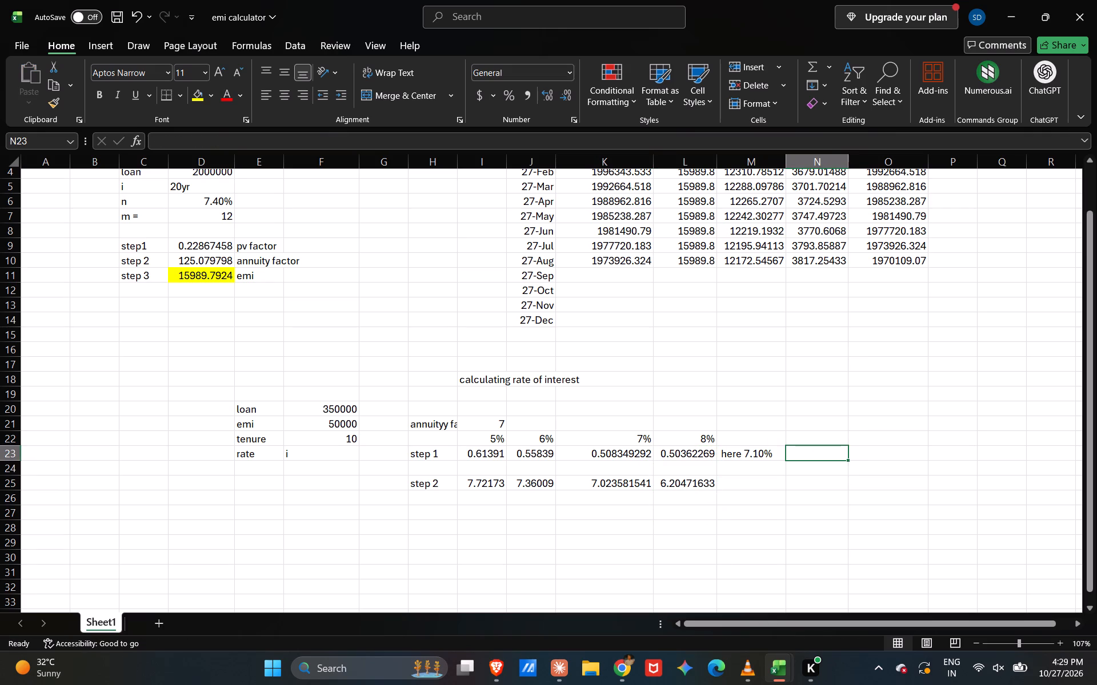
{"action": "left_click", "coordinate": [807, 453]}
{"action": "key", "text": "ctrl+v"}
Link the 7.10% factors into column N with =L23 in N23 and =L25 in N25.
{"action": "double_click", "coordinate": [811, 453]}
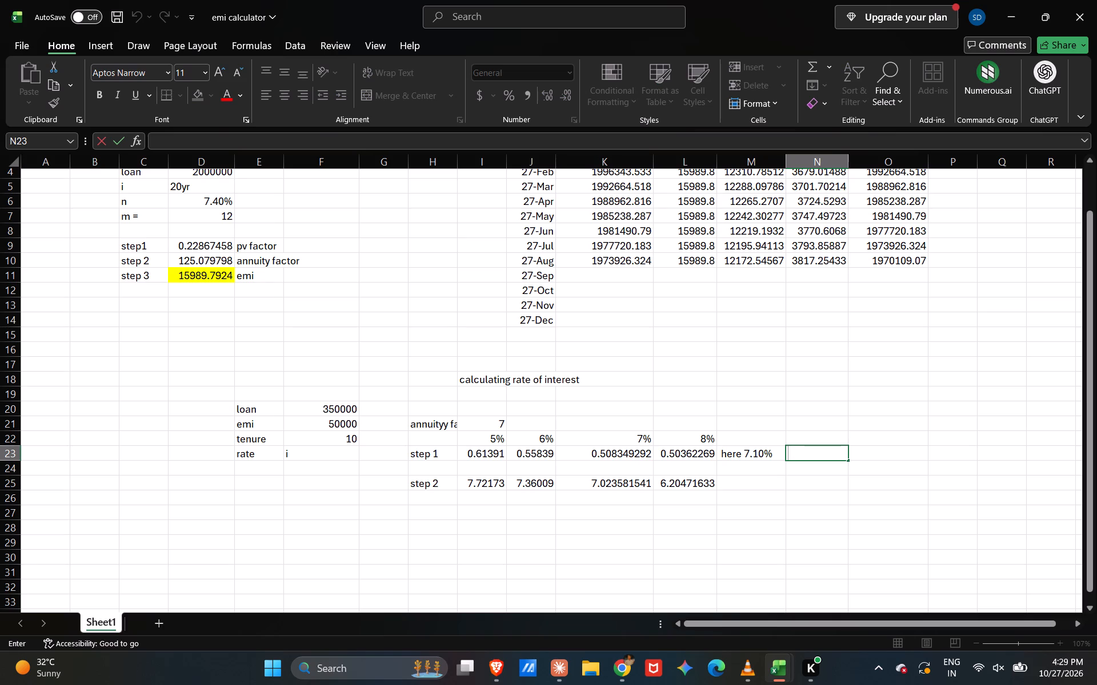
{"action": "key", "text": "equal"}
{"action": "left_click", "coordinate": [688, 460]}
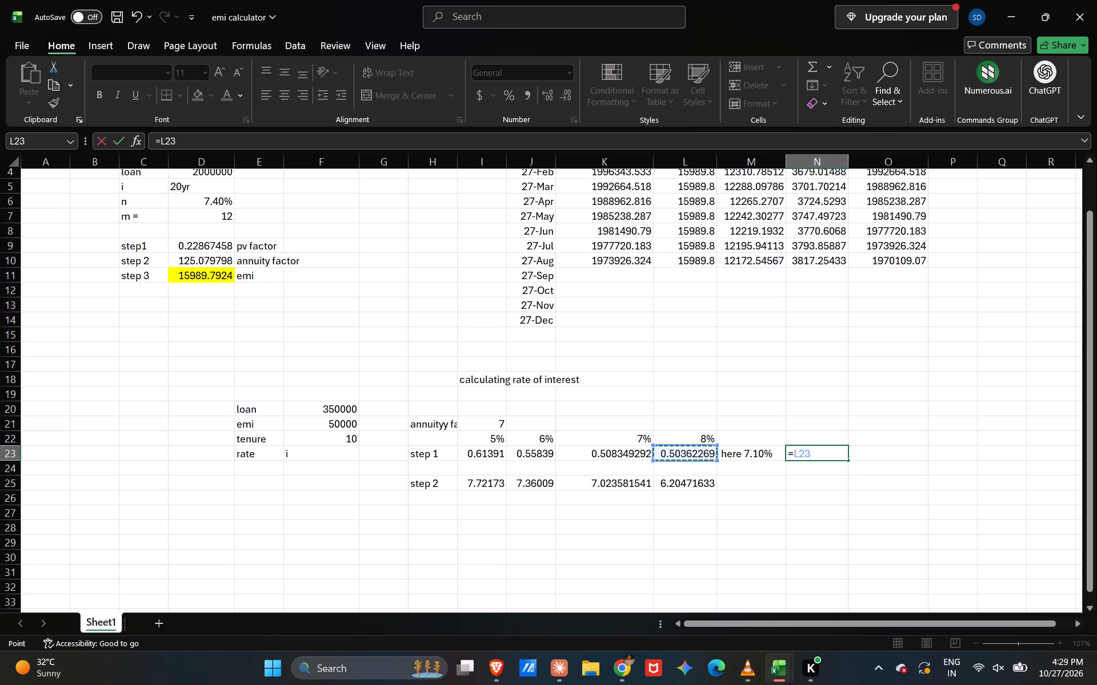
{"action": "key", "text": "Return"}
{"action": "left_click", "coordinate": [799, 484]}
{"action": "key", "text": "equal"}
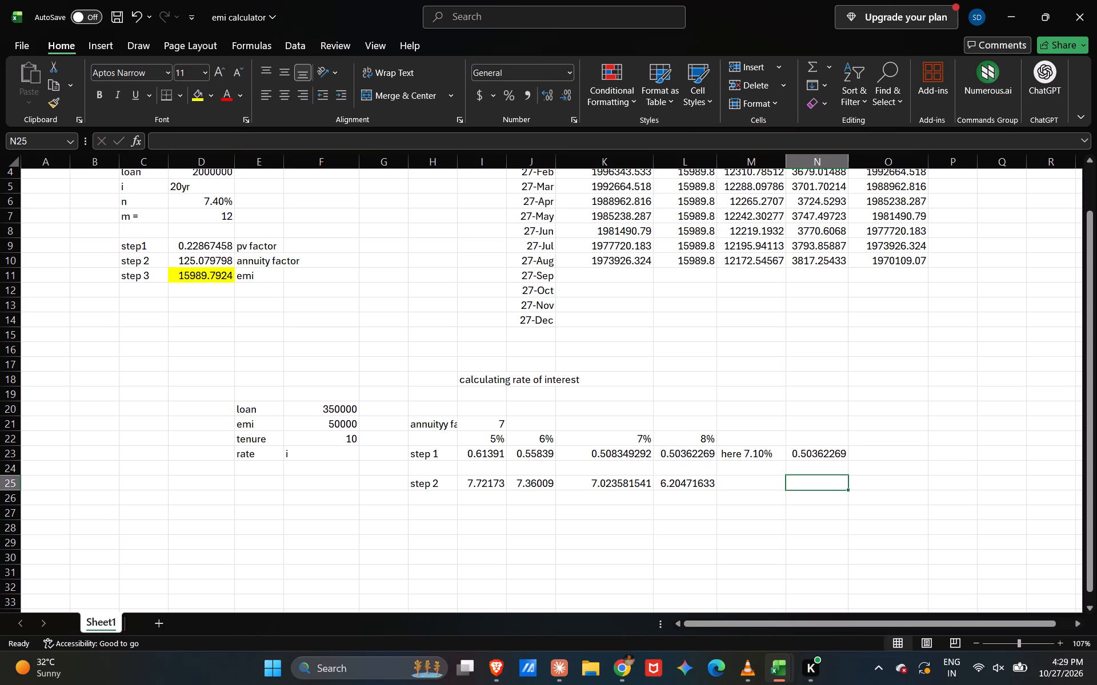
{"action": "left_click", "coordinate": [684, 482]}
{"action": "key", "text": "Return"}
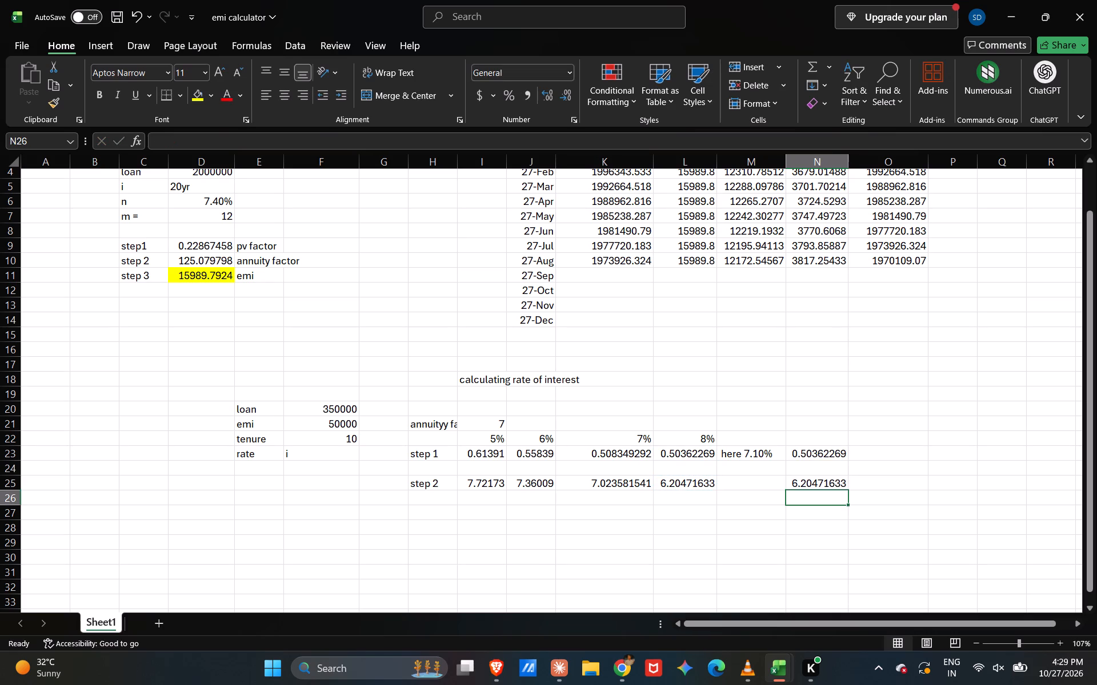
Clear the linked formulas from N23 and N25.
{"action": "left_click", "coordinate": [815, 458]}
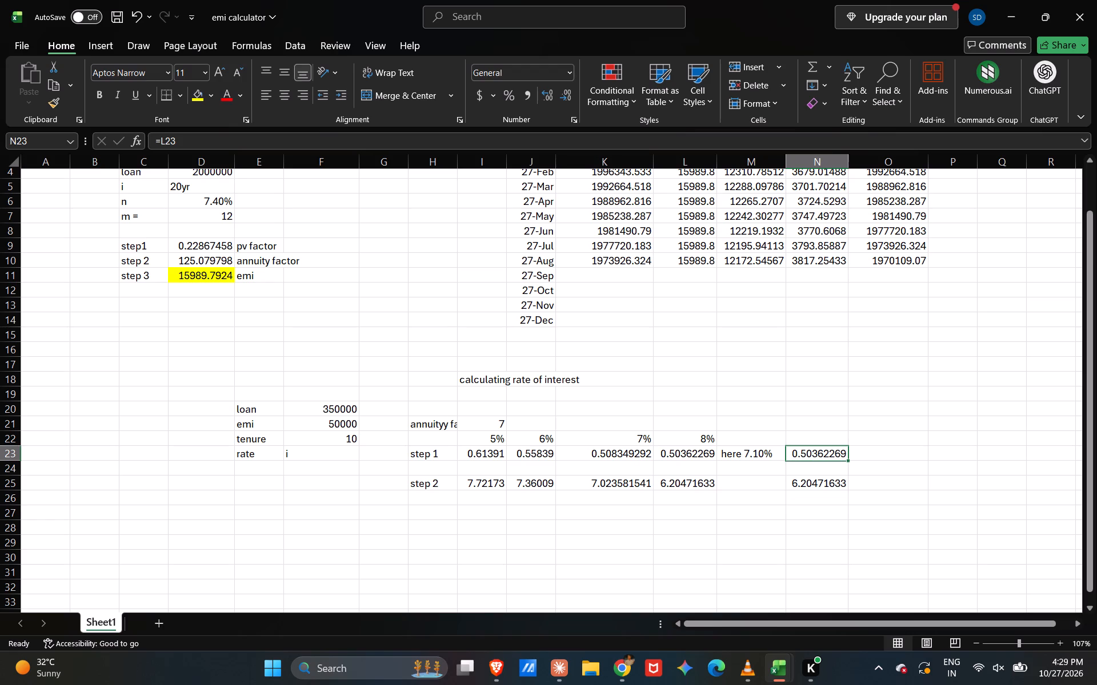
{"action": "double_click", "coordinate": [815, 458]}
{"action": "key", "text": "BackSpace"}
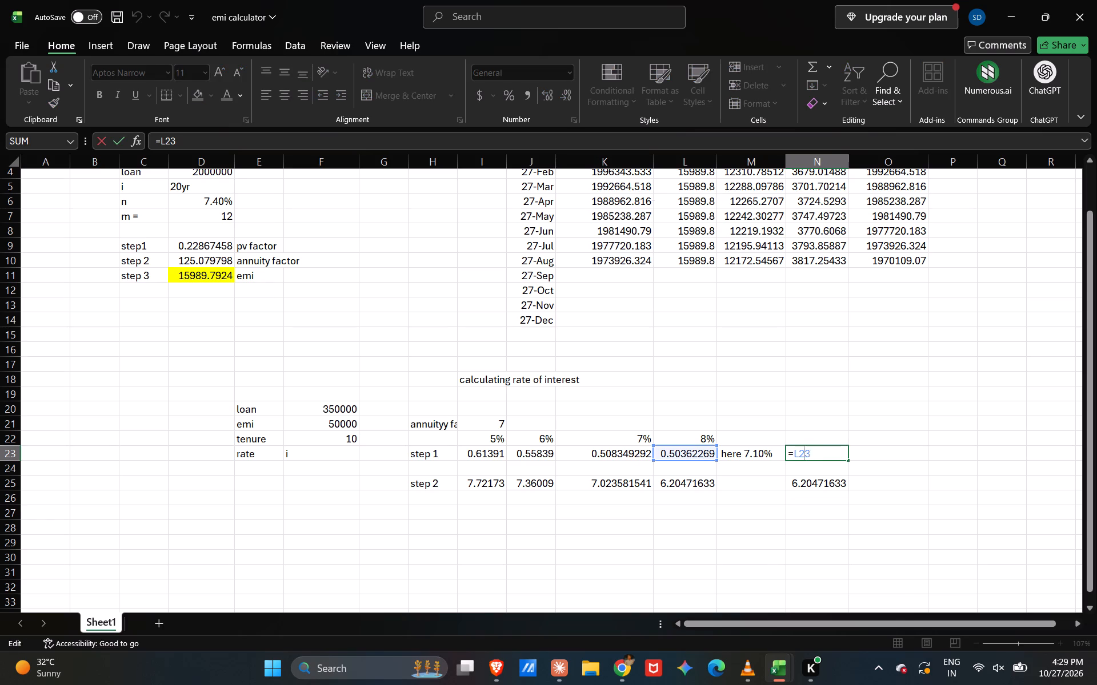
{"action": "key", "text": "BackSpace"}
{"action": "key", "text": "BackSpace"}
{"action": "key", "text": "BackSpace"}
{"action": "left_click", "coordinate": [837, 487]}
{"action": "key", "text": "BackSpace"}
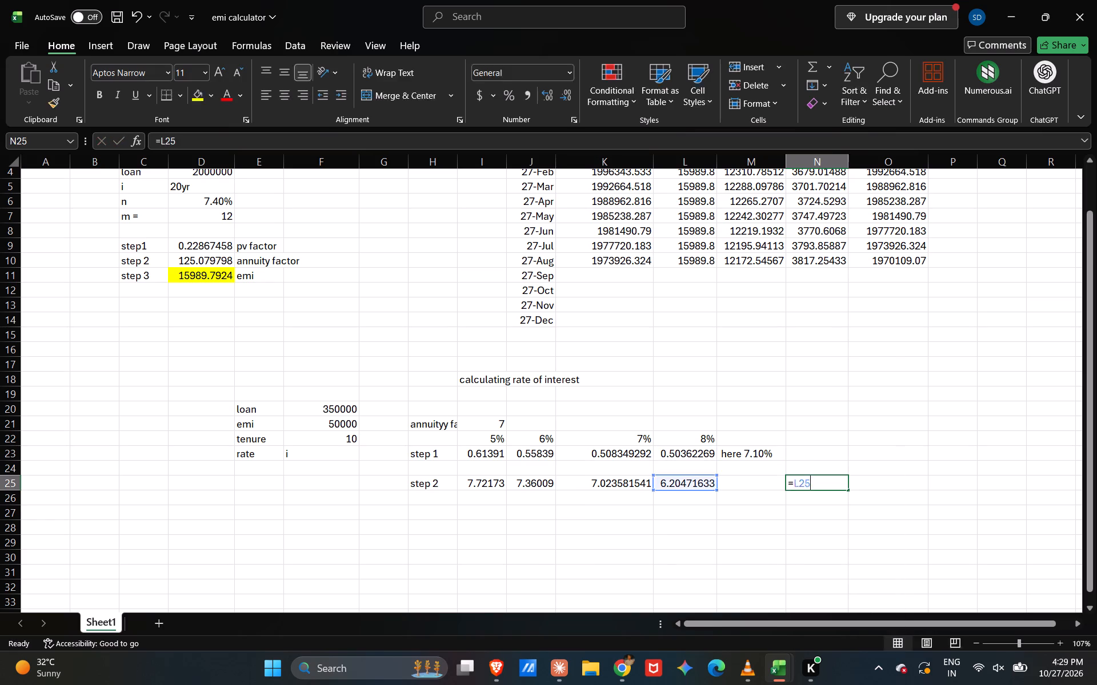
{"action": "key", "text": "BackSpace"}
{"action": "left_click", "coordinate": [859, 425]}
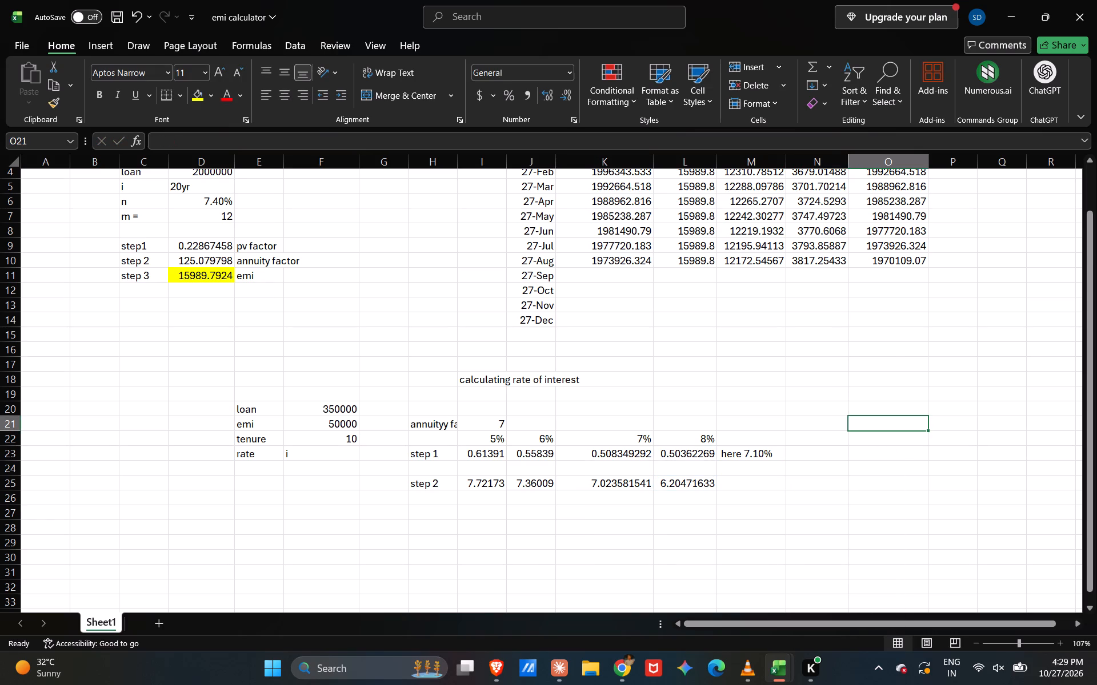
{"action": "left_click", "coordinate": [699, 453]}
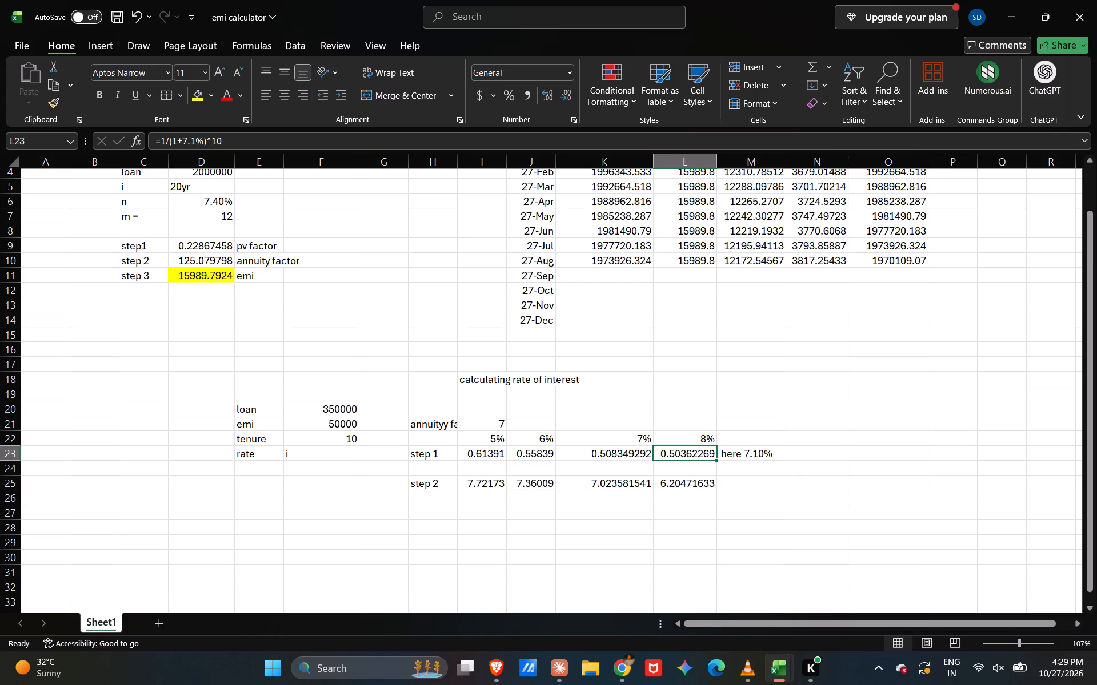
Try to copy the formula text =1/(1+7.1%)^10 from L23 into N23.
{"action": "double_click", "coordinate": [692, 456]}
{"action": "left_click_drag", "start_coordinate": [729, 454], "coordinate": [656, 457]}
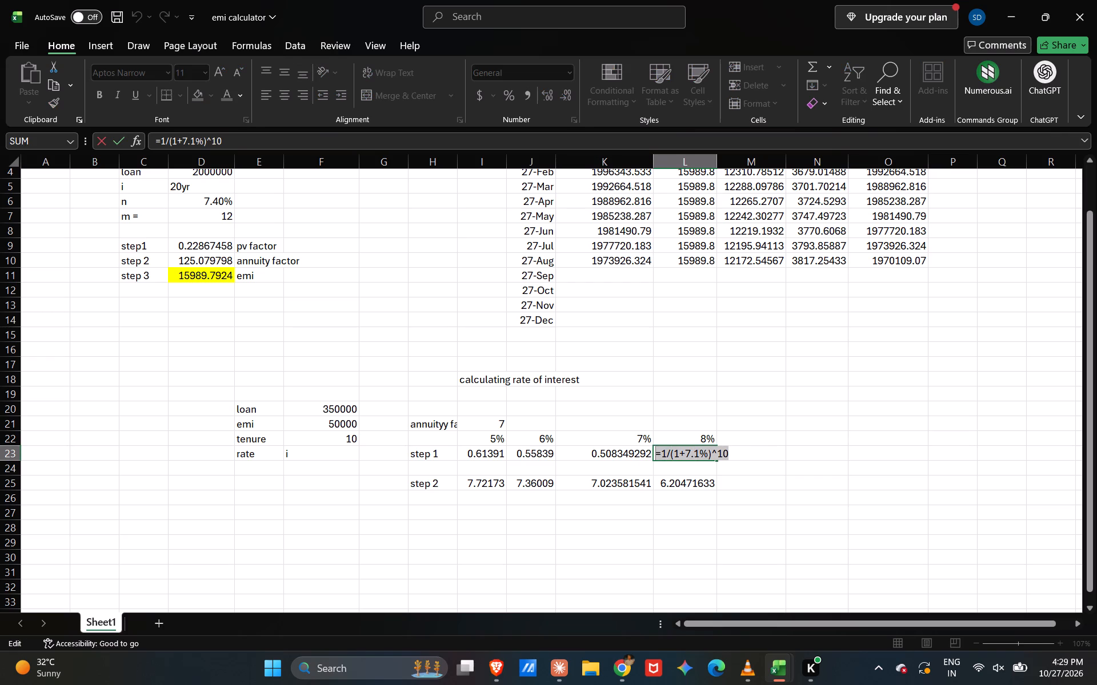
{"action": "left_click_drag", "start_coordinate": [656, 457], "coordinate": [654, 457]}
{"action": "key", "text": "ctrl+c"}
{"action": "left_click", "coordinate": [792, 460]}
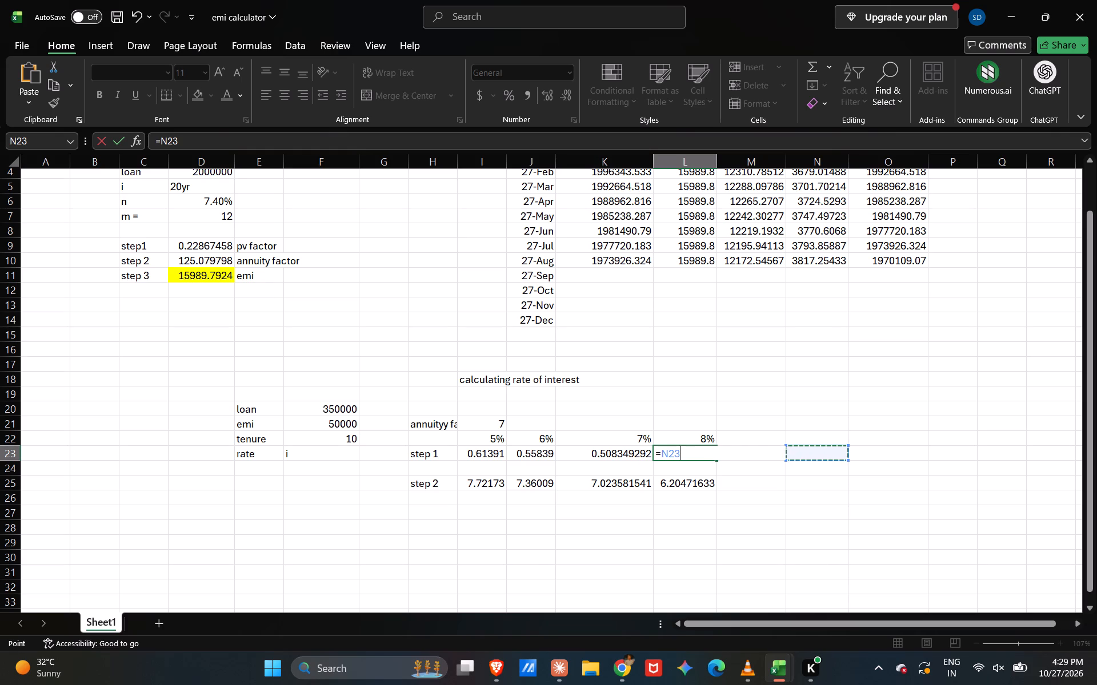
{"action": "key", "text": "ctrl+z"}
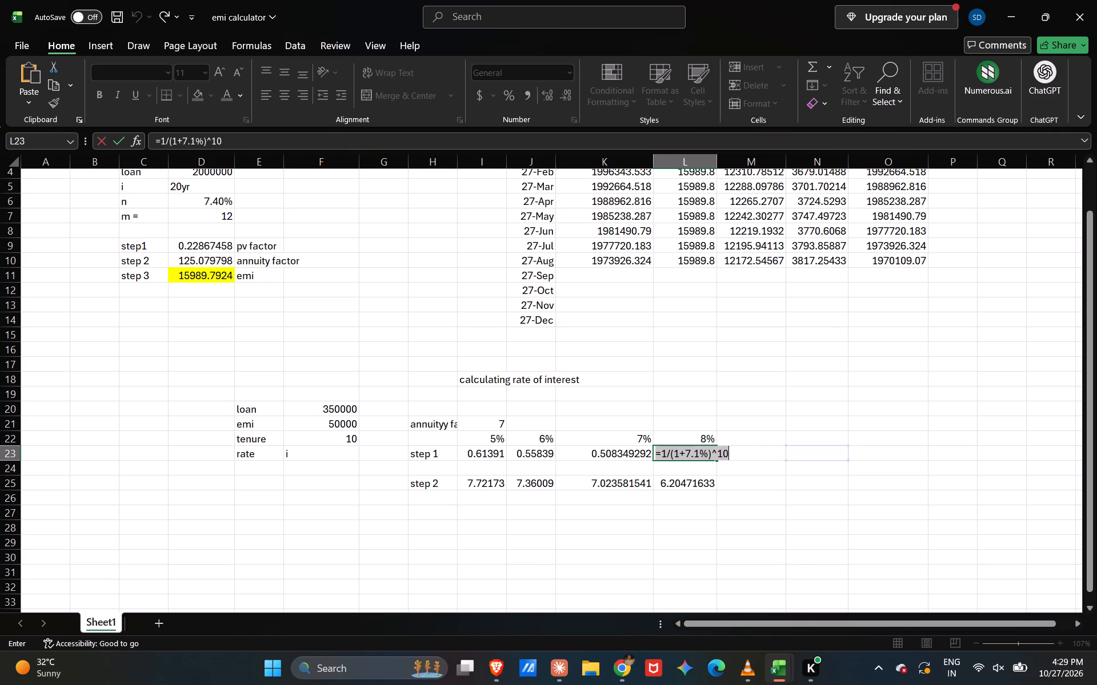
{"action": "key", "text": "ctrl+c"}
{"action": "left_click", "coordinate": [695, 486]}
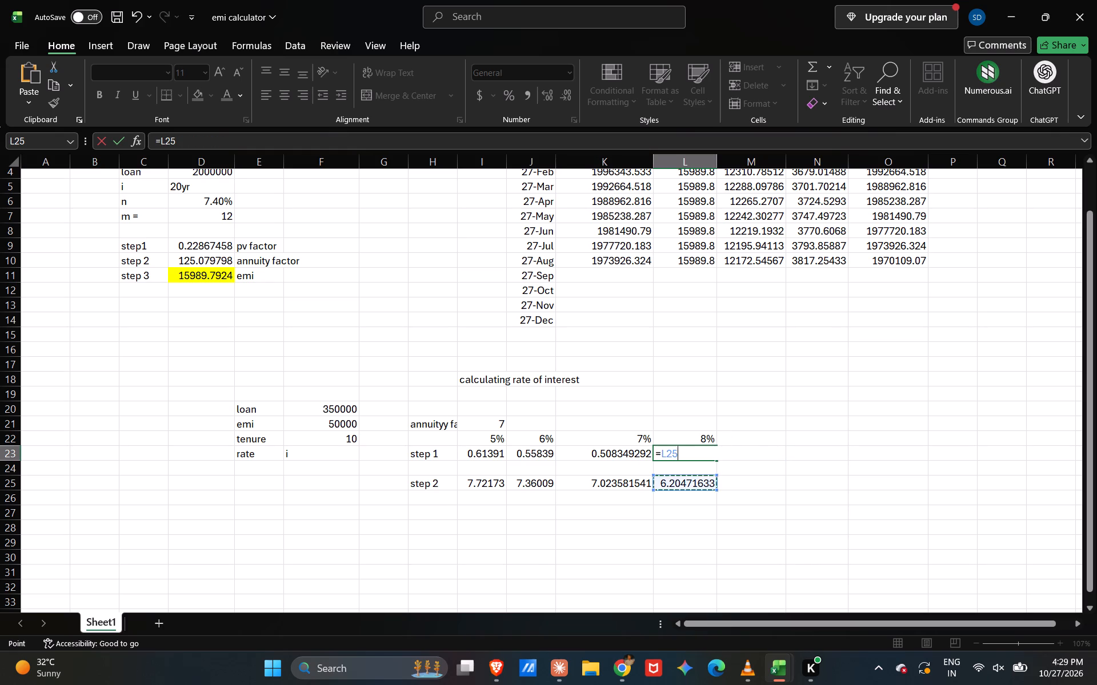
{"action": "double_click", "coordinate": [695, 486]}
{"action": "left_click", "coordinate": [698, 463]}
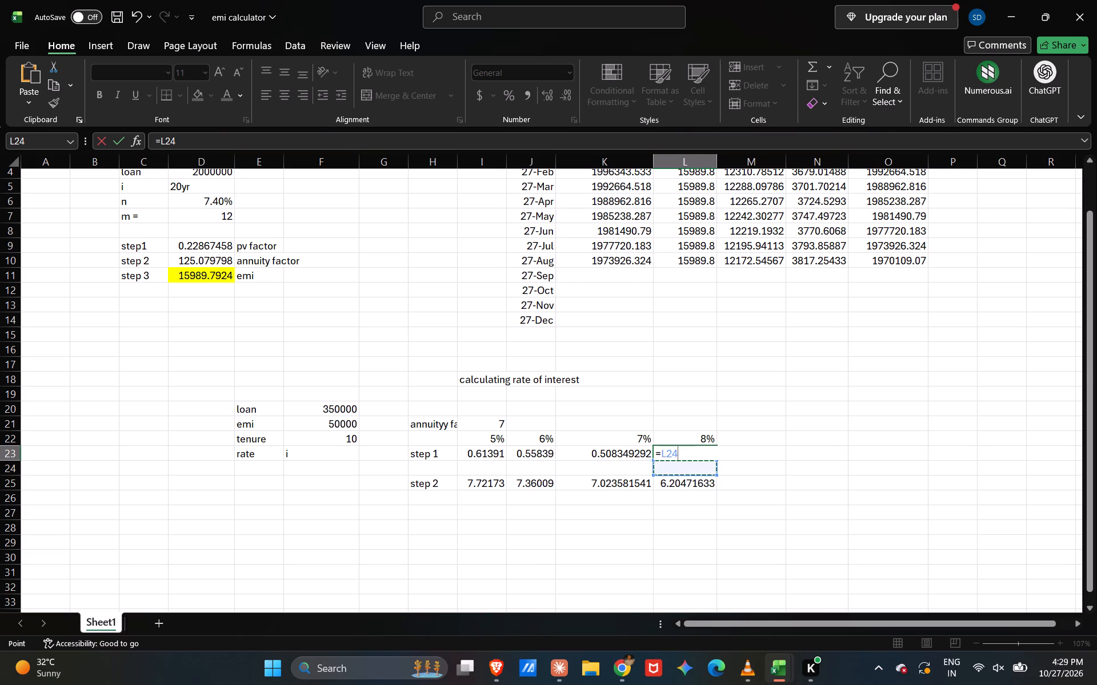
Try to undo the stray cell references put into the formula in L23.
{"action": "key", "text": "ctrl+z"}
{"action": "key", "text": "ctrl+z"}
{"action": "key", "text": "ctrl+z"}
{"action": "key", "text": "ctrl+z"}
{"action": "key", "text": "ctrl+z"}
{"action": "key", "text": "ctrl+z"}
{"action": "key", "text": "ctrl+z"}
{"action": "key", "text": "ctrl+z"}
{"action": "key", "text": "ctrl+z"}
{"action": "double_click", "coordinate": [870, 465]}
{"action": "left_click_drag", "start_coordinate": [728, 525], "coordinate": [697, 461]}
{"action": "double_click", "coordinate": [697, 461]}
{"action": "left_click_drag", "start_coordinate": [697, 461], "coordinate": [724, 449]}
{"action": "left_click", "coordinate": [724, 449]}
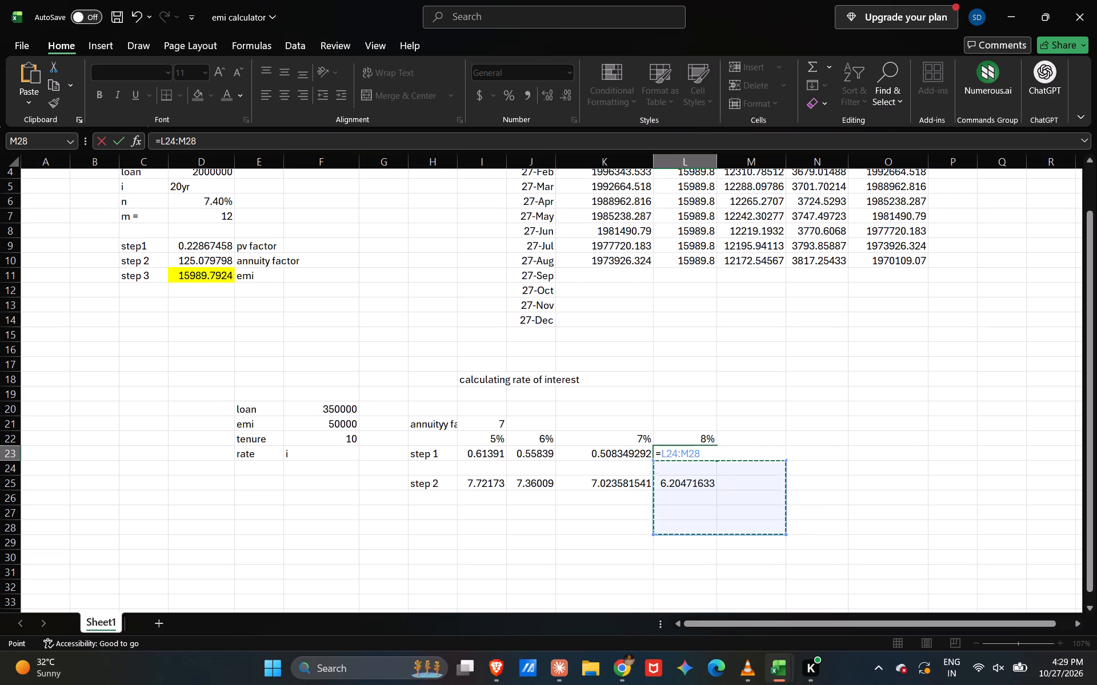
Replace the formula in L23 under 8% with the step 1 formula filled across from K23.
{"action": "key", "text": "BackSpace"}
{"action": "key", "text": "BackSpace"}
{"action": "key", "text": "BackSpace"}
{"action": "key", "text": "BackSpace"}
{"action": "key", "text": "BackSpace"}
{"action": "key", "text": "BackSpace"}
{"action": "key", "text": "BackSpace"}
{"action": "key", "text": "BackSpace"}
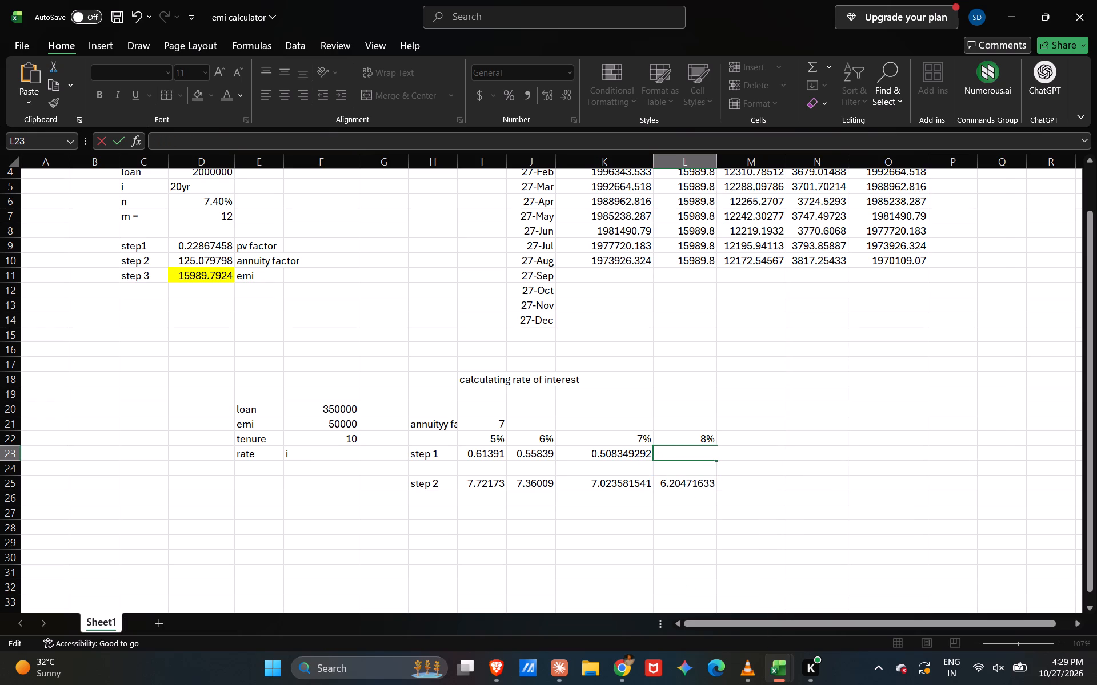
{"action": "left_click", "coordinate": [635, 482]}
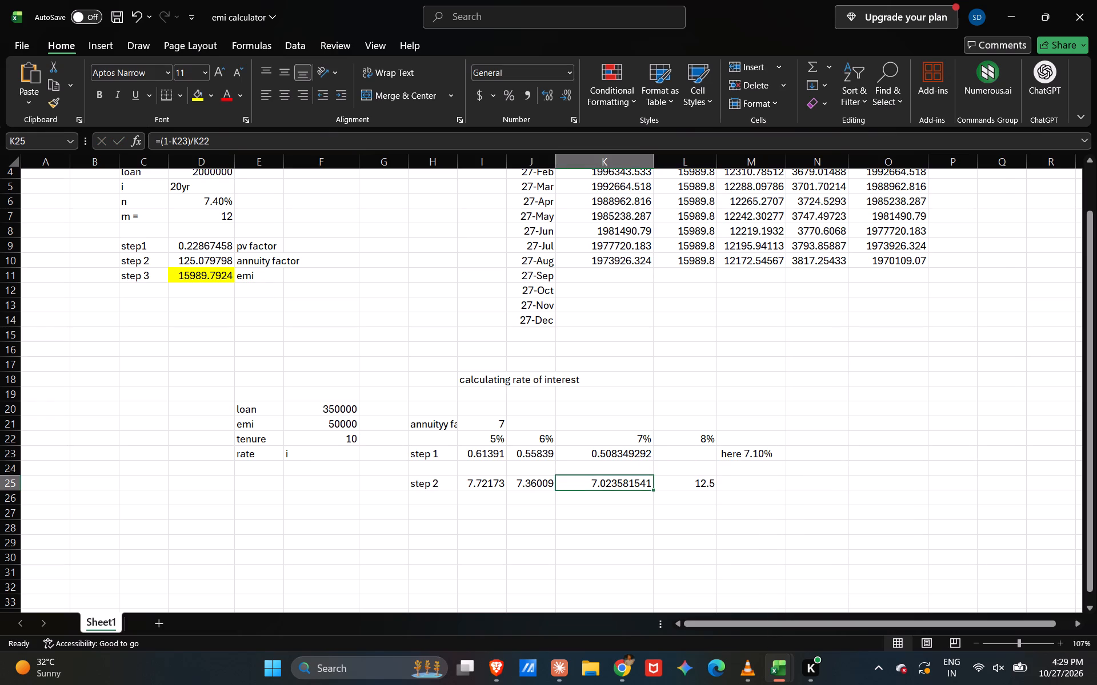
{"action": "left_click", "coordinate": [690, 456]}
{"action": "left_click_drag", "start_coordinate": [627, 452], "coordinate": [653, 462]}
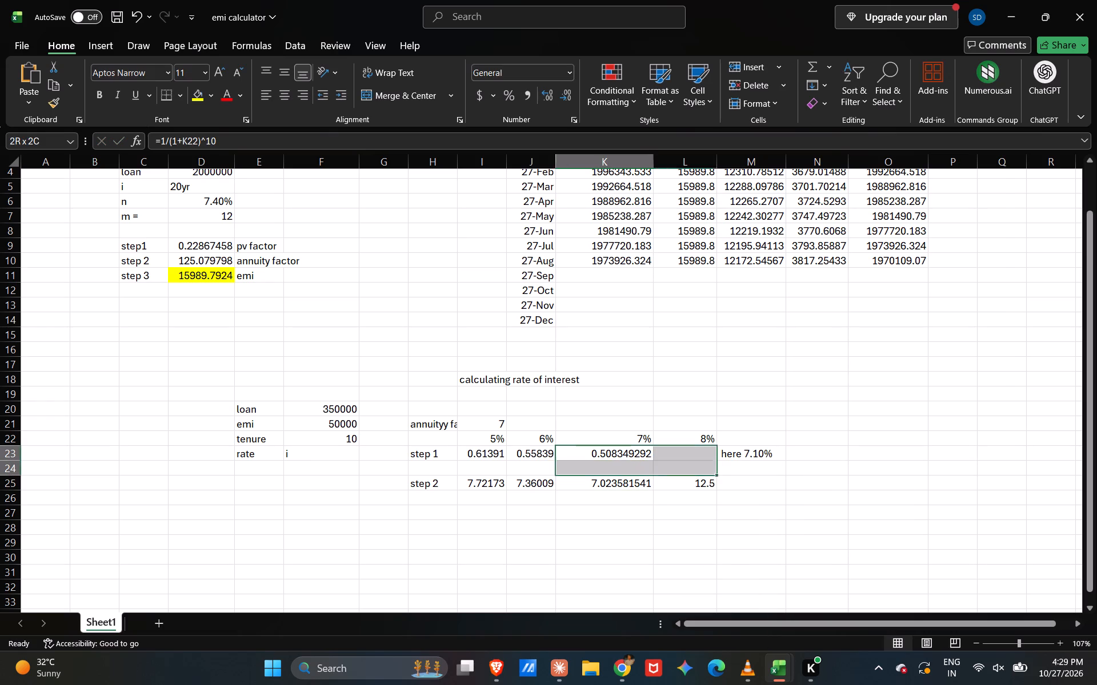
{"action": "left_click_drag", "start_coordinate": [653, 462], "coordinate": [639, 456]}
{"action": "left_click", "coordinate": [639, 456]}
{"action": "left_click_drag", "start_coordinate": [653, 460], "coordinate": [706, 458]}
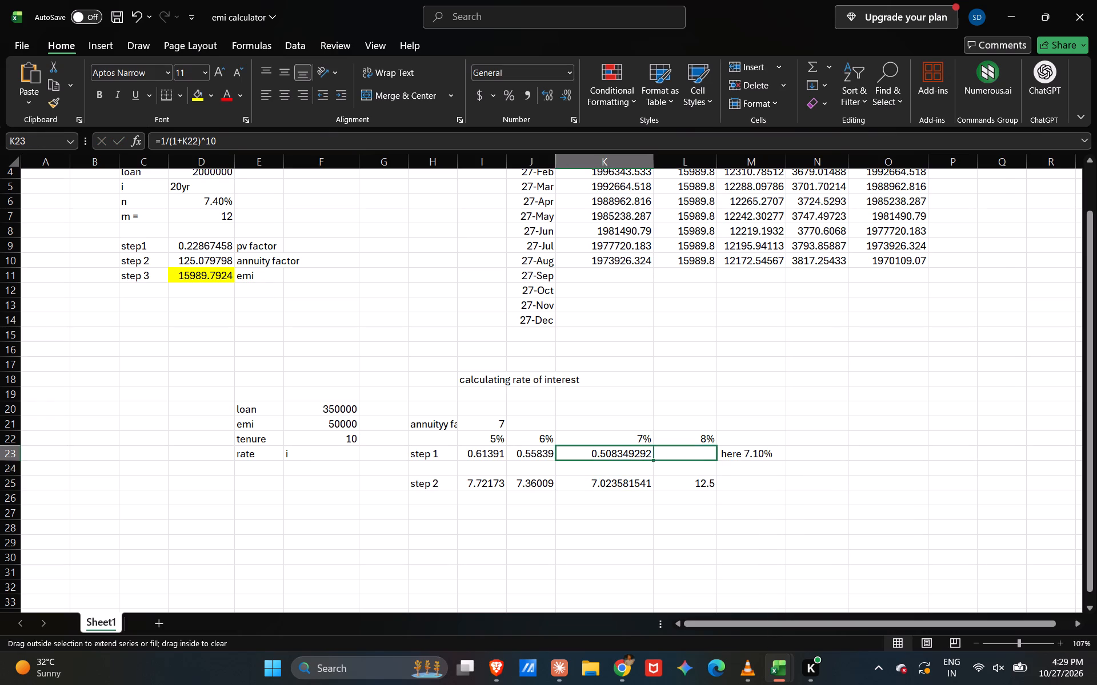
{"action": "left_click_drag", "start_coordinate": [706, 458], "coordinate": [707, 458]}
{"action": "left_click", "coordinate": [736, 504]}
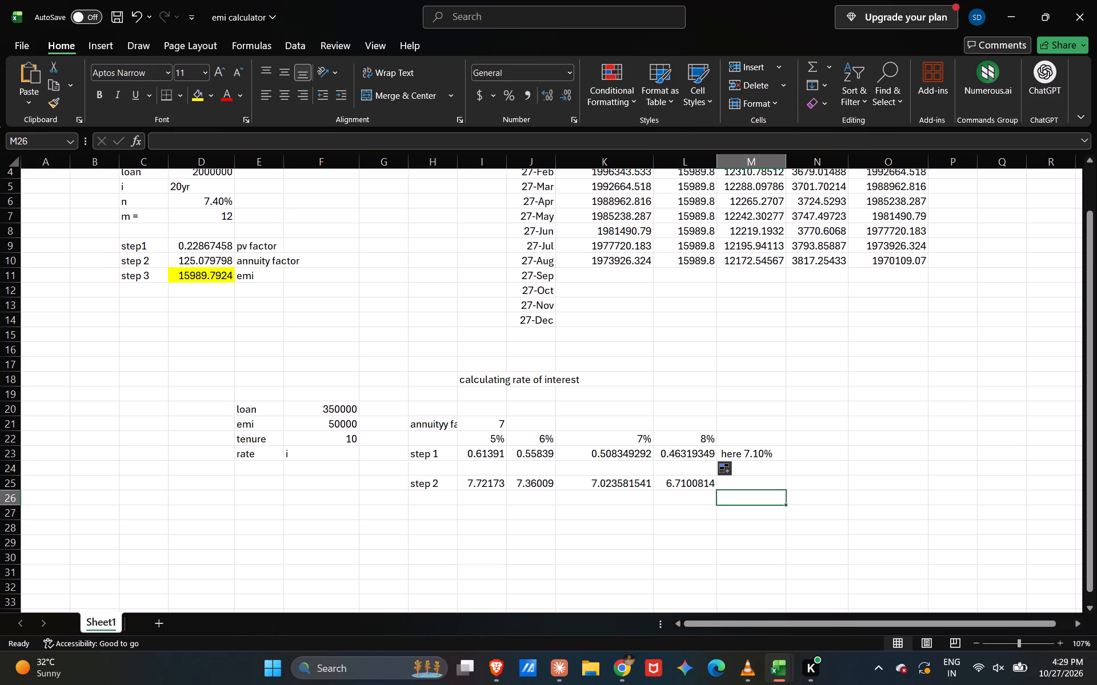
Save the workbook.
{"action": "left_click", "coordinate": [809, 453]}
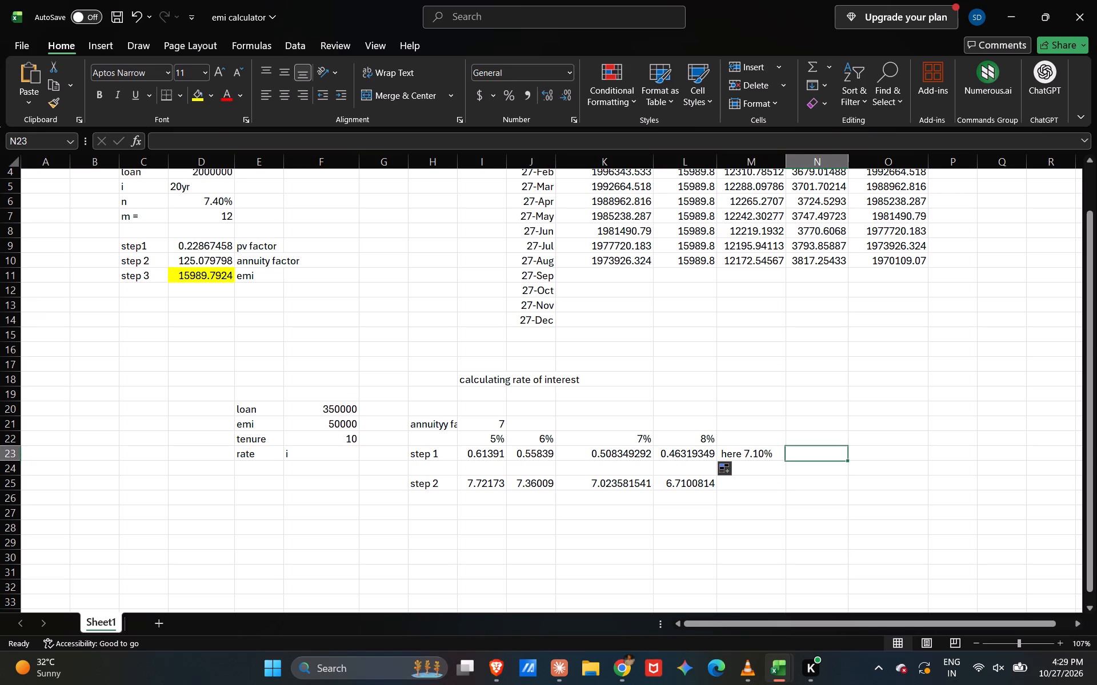
{"action": "key", "text": "ctrl+s"}
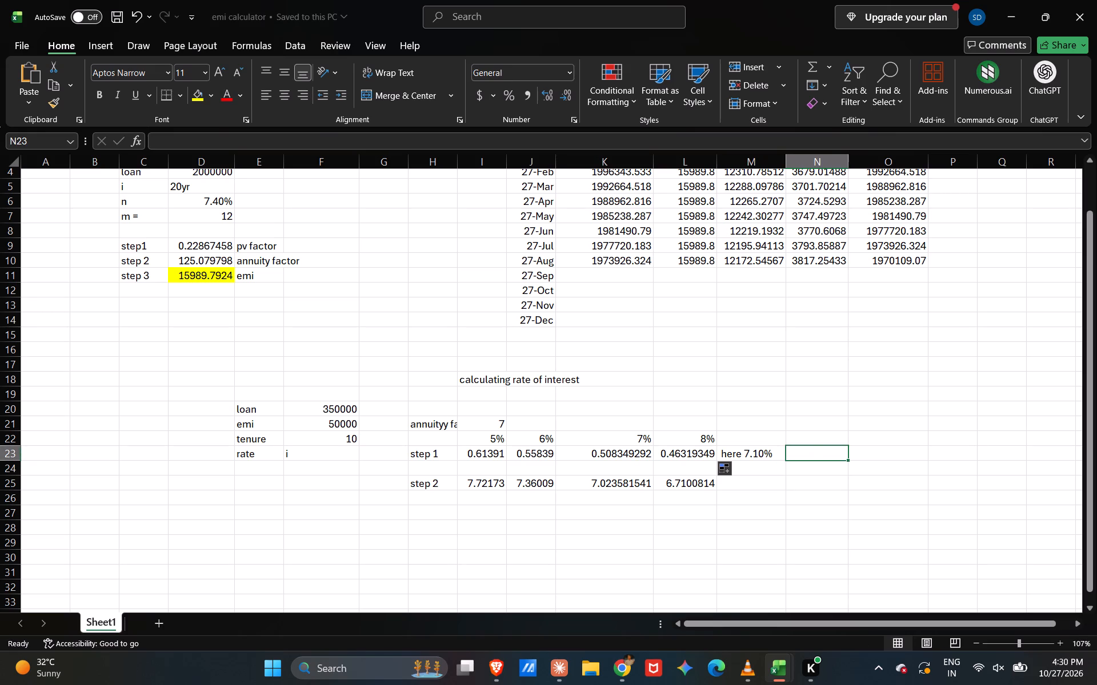
Enter the formula =1/(1+7.07) in N23, beside the "here 7.10%" note.
{"action": "key", "text": "equal"}
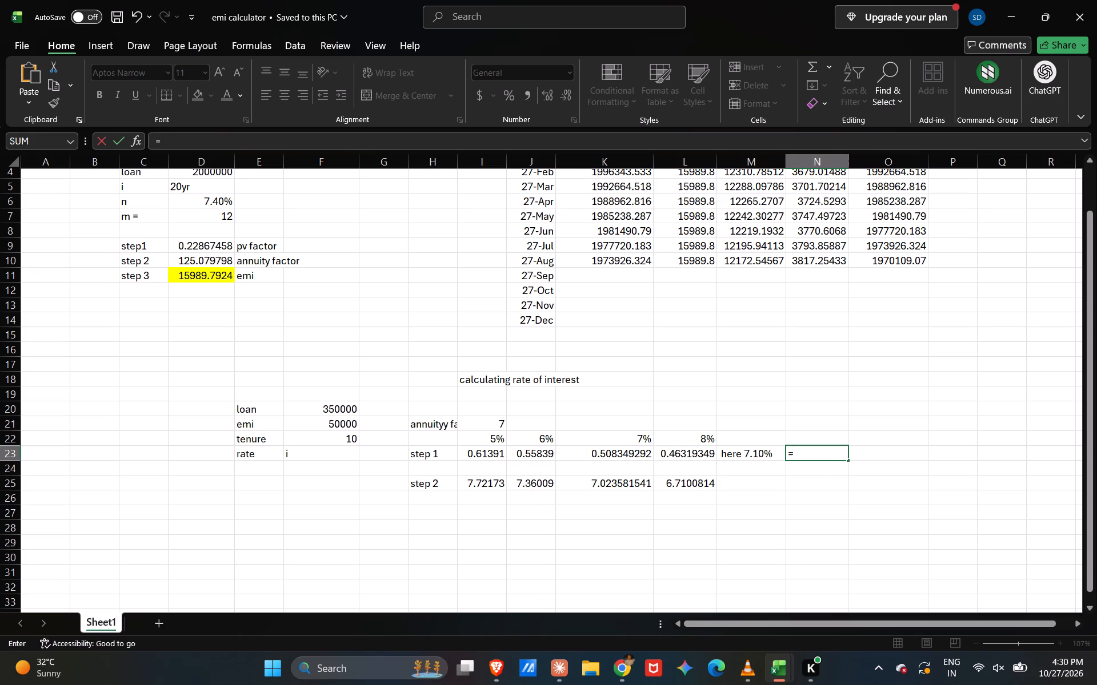
{"action": "key", "text": "1"}
{"action": "key", "text": "BackSpace"}
{"action": "key", "text": "1"}
{"action": "type", "text": "?1"}
{"action": "key", "text": "BackSpace"}
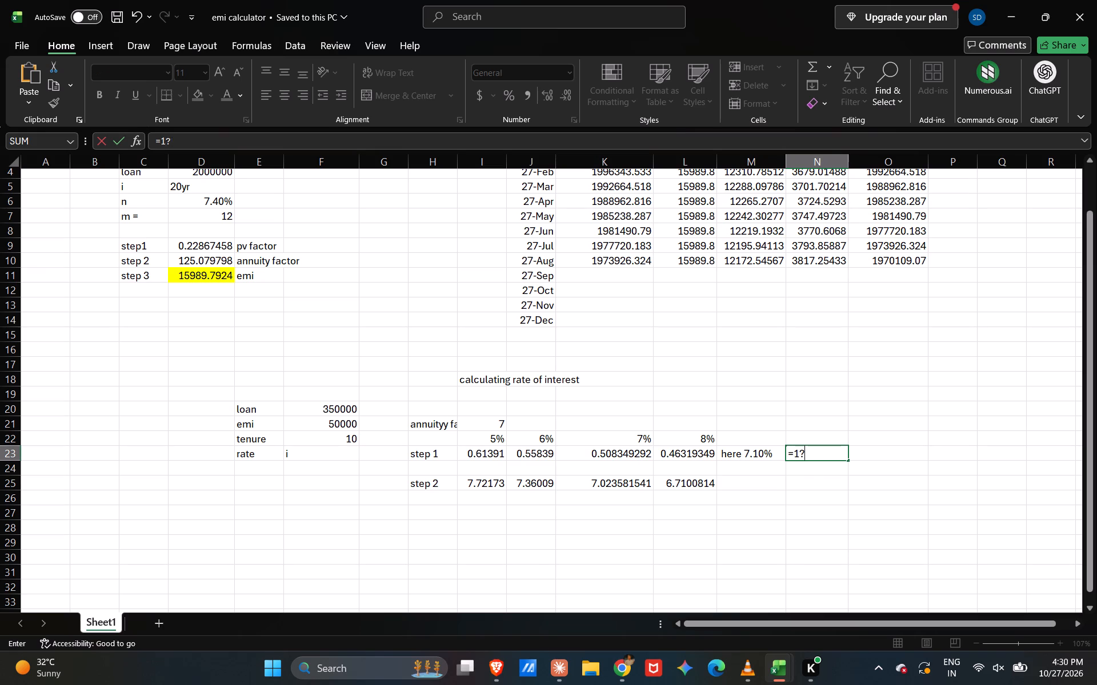
{"action": "key", "text": "BackSpace"}
{"action": "type", "text": "/1"}
{"action": "key", "text": "BackSpace"}
{"action": "type", "text": "91"}
{"action": "key", "text": "BackSpace"}
{"action": "key", "text": "BackSpace"}
{"action": "type", "text": "(1"}
{"action": "key", "text": "equal"}
{"action": "key", "text": "BackSpace"}
{"action": "key", "text": "minus"}
{"action": "key", "text": "BackSpace"}
{"action": "key", "text": "equal"}
{"action": "key", "text": "BackSpace"}
{"action": "key", "text": "equal"}
{"action": "key", "text": "BackSpace"}
{"action": "key", "text": "shift+plus"}
{"action": "key", "text": "7"}
{"action": "type", "text": ".07"}
{"action": "key", "text": "shift+parenright"}
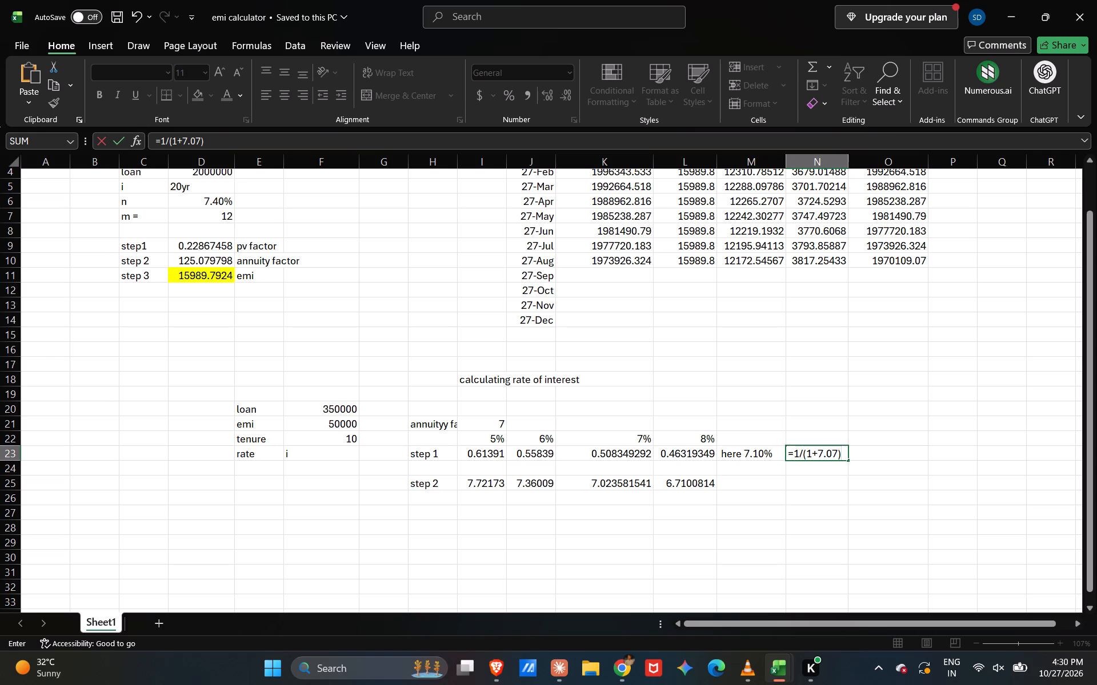
{"action": "key", "text": "Left"}
{"action": "key", "text": "Right"}
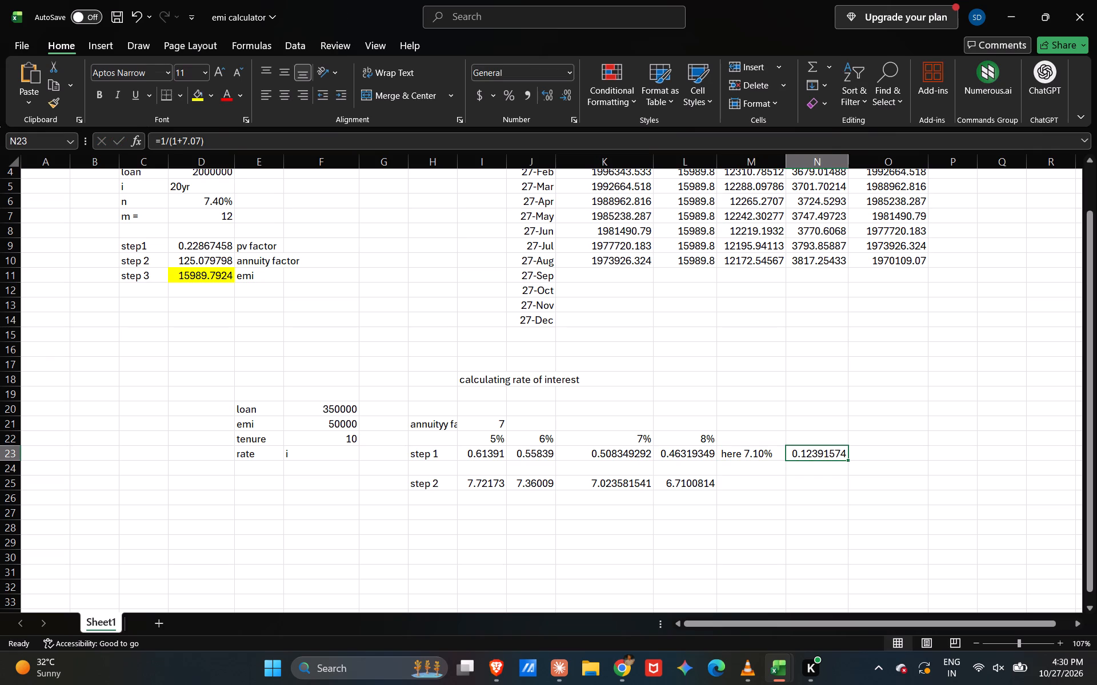
Change the rate in N23's formula to a percentage so it reads =1/(1+7.07%).
{"action": "double_click", "coordinate": [818, 452]}
{"action": "left_click", "coordinate": [839, 452]}
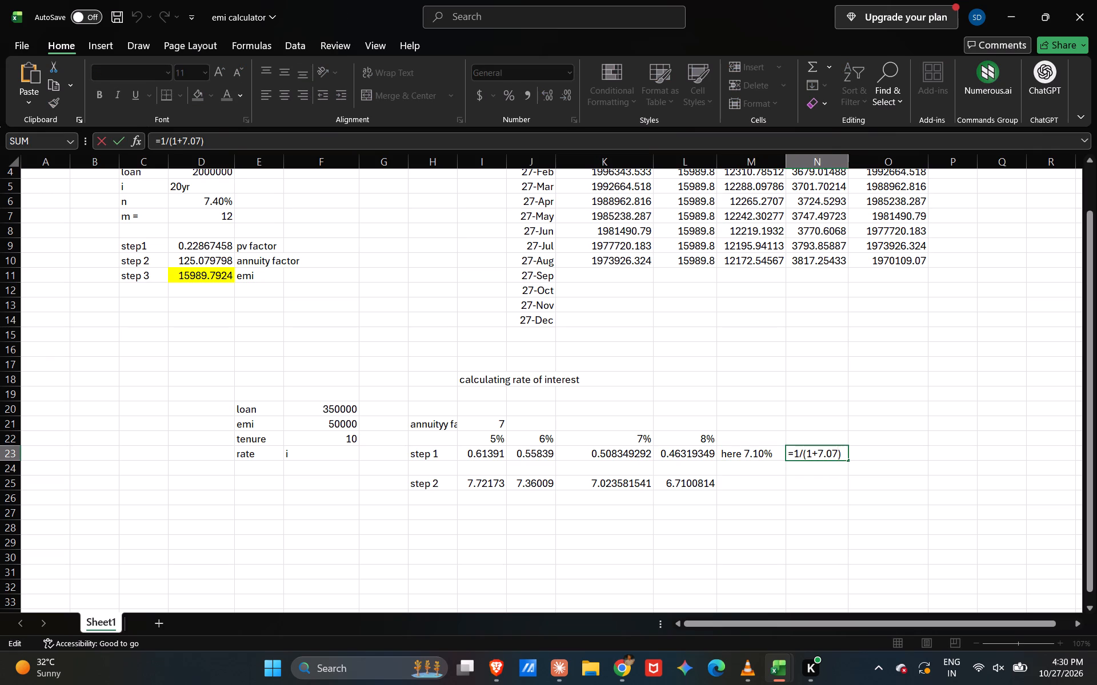
{"action": "key", "text": "shift+ampersand"}
{"action": "key", "text": "Right"}
{"action": "key", "text": "Left"}
{"action": "key", "text": "BackSpace"}
{"action": "key", "text": "shift+percent"}
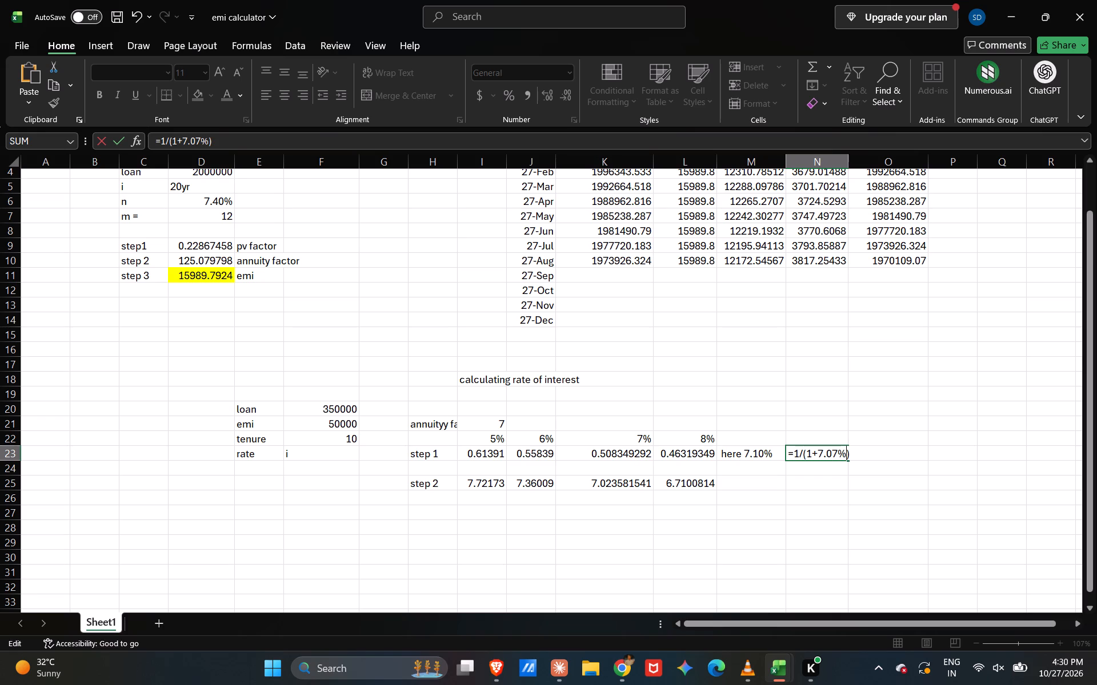
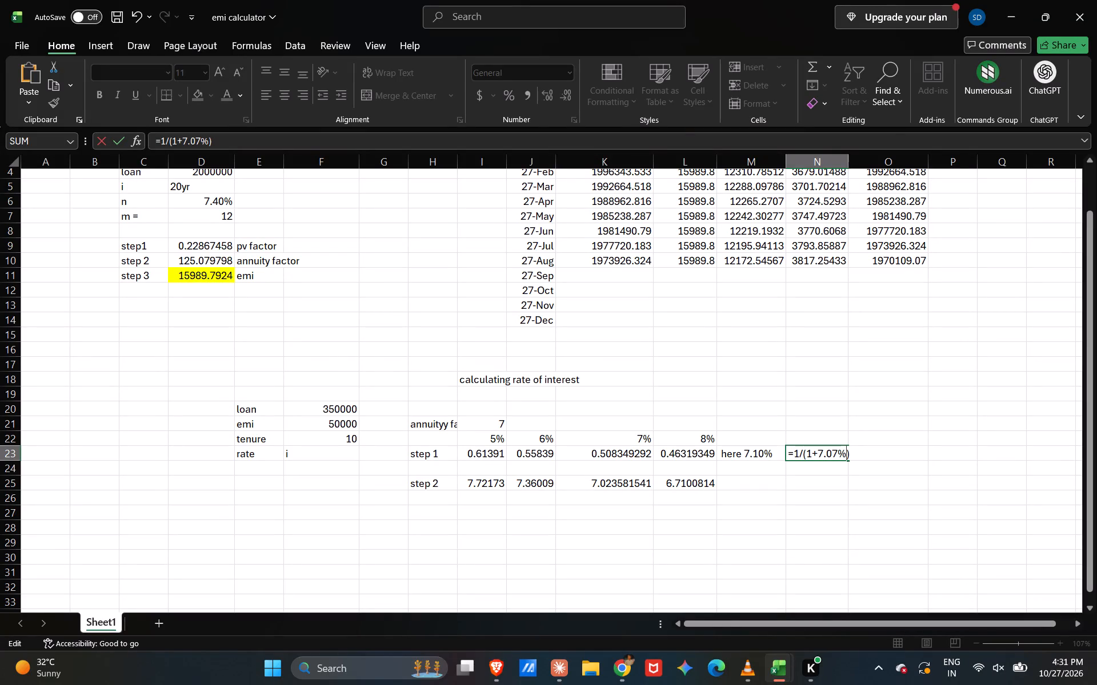
Raise N23's formula to the 10-year tenure so it reads =1/(1+7.07%)^10.
{"action": "key", "text": "slash"}
{"action": "key", "text": "BackSpace"}
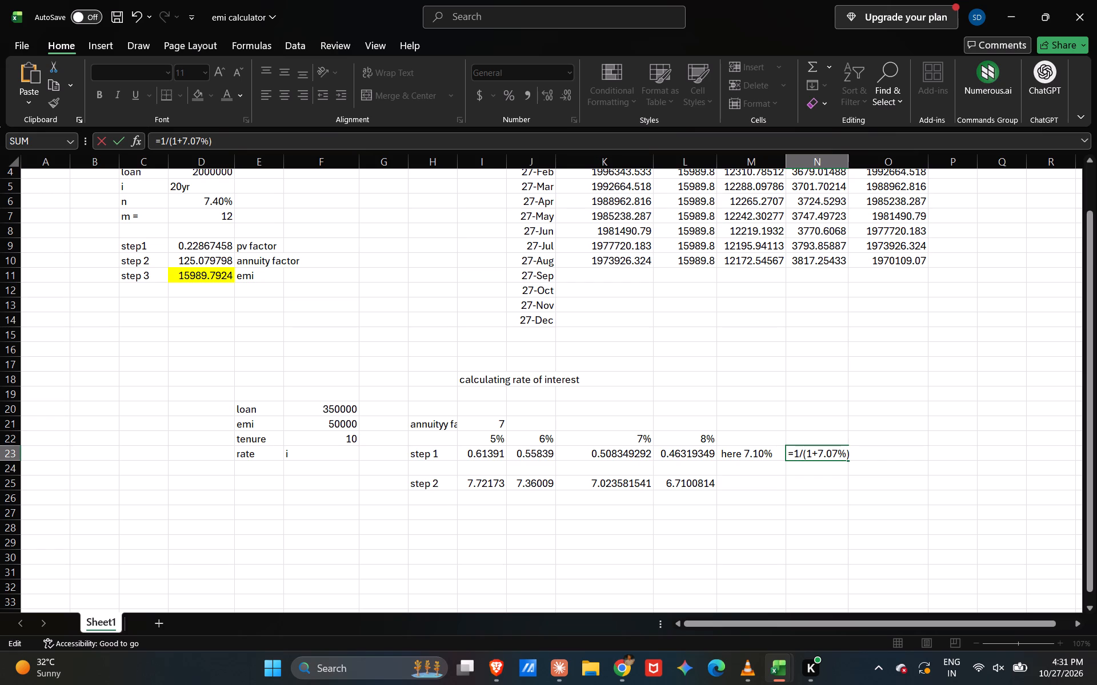
{"action": "key", "text": "Right"}
{"action": "key", "text": "shift+asciicircum"}
{"action": "type", "text": "10\\"}
{"action": "key", "text": "Return"}
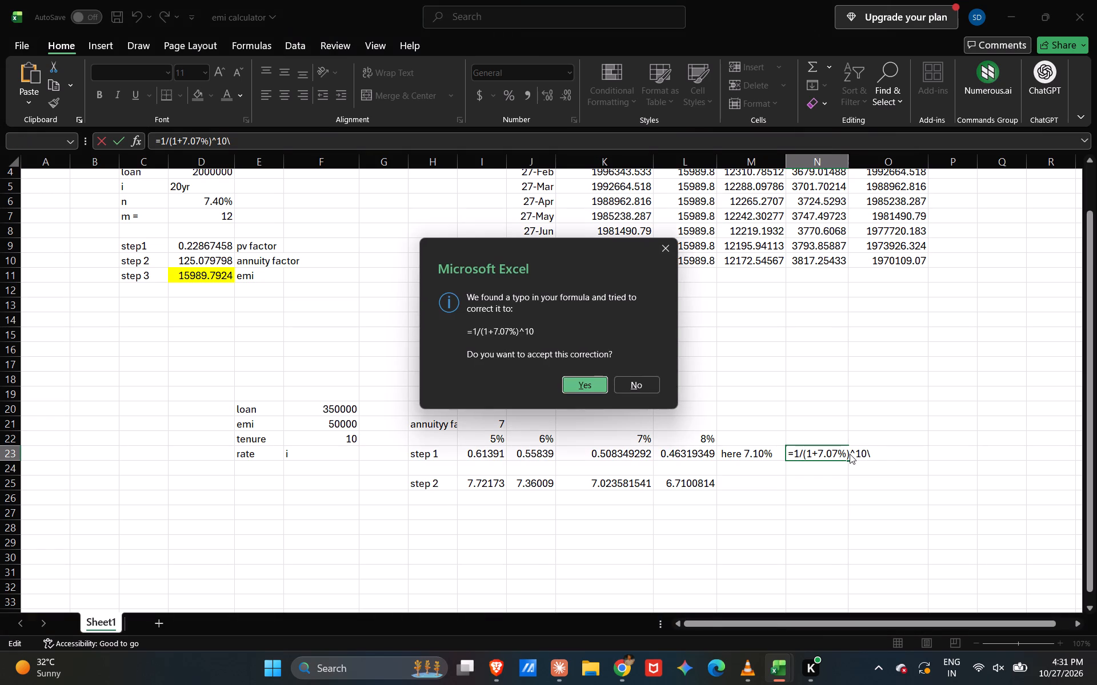
{"action": "left_click", "coordinate": [583, 380]}
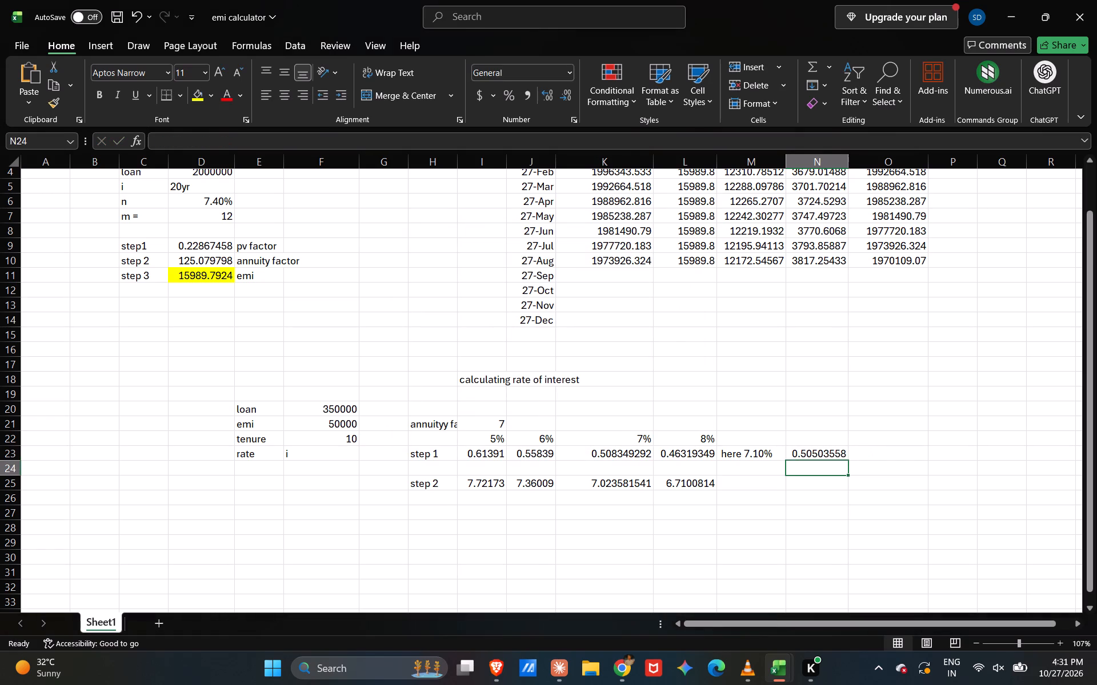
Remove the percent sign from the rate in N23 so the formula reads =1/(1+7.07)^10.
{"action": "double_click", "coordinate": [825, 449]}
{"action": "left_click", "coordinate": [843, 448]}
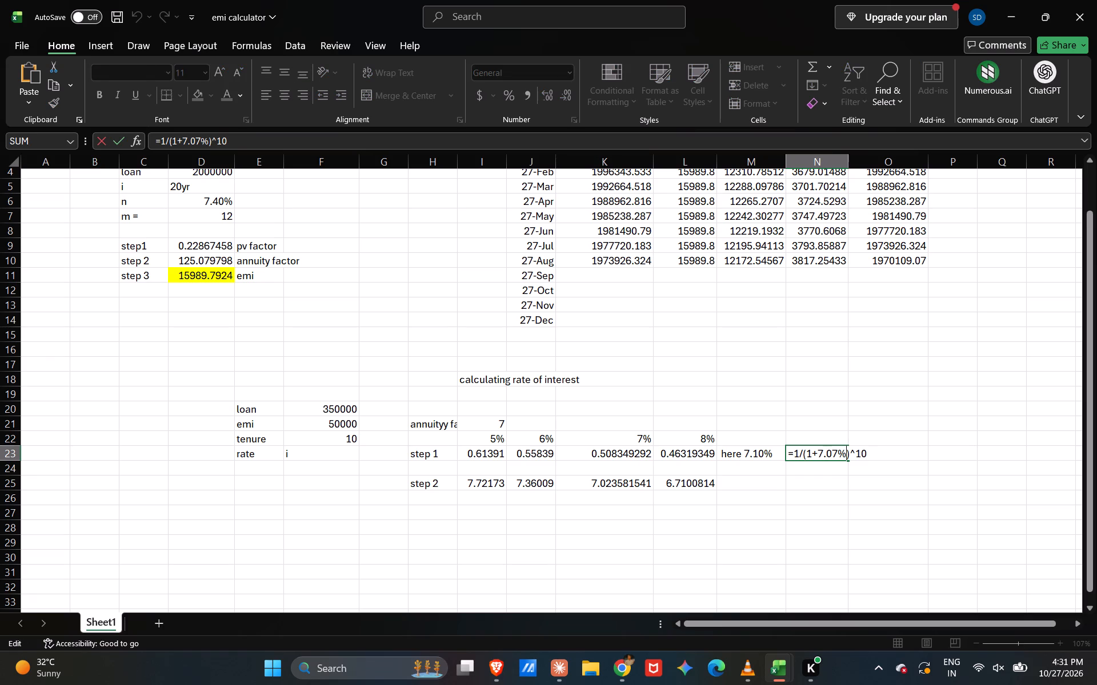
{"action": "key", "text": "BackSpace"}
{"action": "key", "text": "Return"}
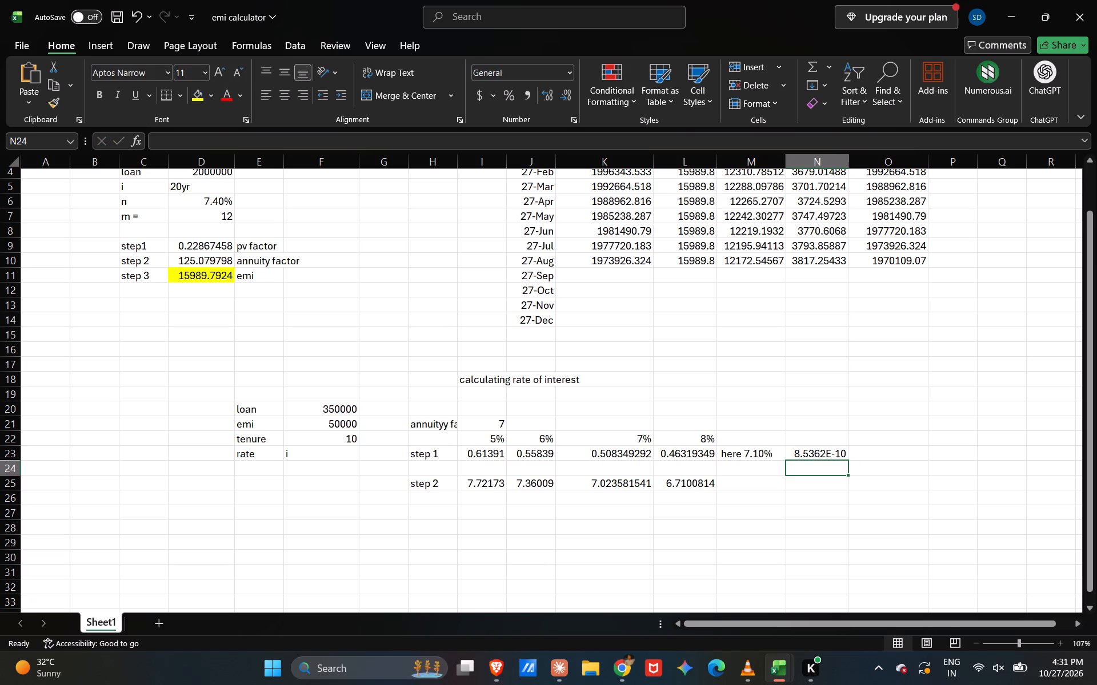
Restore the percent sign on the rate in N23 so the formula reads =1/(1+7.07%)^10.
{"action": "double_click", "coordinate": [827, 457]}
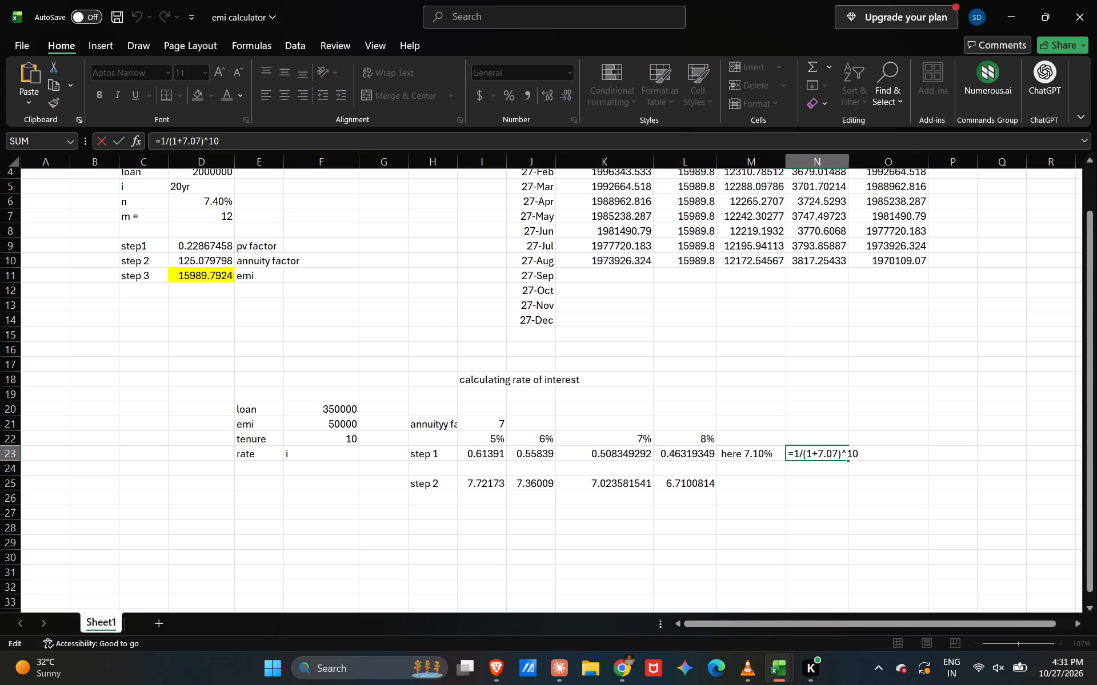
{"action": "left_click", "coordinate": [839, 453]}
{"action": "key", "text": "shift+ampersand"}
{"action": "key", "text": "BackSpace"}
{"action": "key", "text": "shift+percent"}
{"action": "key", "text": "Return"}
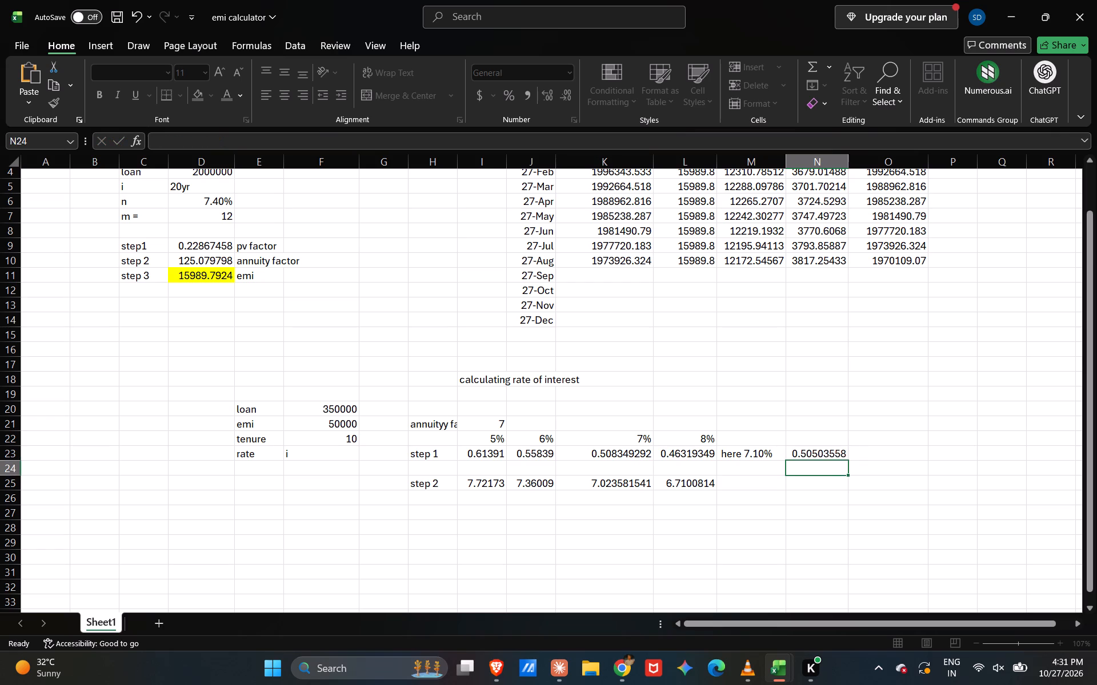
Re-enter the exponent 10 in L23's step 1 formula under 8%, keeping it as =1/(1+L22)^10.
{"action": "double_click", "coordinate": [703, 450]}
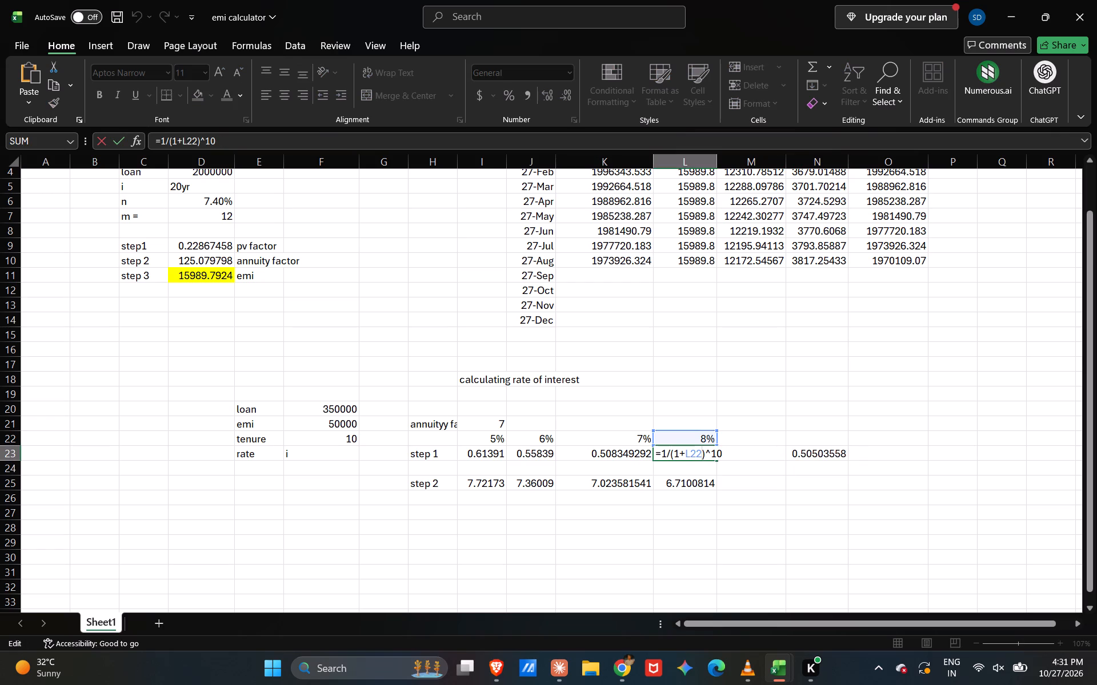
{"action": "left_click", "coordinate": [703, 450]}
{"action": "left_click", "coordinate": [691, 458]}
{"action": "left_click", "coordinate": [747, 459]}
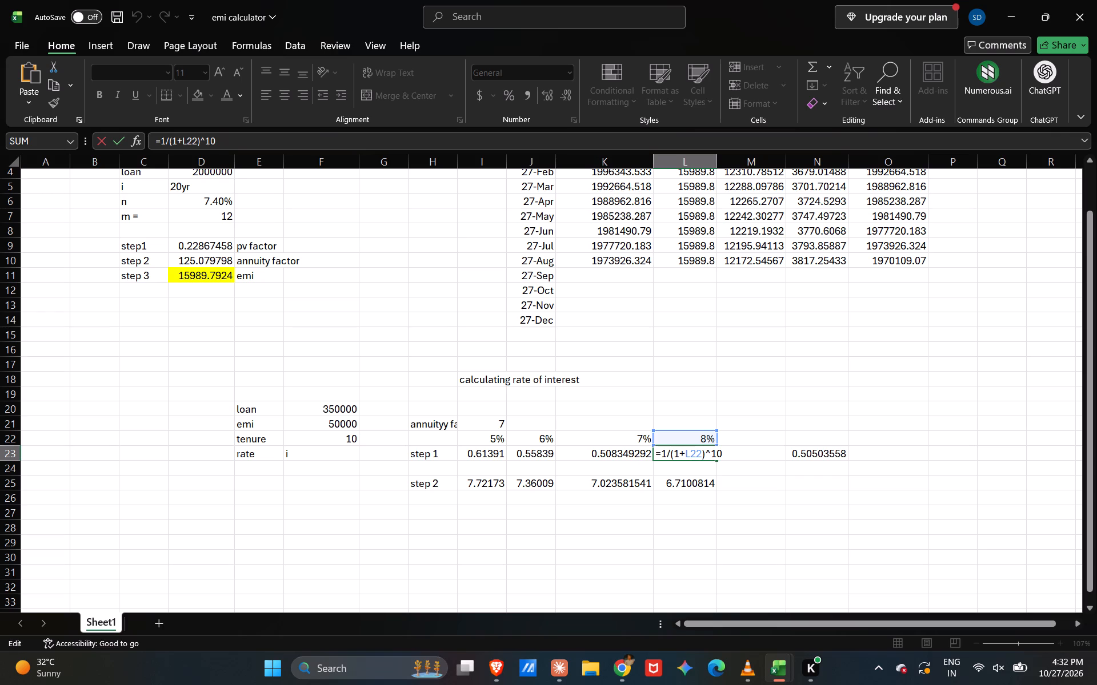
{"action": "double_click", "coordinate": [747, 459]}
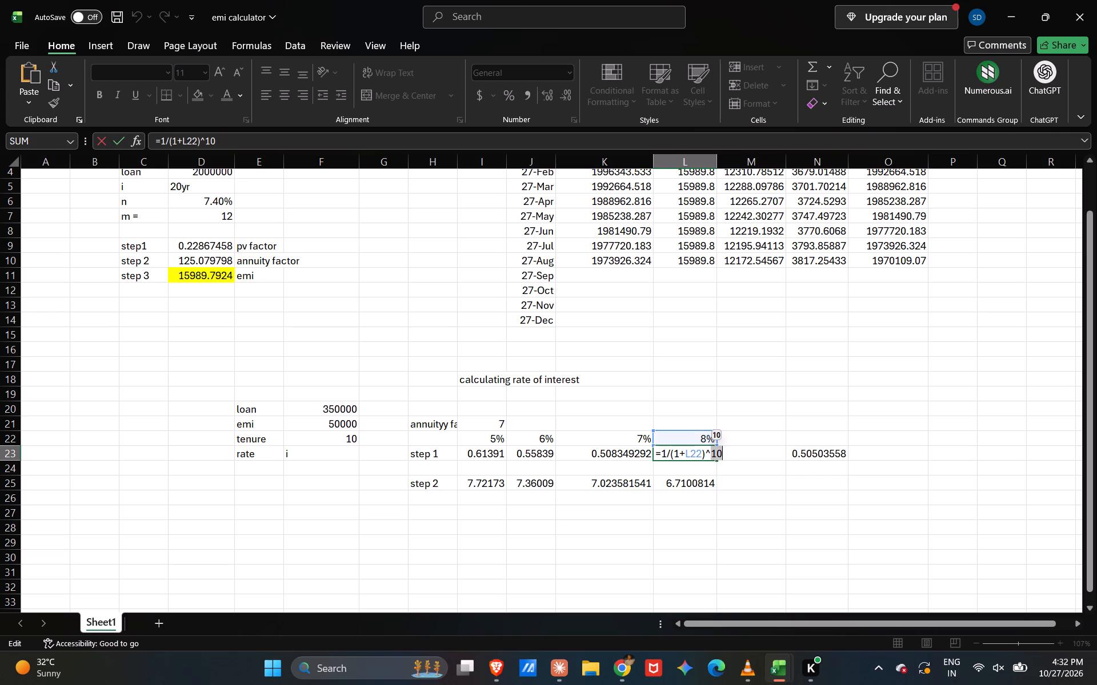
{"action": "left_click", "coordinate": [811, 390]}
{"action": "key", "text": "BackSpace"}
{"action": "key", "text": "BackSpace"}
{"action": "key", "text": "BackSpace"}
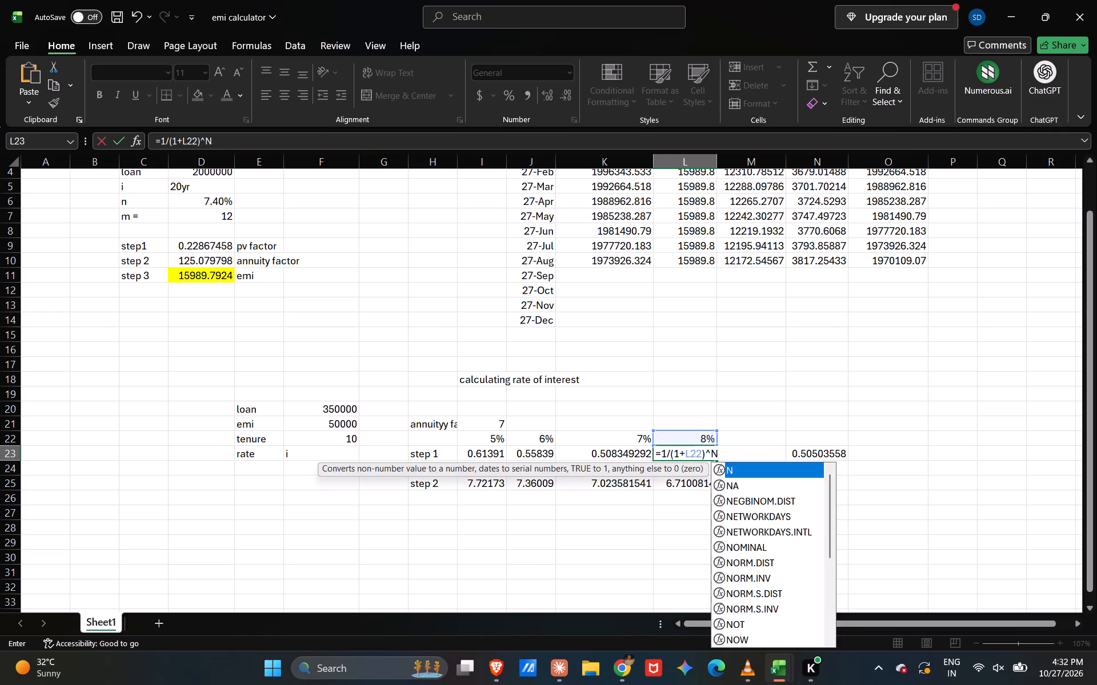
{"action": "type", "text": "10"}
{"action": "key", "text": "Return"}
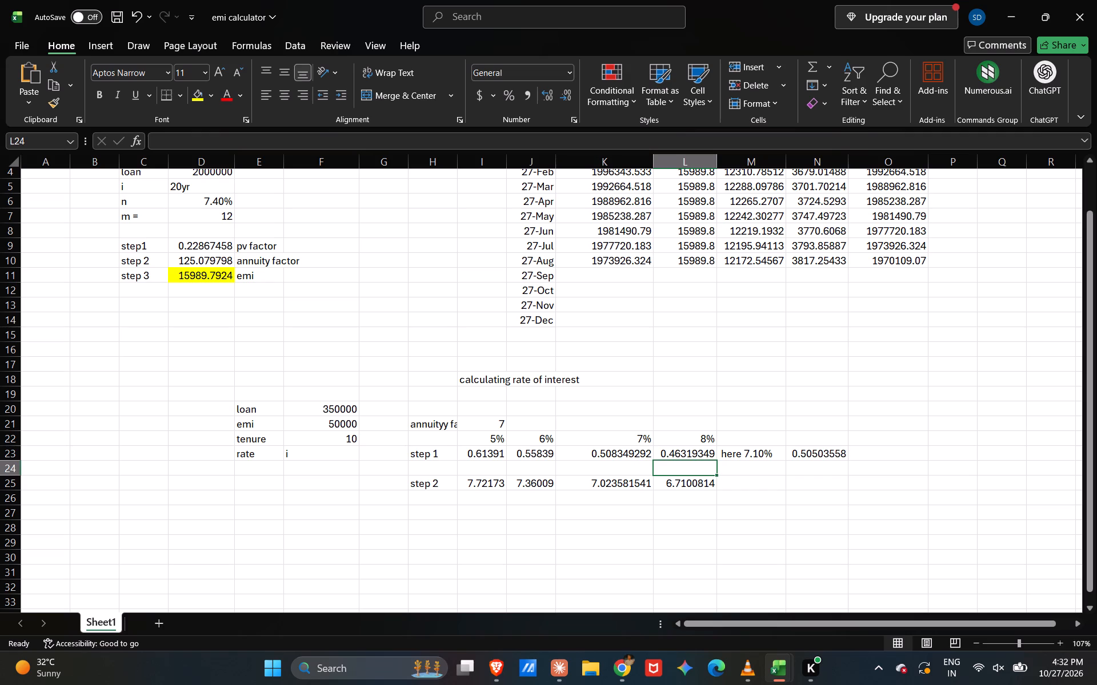
Check the formula in N23 beside the "here 7.10%" note.
{"action": "left_click", "coordinate": [688, 451]}
{"action": "left_click", "coordinate": [823, 458]}
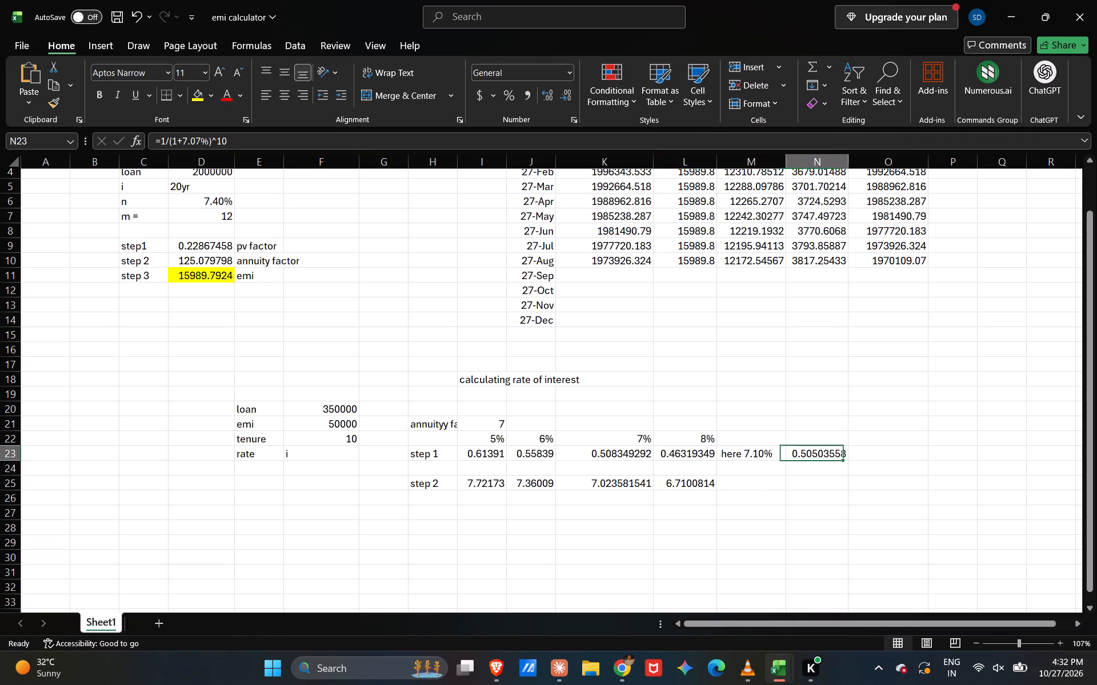
{"action": "double_click", "coordinate": [823, 458]}
{"action": "double_click", "coordinate": [823, 458]}
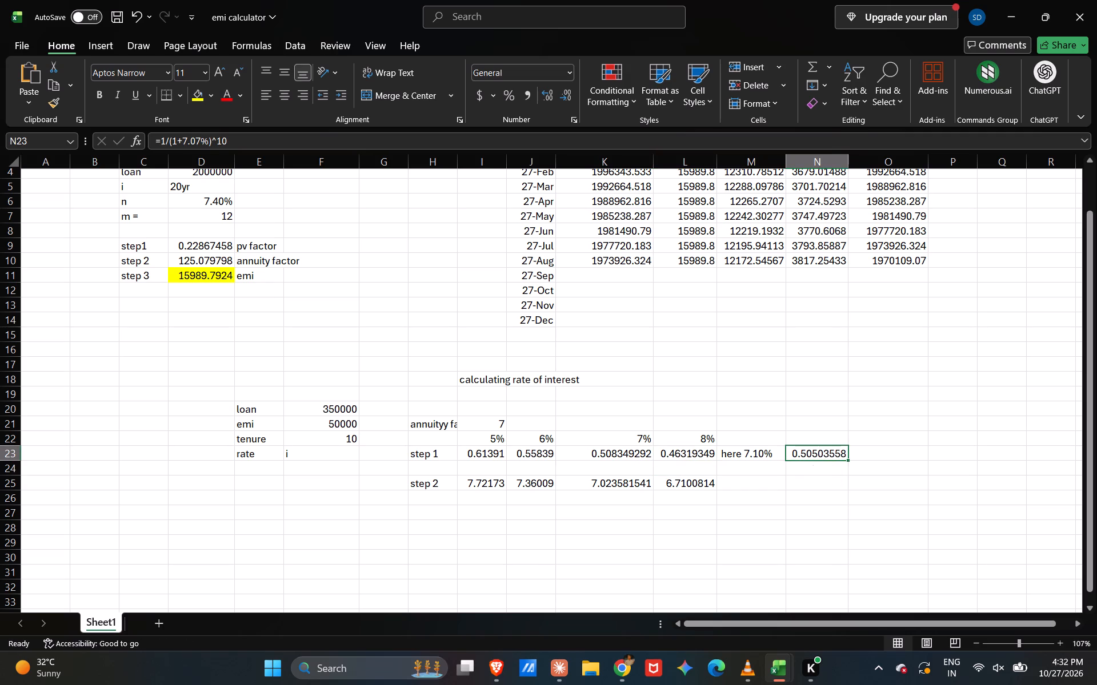
{"action": "left_click", "coordinate": [813, 447]}
{"action": "double_click", "coordinate": [813, 449]}
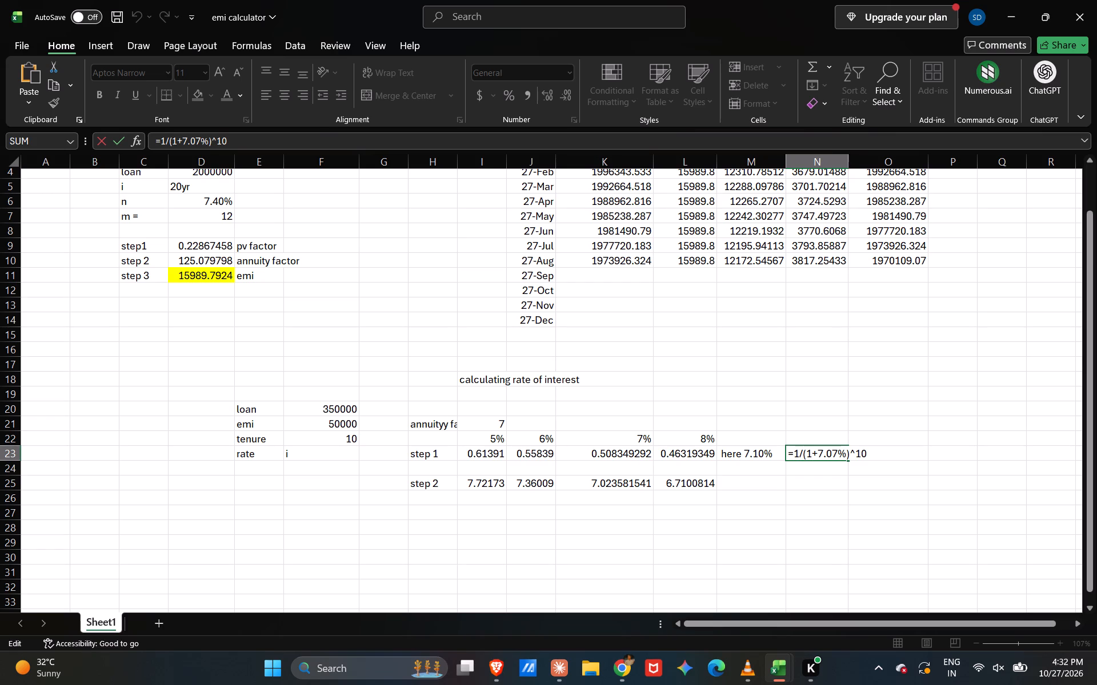
{"action": "key", "text": "Return"}
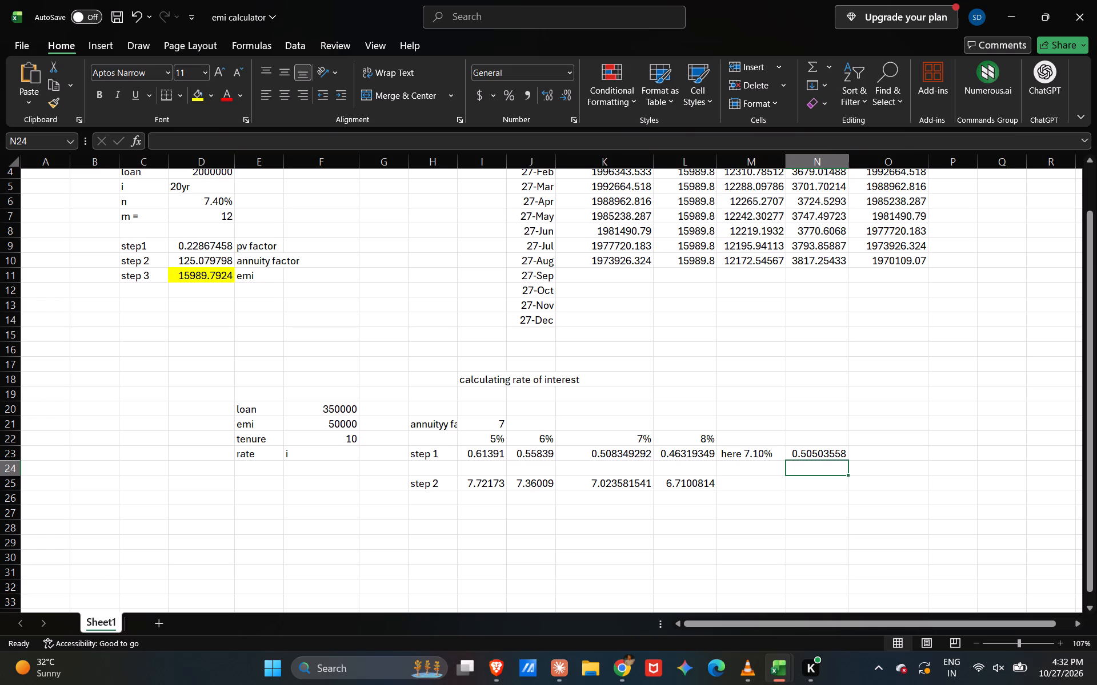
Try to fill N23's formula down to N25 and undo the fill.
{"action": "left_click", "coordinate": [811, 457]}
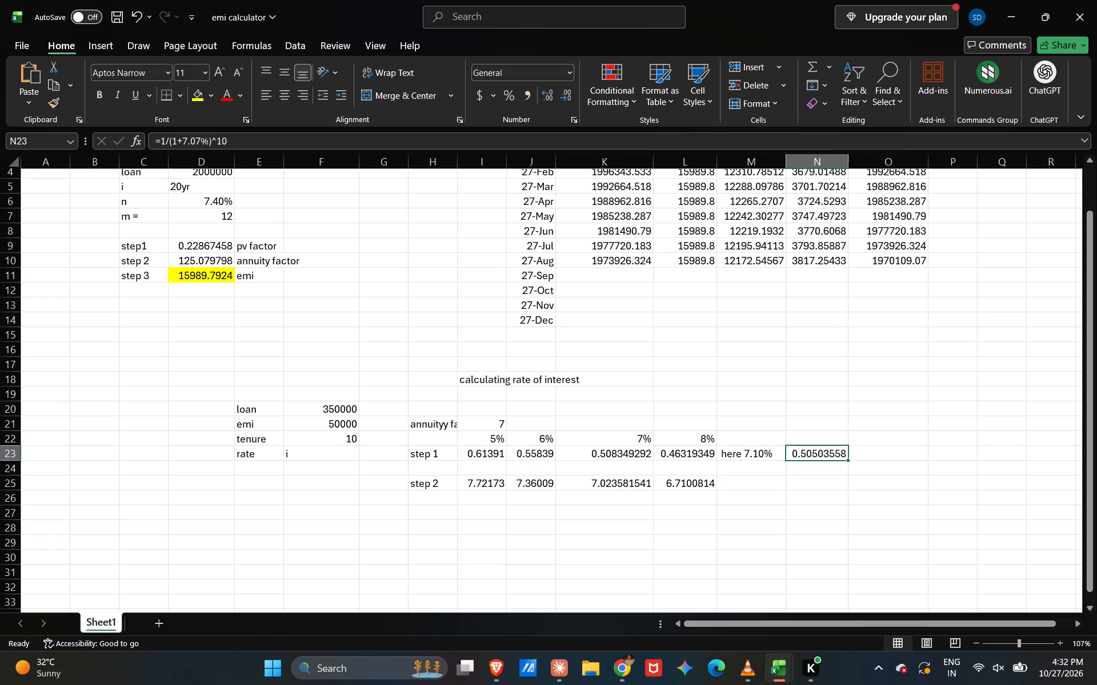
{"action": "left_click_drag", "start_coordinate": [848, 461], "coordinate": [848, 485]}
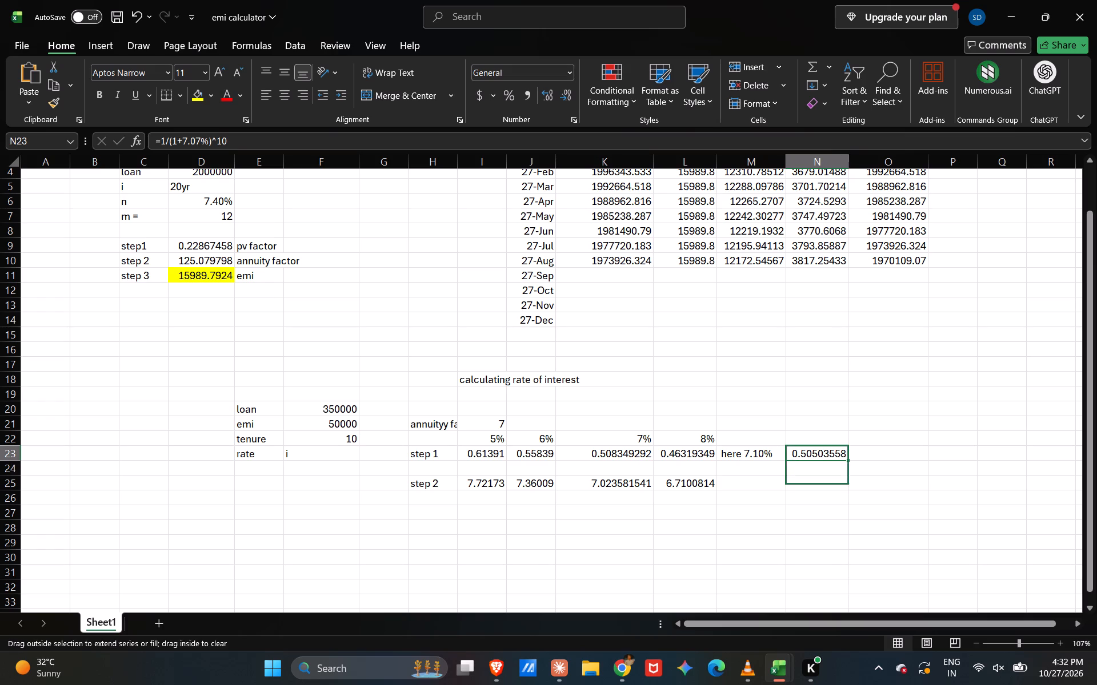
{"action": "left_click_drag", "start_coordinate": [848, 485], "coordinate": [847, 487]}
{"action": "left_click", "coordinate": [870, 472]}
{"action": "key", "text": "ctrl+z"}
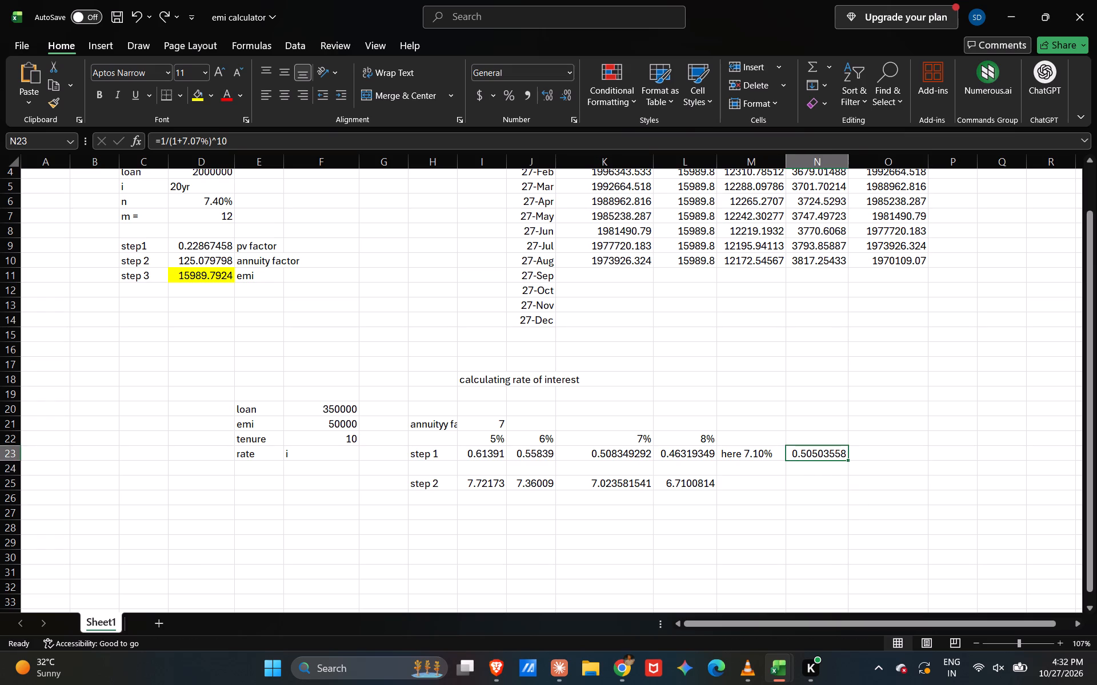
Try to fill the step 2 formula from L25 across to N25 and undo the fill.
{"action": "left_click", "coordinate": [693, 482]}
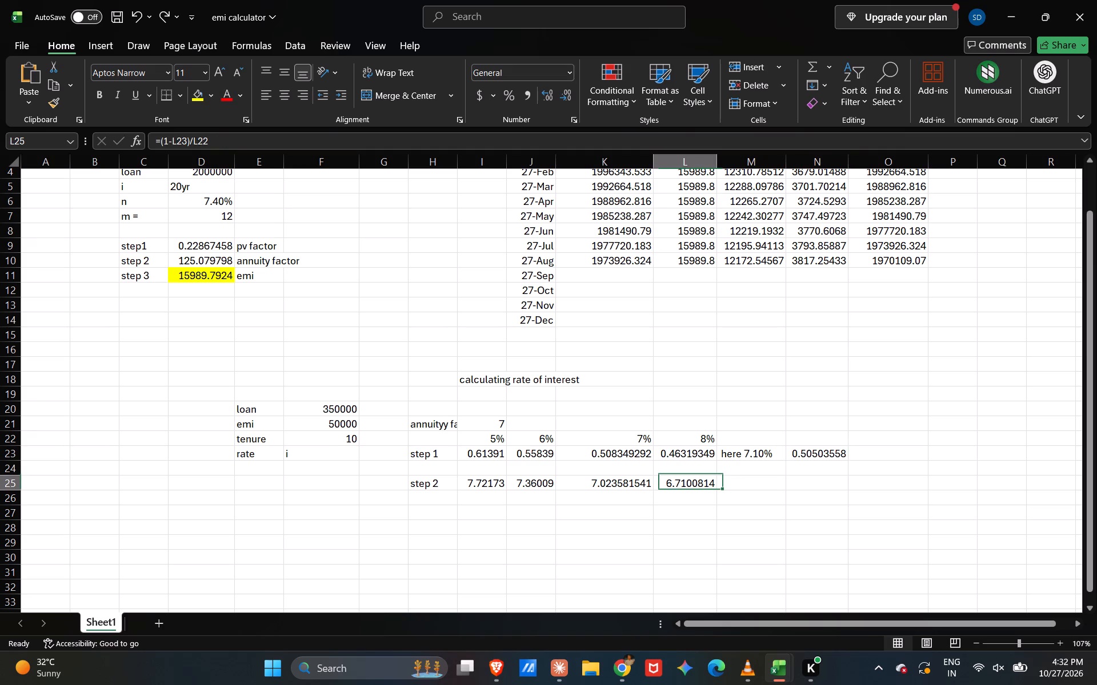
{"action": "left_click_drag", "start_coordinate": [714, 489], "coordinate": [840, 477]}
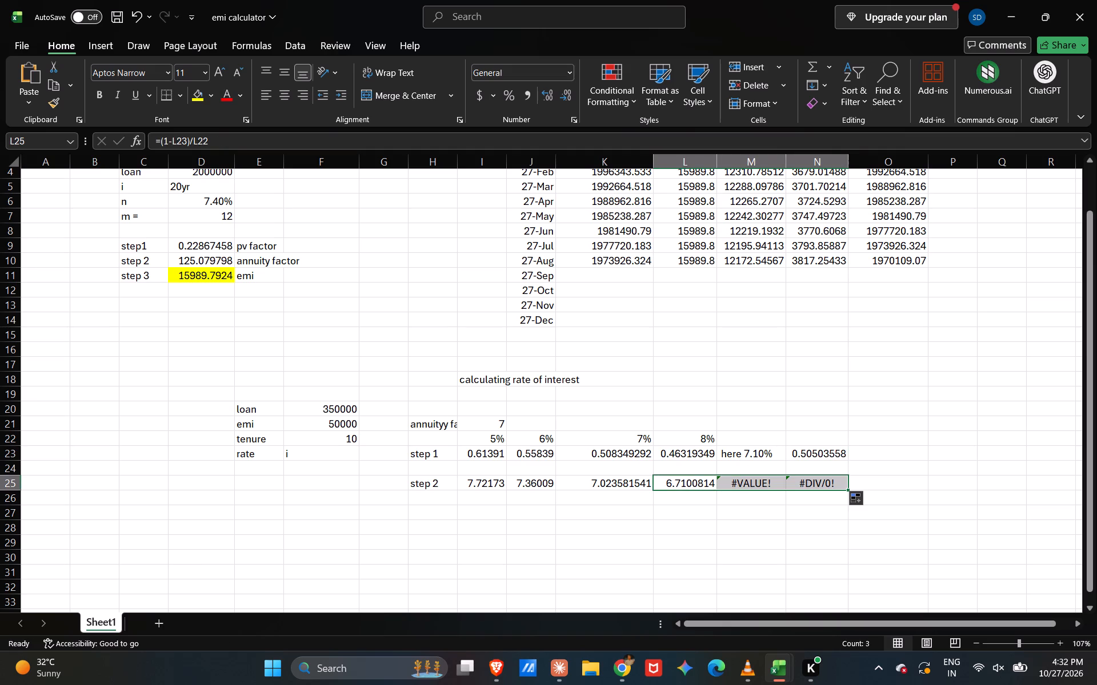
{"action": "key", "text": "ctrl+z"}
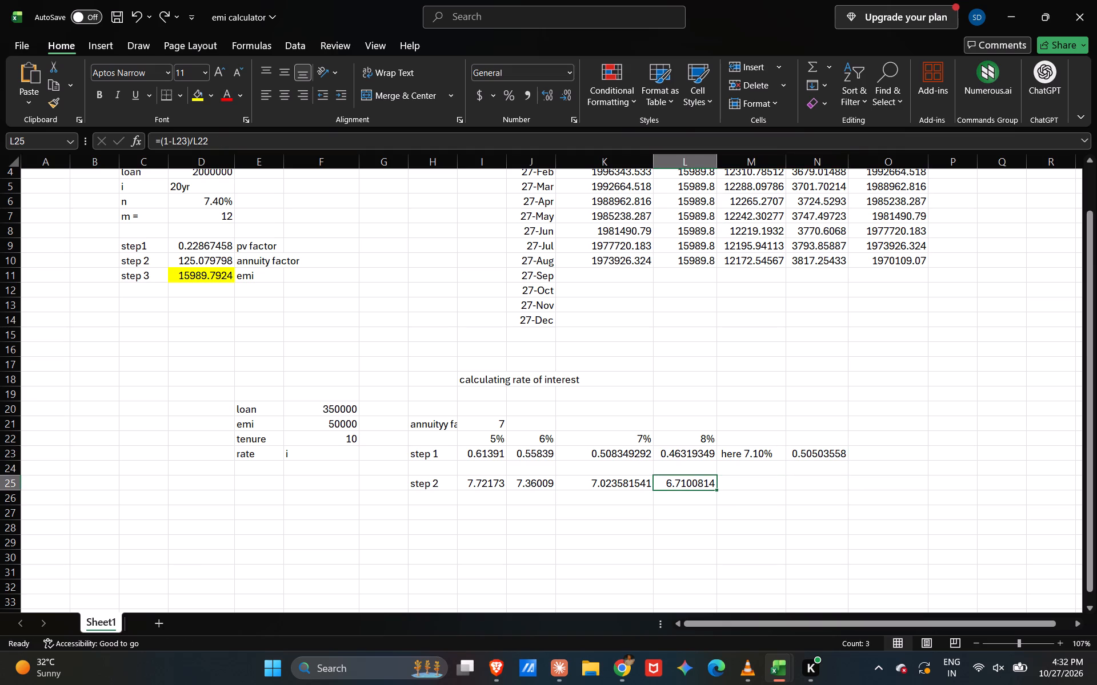
Enter the step 2 formula =1-N23/7.07% in N25, below the step 1 value for the "here 7.10%" note.
{"action": "left_click", "coordinate": [687, 489]}
{"action": "left_click", "coordinate": [686, 481]}
{"action": "left_click", "coordinate": [808, 487]}
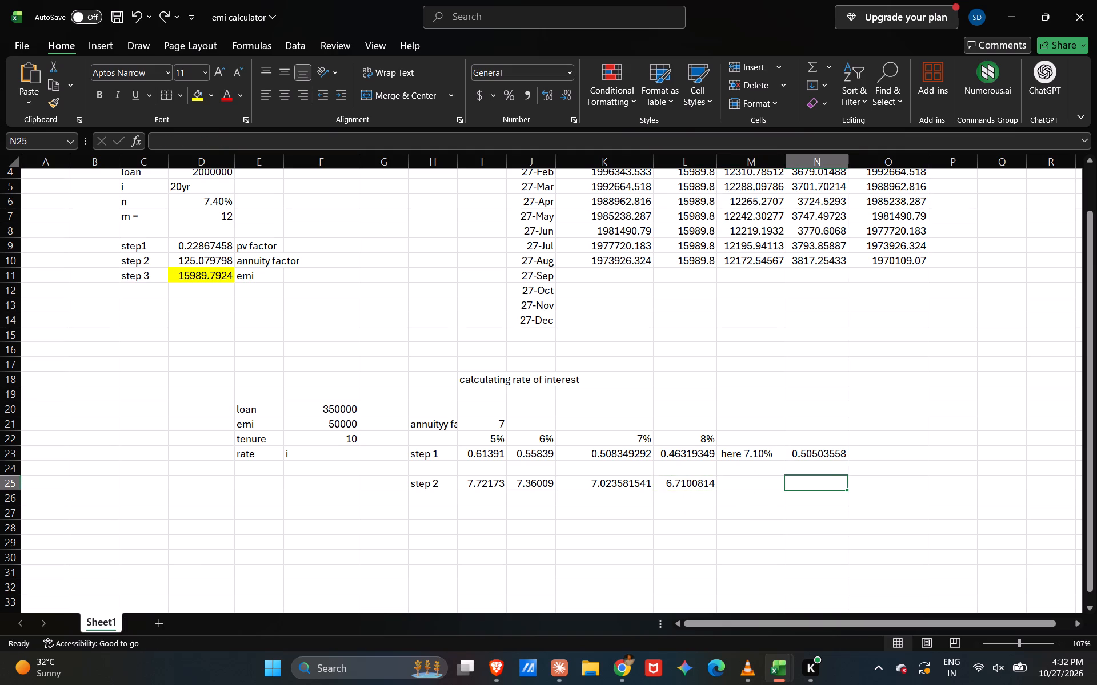
{"action": "key", "text": "equal"}
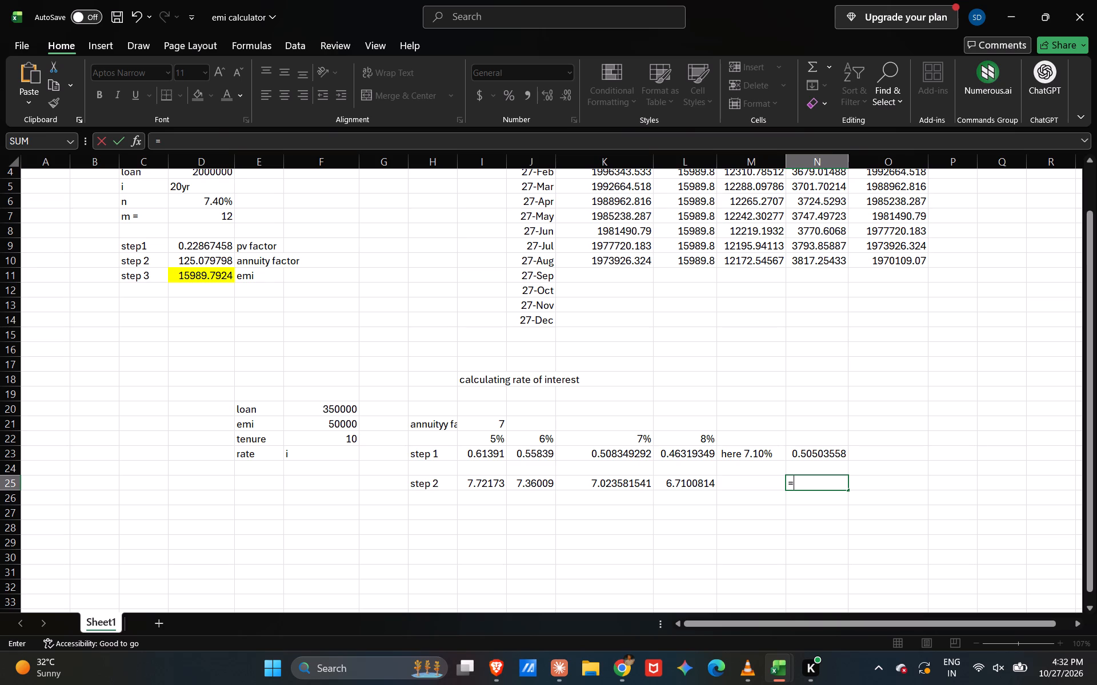
{"action": "key", "text": "1"}
{"action": "key", "text": "minus"}
{"action": "left_click", "coordinate": [814, 449], "text": "shift"}
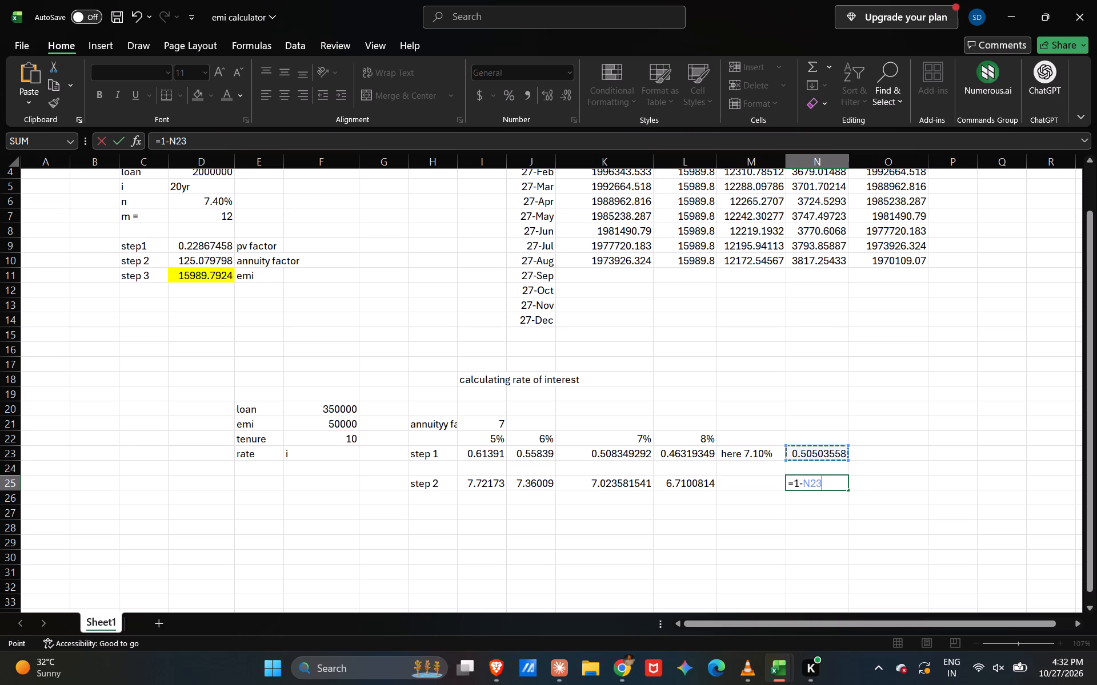
{"action": "key", "text": "slash"}
{"action": "key", "text": "7"}
{"action": "type", "text": ".07"}
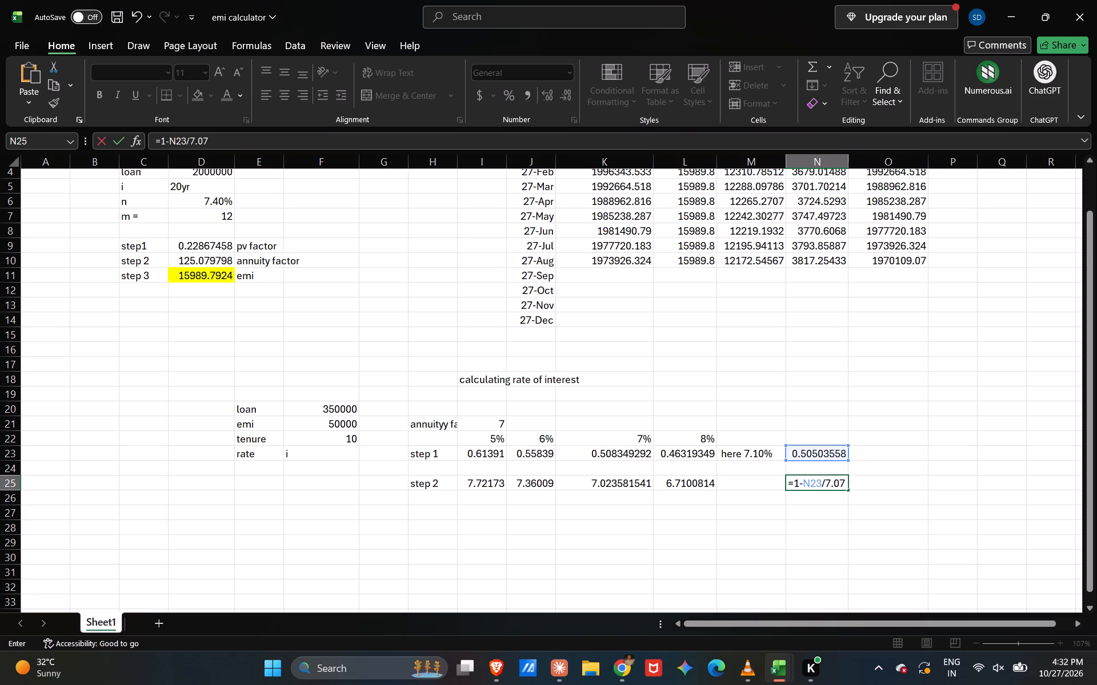
{"action": "key", "text": "shift+ampersand"}
{"action": "key", "text": "BackSpace"}
{"action": "key", "text": "shift+percent"}
{"action": "key", "text": "Return"}
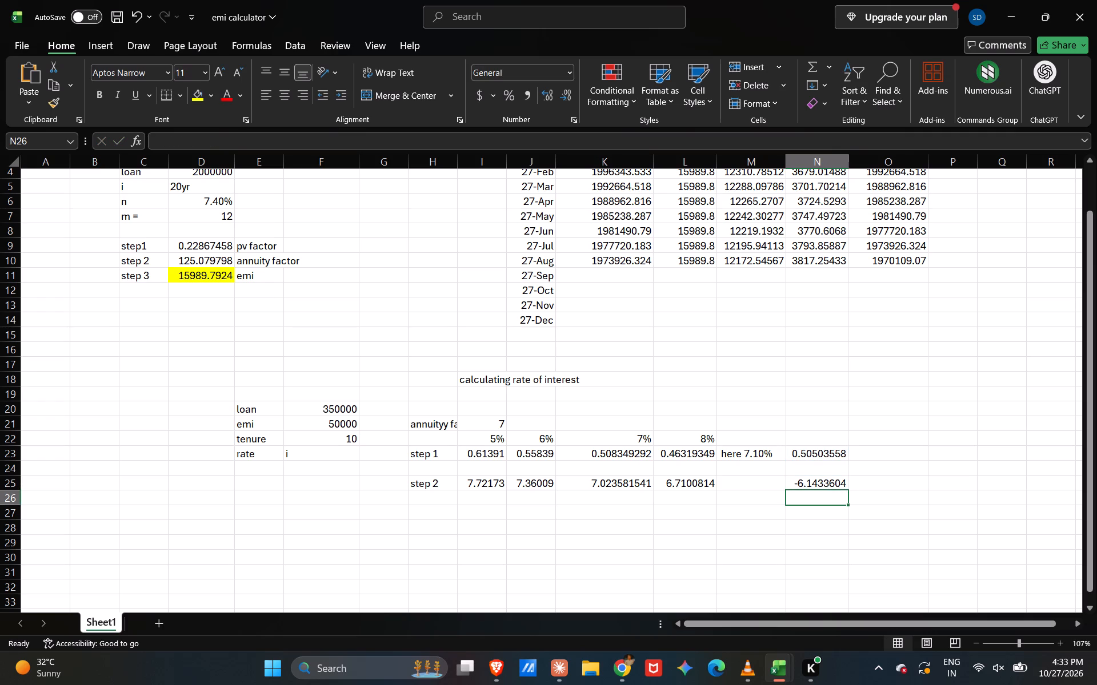
Add parentheses around 1-N23 in N25's formula, making it =(1-N23)/7.07%.
{"action": "double_click", "coordinate": [823, 486]}
{"action": "left_click", "coordinate": [796, 483]}
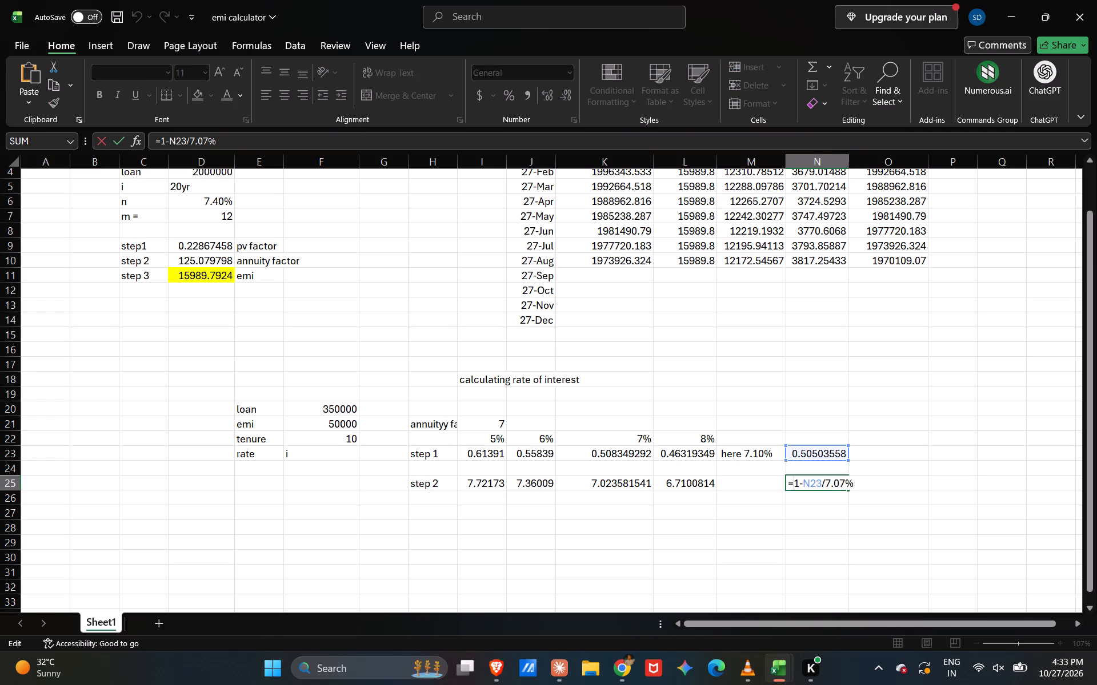
{"action": "key", "text": "shift+parenleft"}
{"action": "key", "text": "Right"}
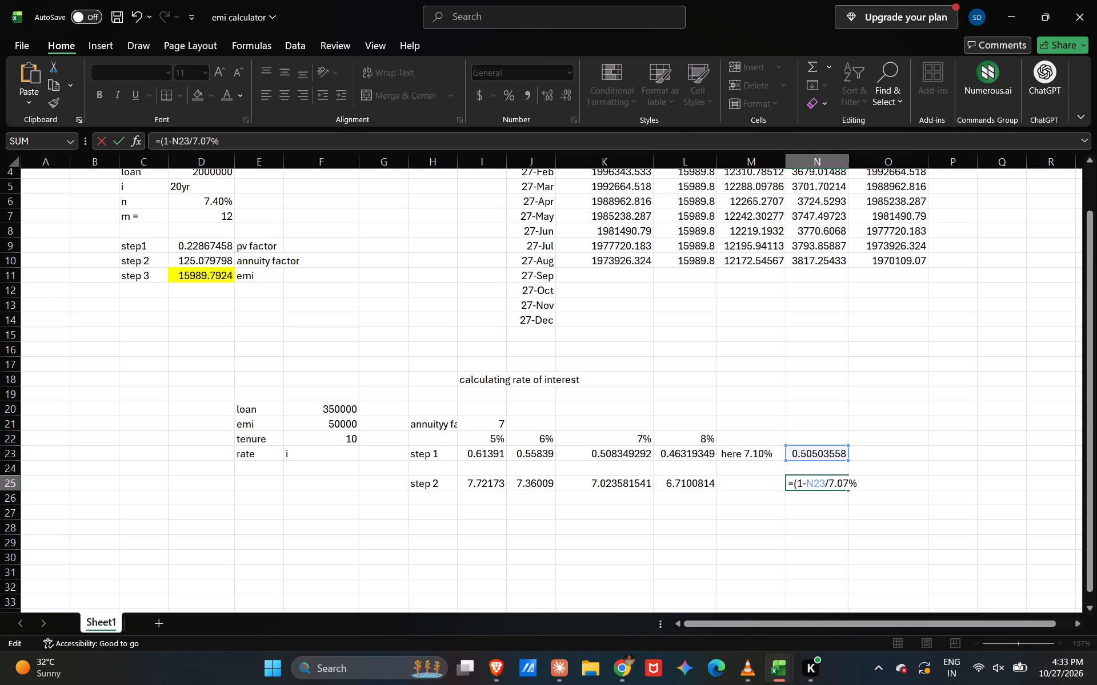
{"action": "key", "text": "Right"}
{"action": "key", "text": "Right"}
{"action": "key", "text": "Right"}
{"action": "key", "text": "Right"}
{"action": "key", "text": "shift+parenright"}
{"action": "key", "text": "Return"}
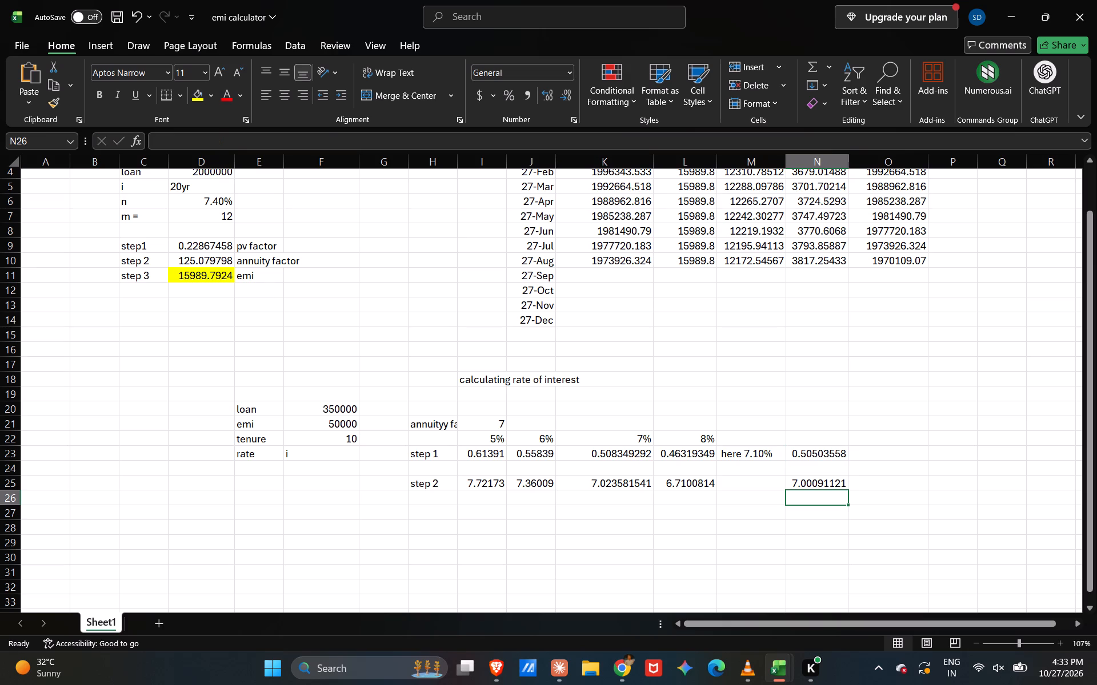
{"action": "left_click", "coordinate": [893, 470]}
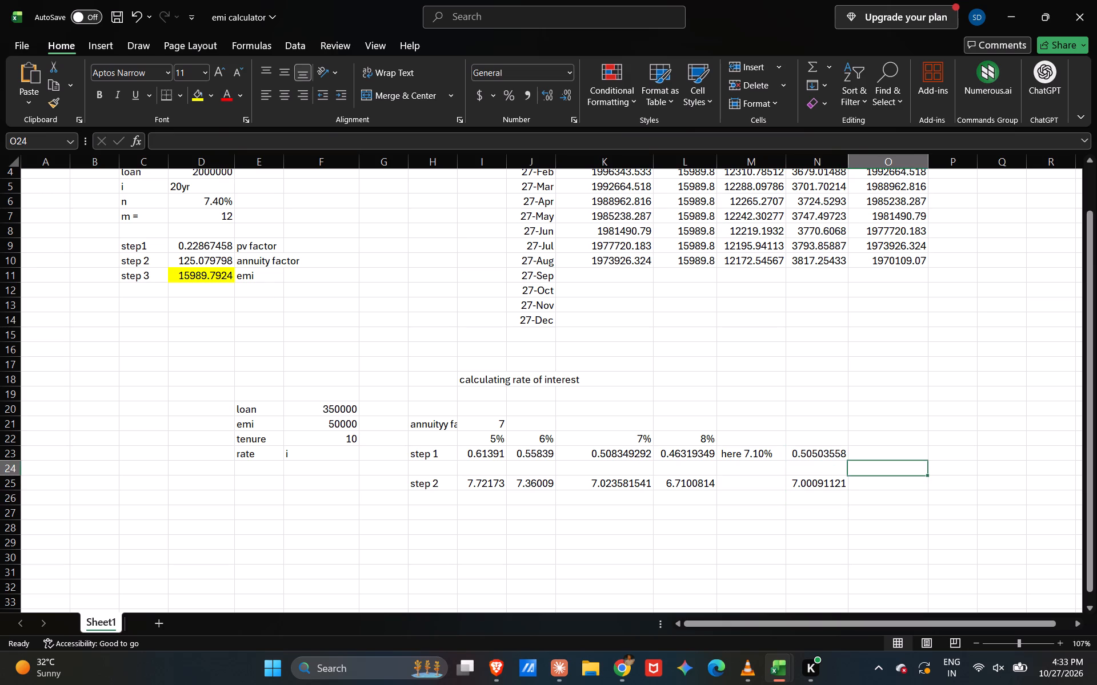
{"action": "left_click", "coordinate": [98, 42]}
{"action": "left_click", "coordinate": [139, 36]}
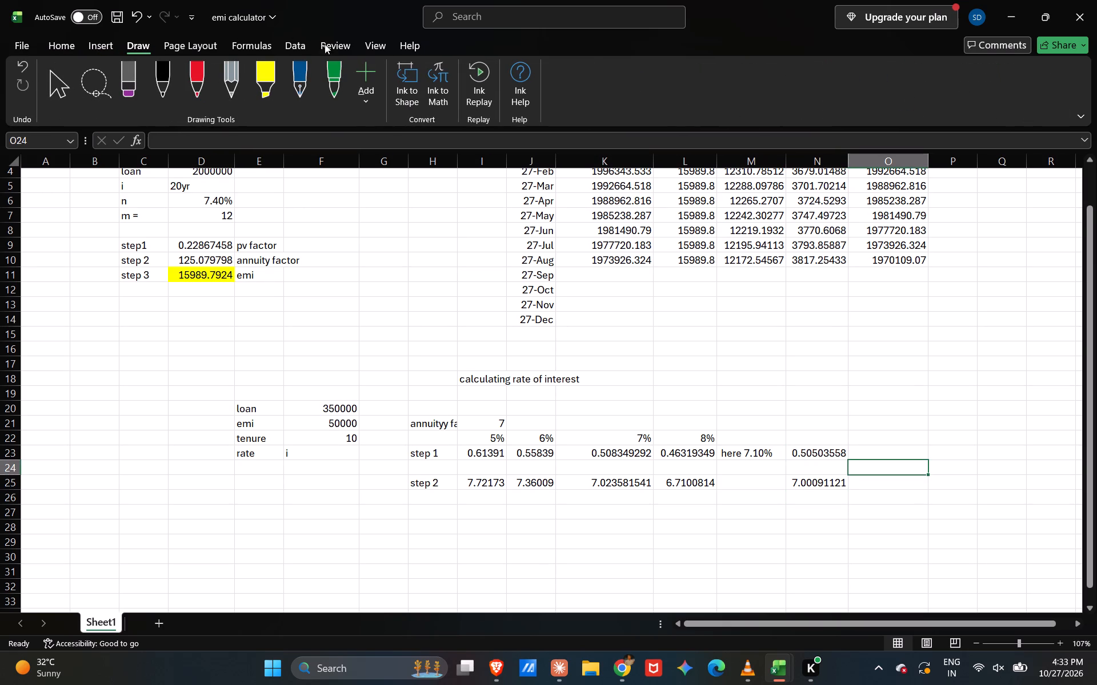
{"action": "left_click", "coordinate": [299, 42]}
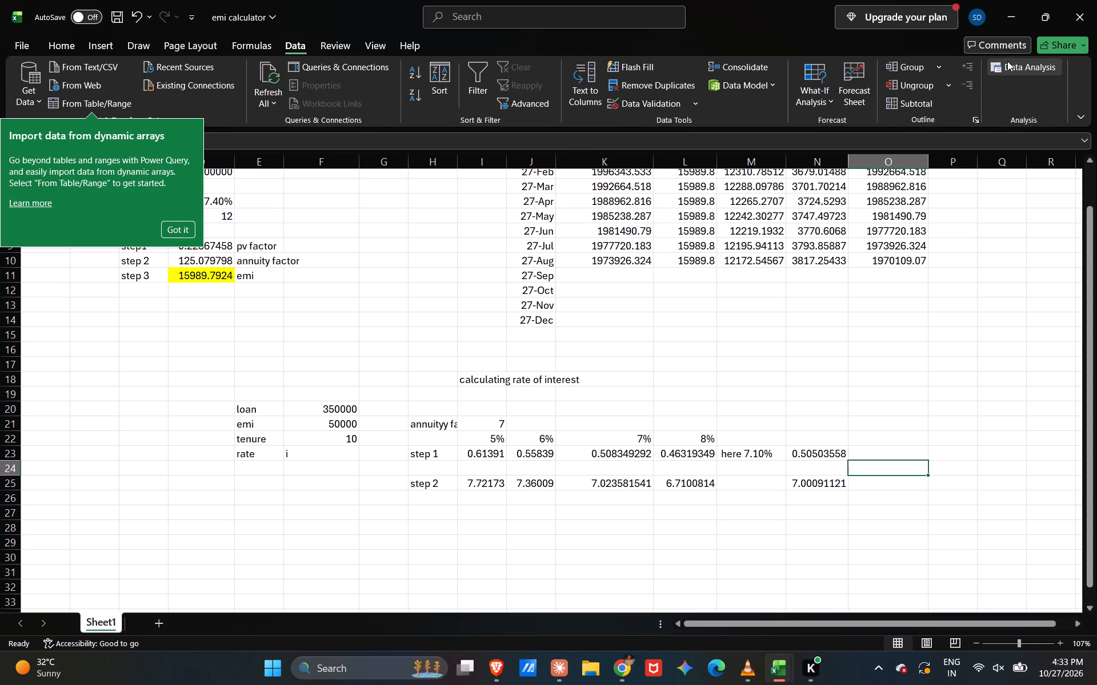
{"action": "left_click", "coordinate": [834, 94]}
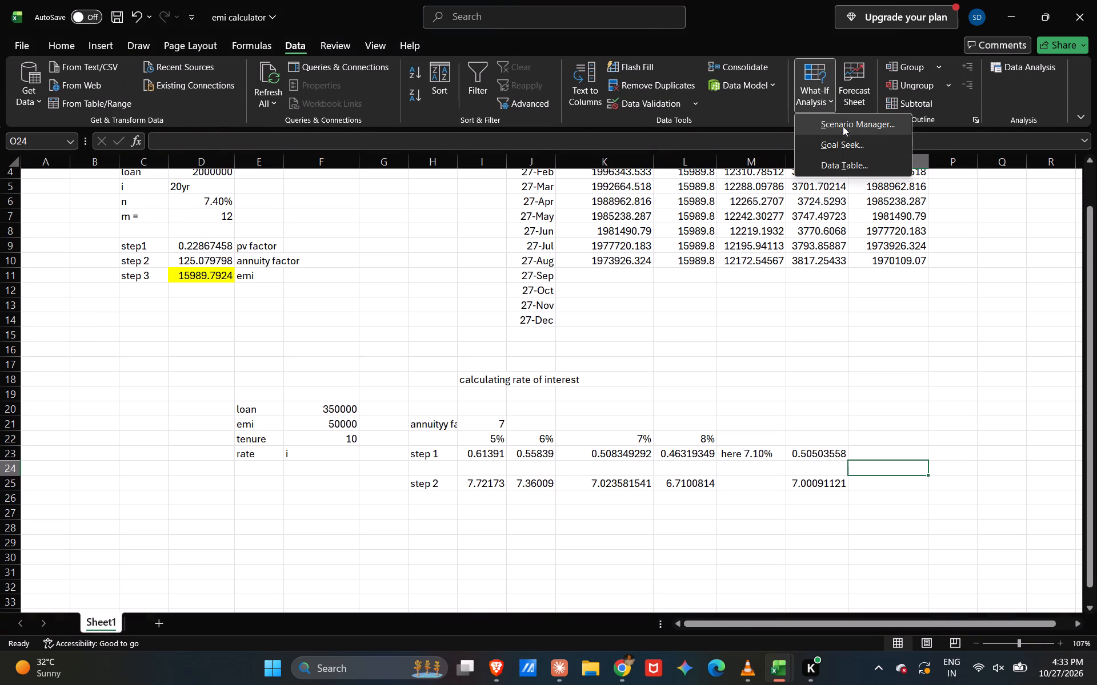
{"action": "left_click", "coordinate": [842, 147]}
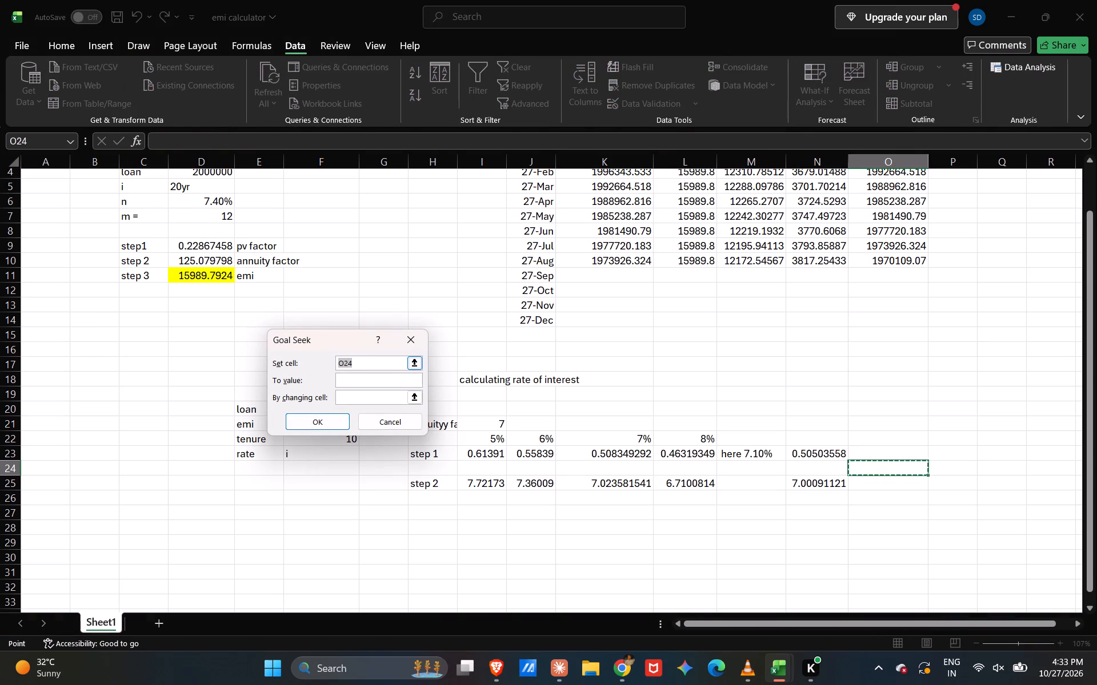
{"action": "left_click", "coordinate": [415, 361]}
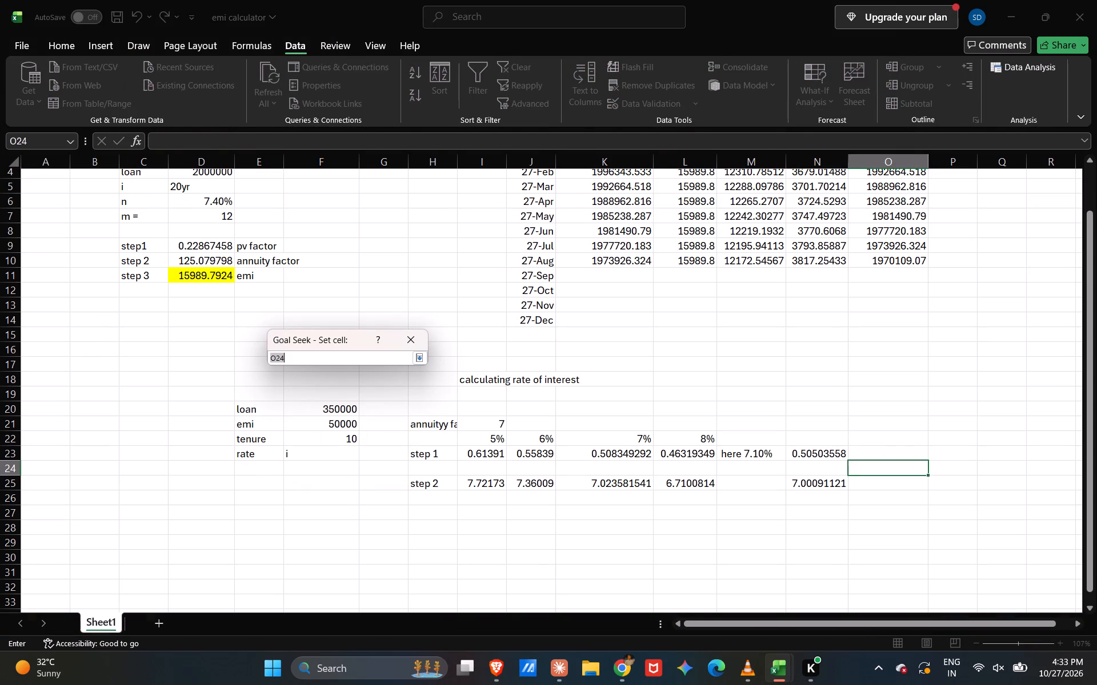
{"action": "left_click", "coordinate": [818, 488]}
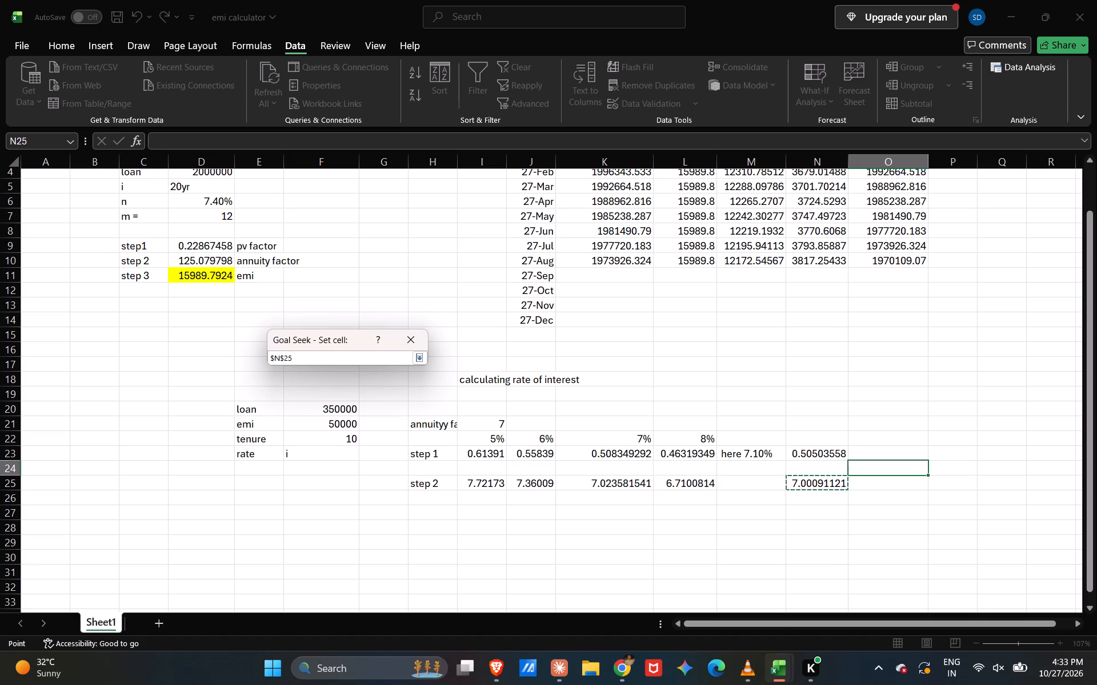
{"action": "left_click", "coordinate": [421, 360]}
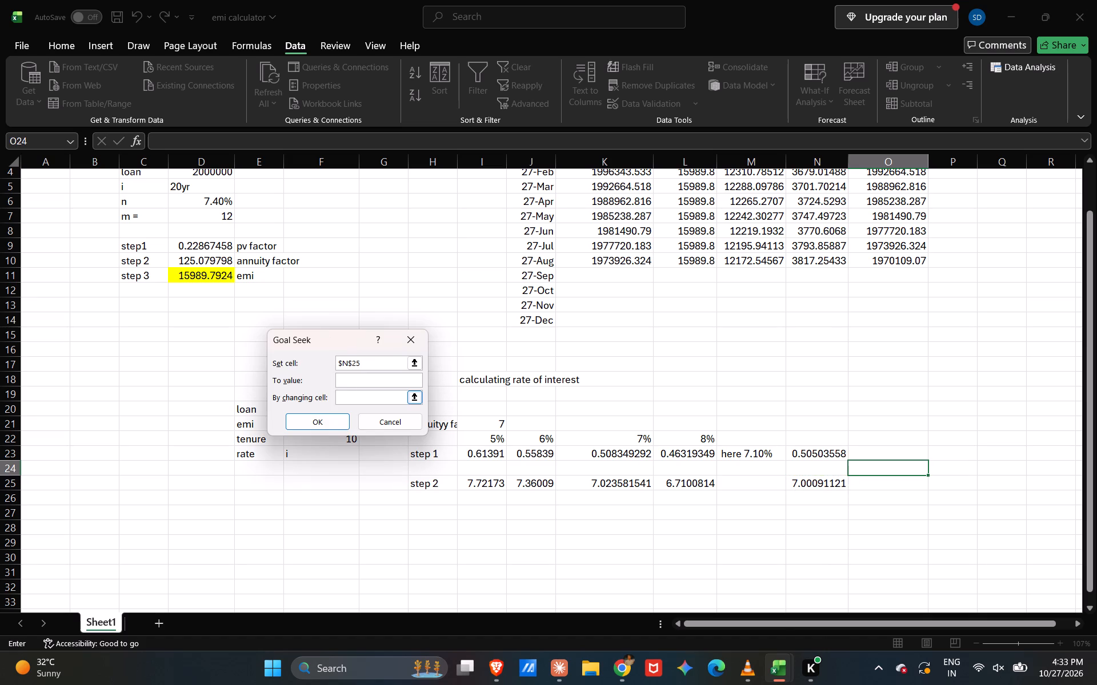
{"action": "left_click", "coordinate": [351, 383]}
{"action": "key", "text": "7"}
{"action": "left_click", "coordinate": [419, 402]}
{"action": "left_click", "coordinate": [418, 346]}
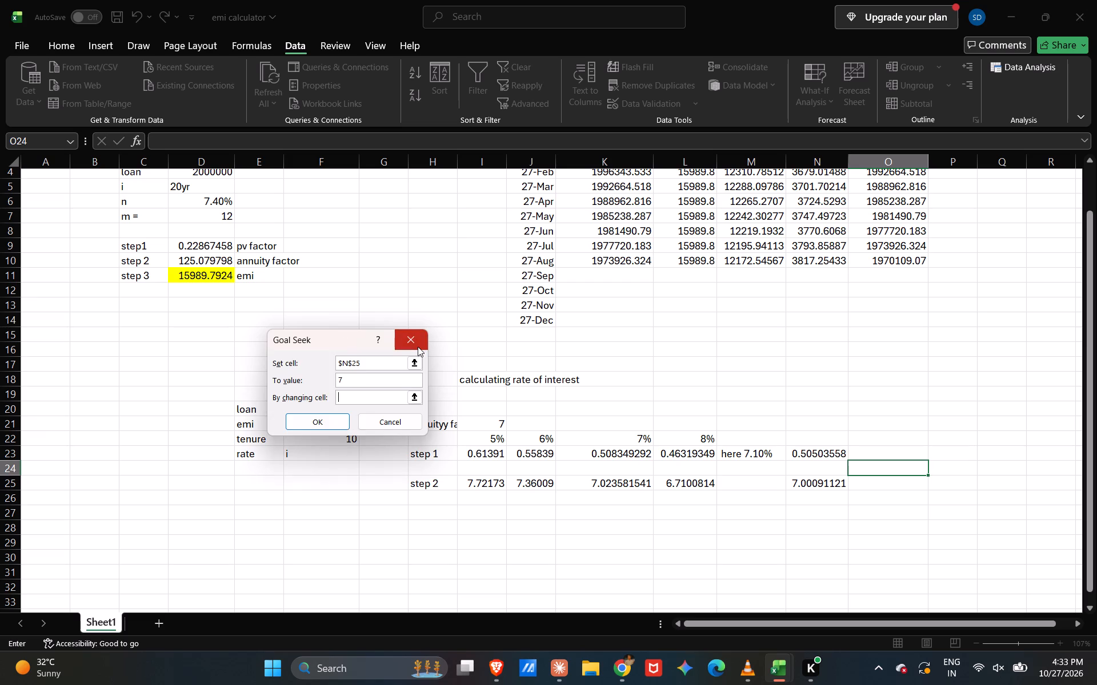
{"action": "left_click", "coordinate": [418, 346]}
Enter the rate 7.07% in O23, beside the step 1 value in N23.
{"action": "left_click", "coordinate": [891, 448]}
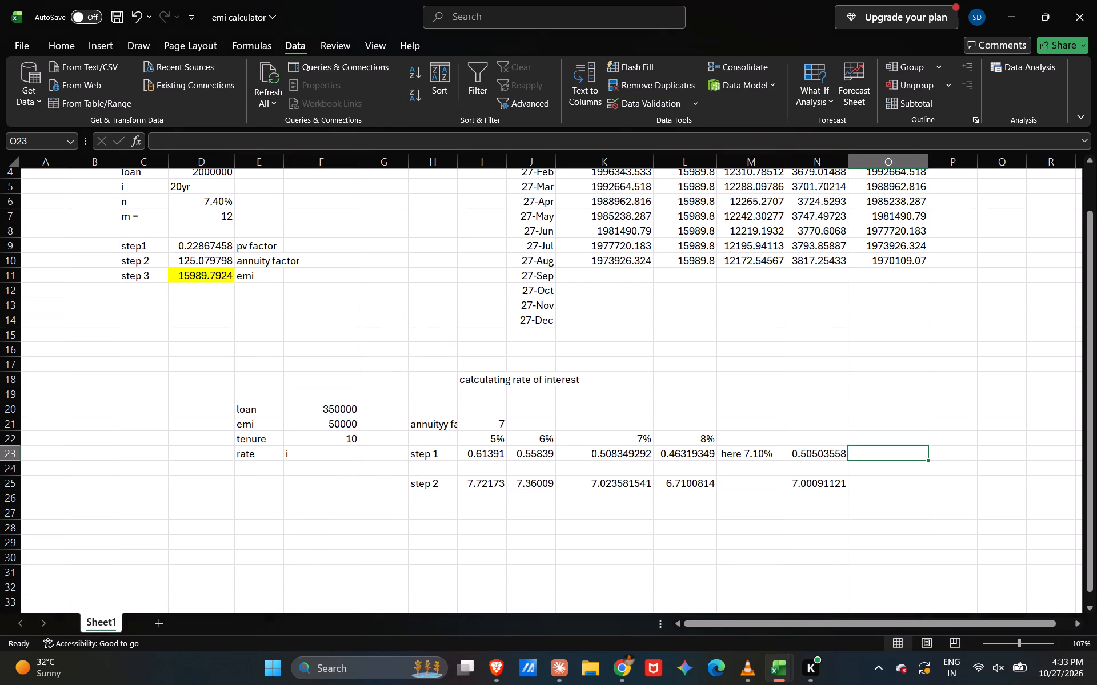
{"action": "key", "text": "9"}
{"action": "key", "text": "BackSpace"}
{"action": "key", "text": "7"}
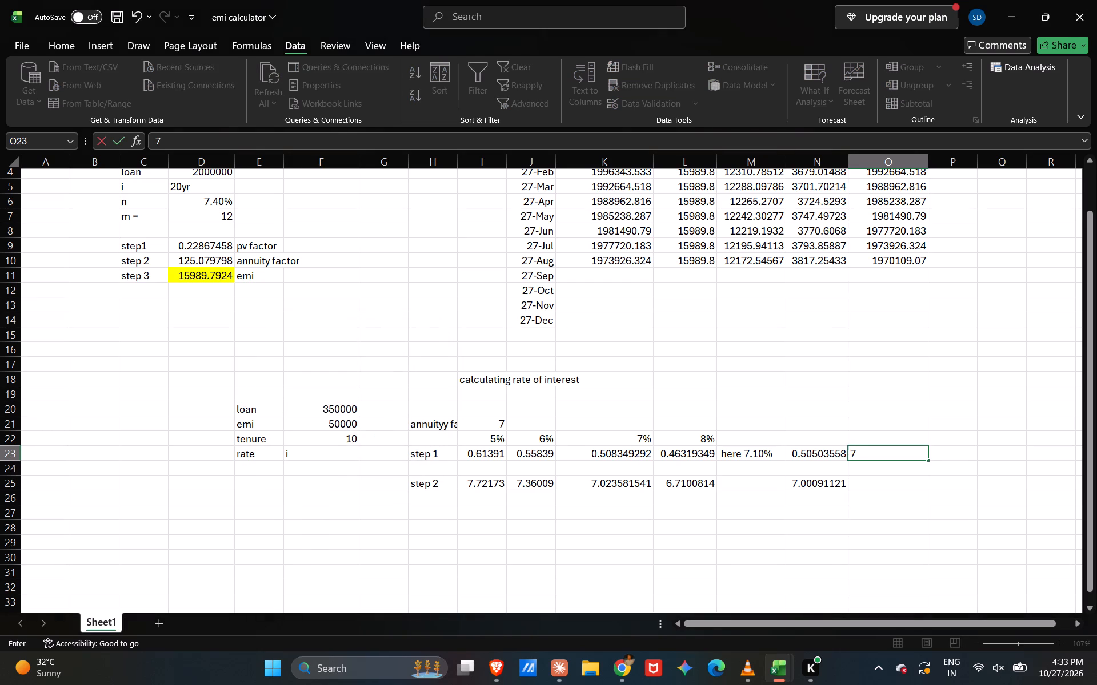
{"action": "key", "text": "period"}
{"action": "type", "text": "07%"}
{"action": "key", "text": "Return"}
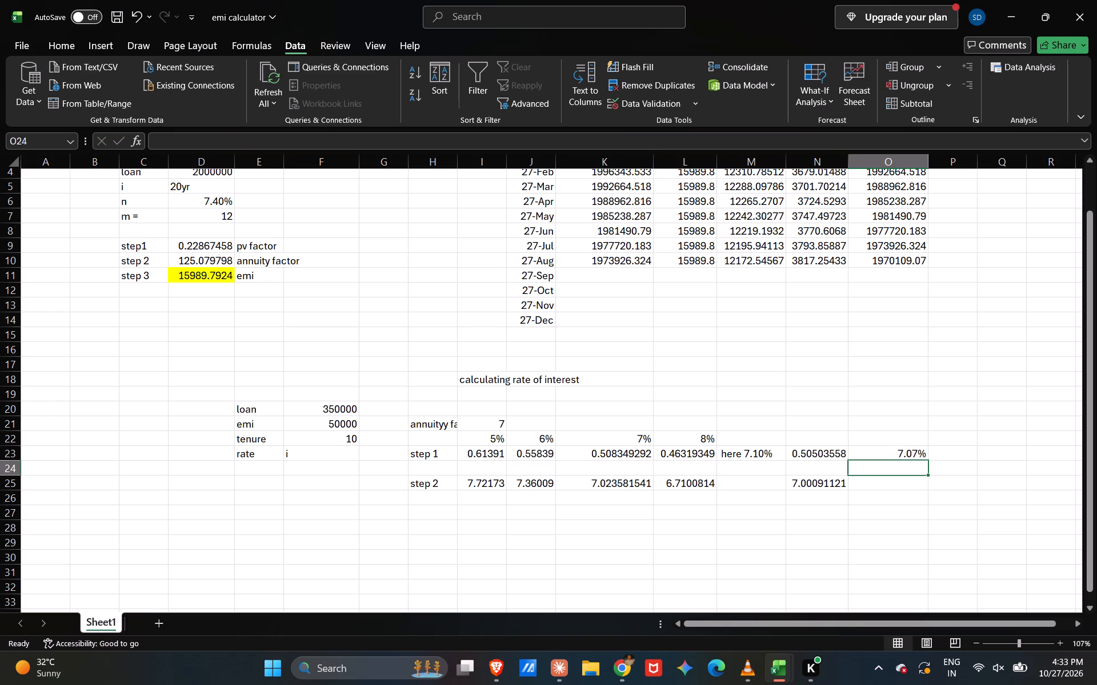
Run Goal Seek to set N25 to the value 7 by changing the rate in O23.
{"action": "left_click", "coordinate": [808, 82]}
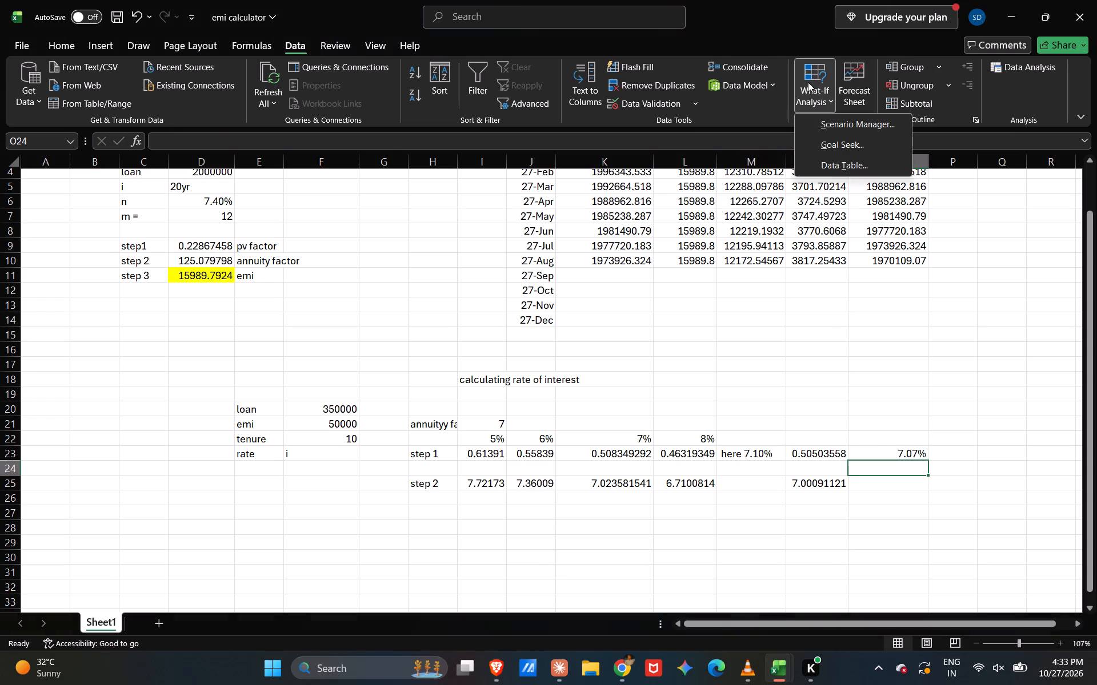
{"action": "left_click", "coordinate": [820, 144]}
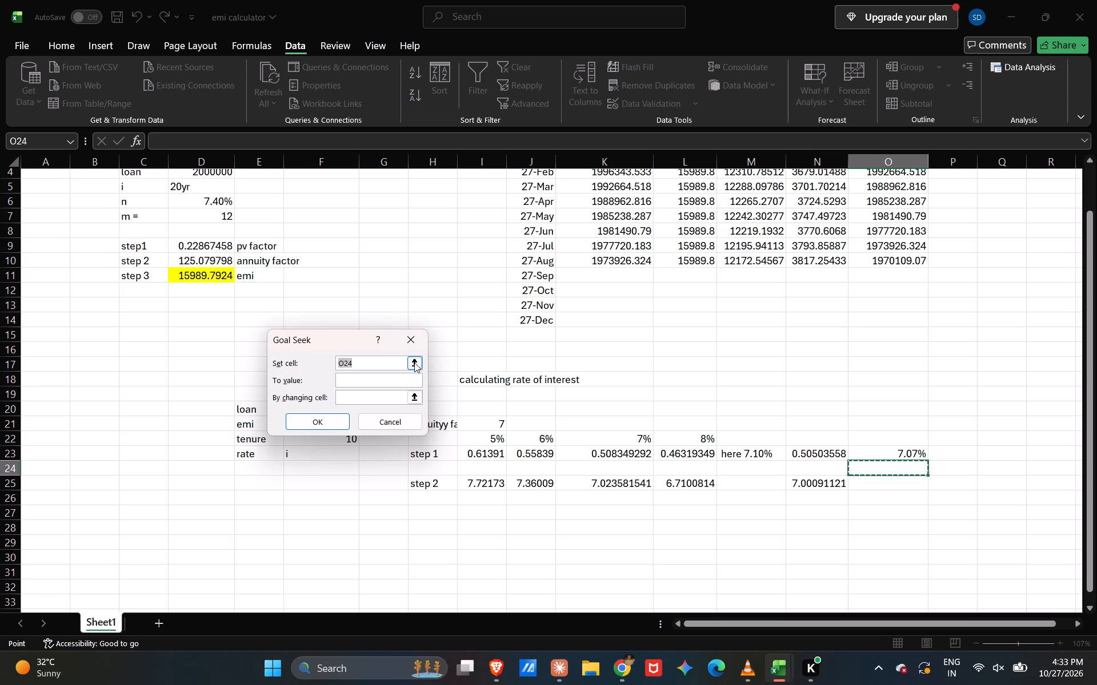
{"action": "left_click", "coordinate": [414, 361]}
{"action": "left_click", "coordinate": [803, 480]}
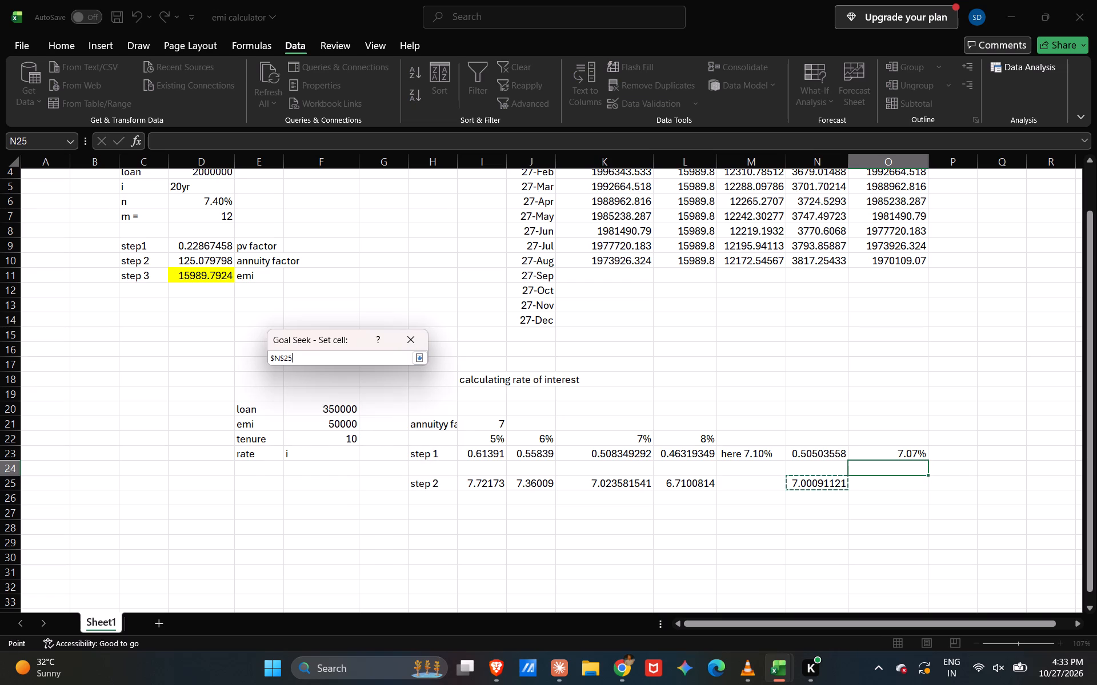
{"action": "left_click", "coordinate": [421, 362]}
{"action": "left_click", "coordinate": [381, 382]}
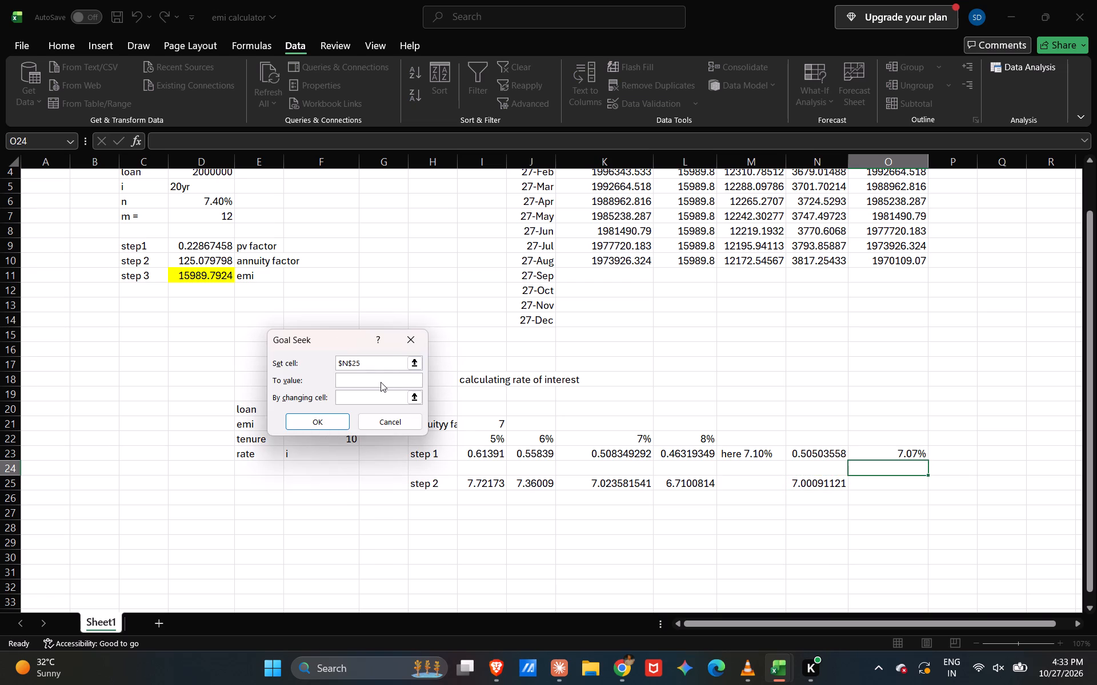
{"action": "key", "text": "7"}
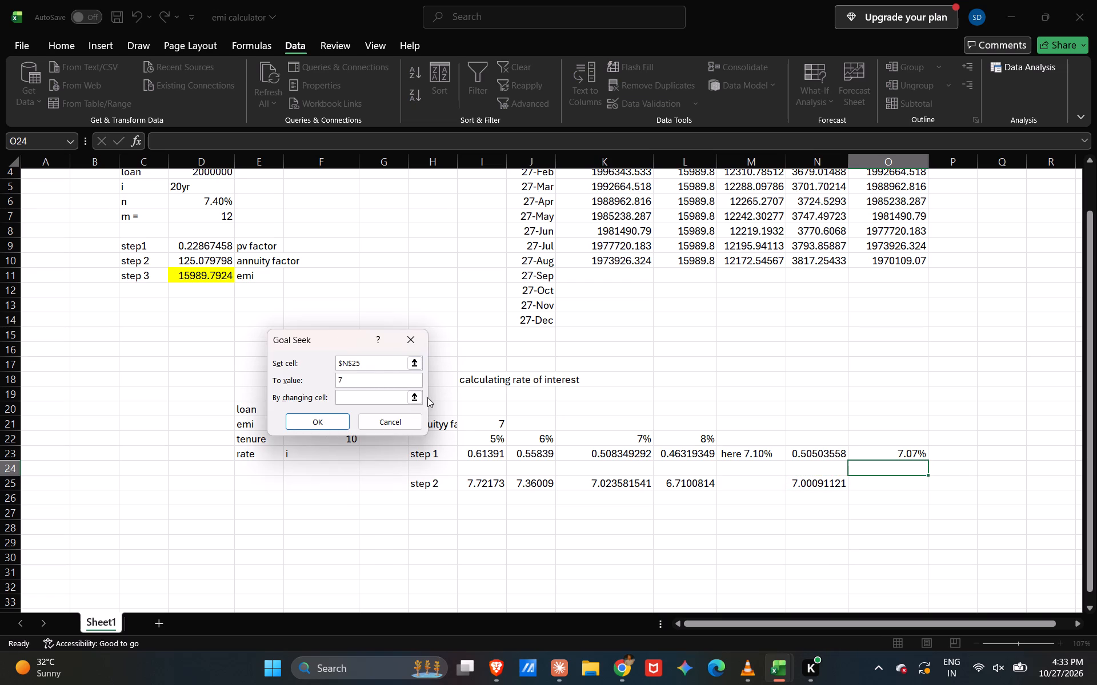
{"action": "left_click", "coordinate": [414, 396]}
{"action": "left_click", "coordinate": [874, 448]}
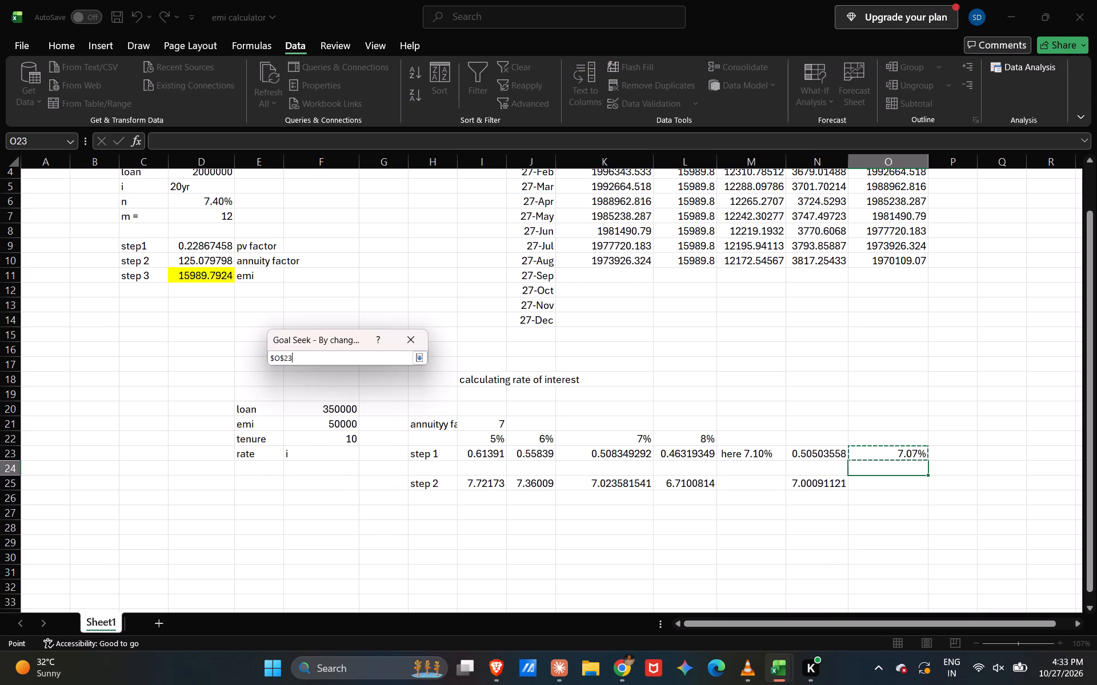
{"action": "left_click", "coordinate": [421, 359]}
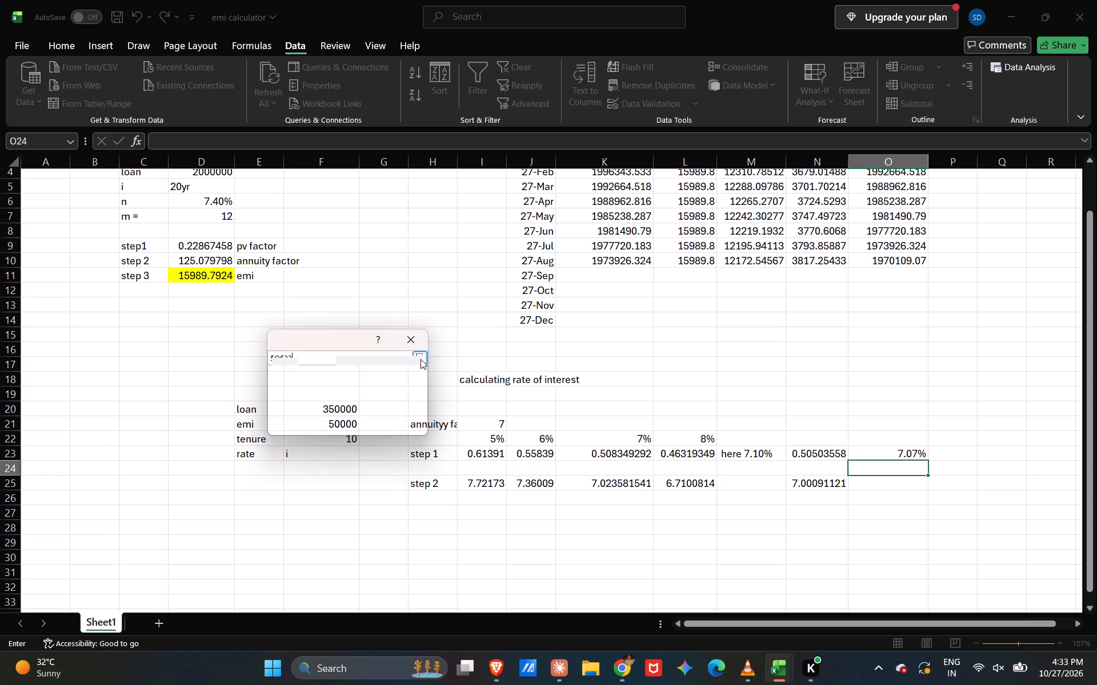
{"action": "left_click", "coordinate": [321, 423]}
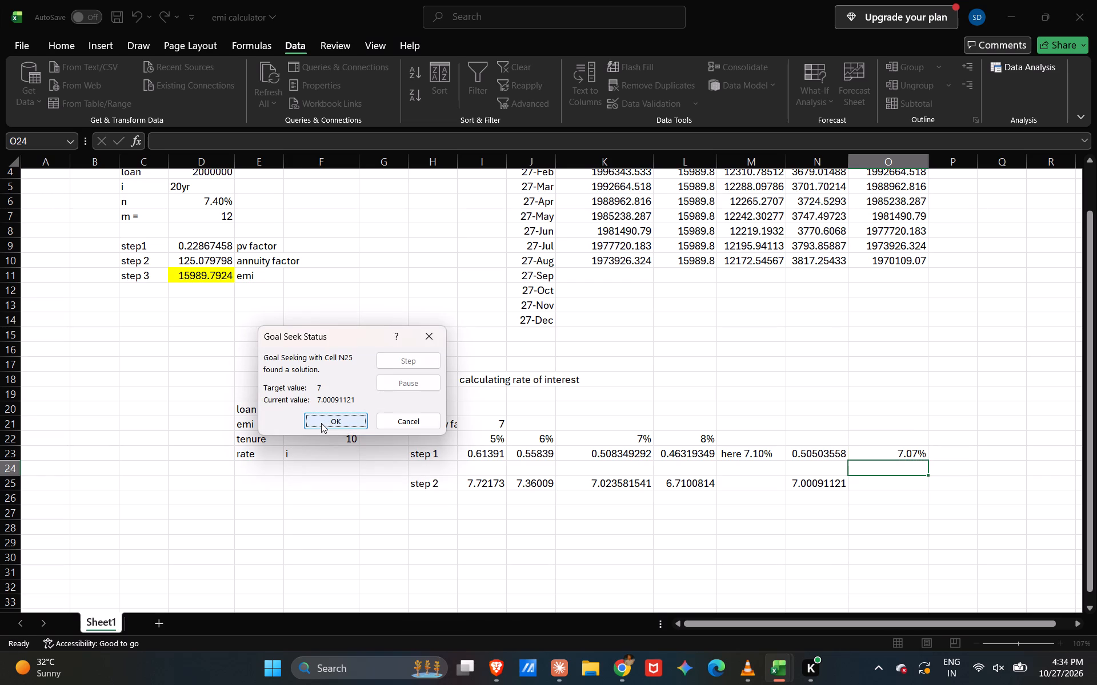
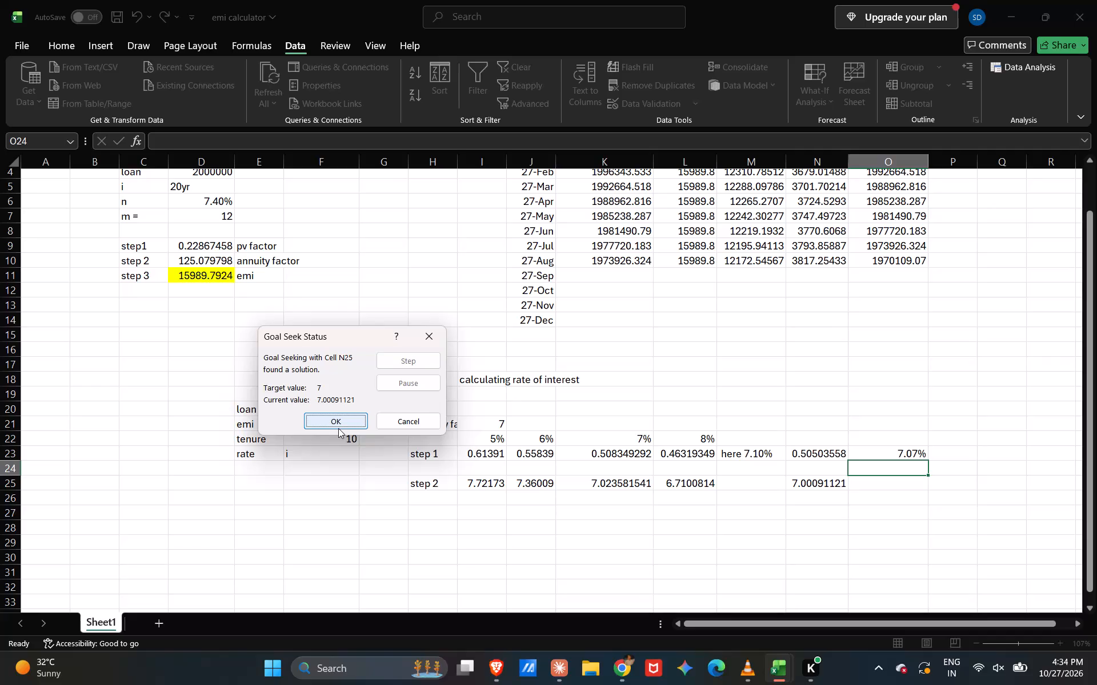
Keep the Goal Seek solution for the step 2 annuity factor in cell N25 and select cell O25 beside it.
{"action": "left_click", "coordinate": [338, 428]}
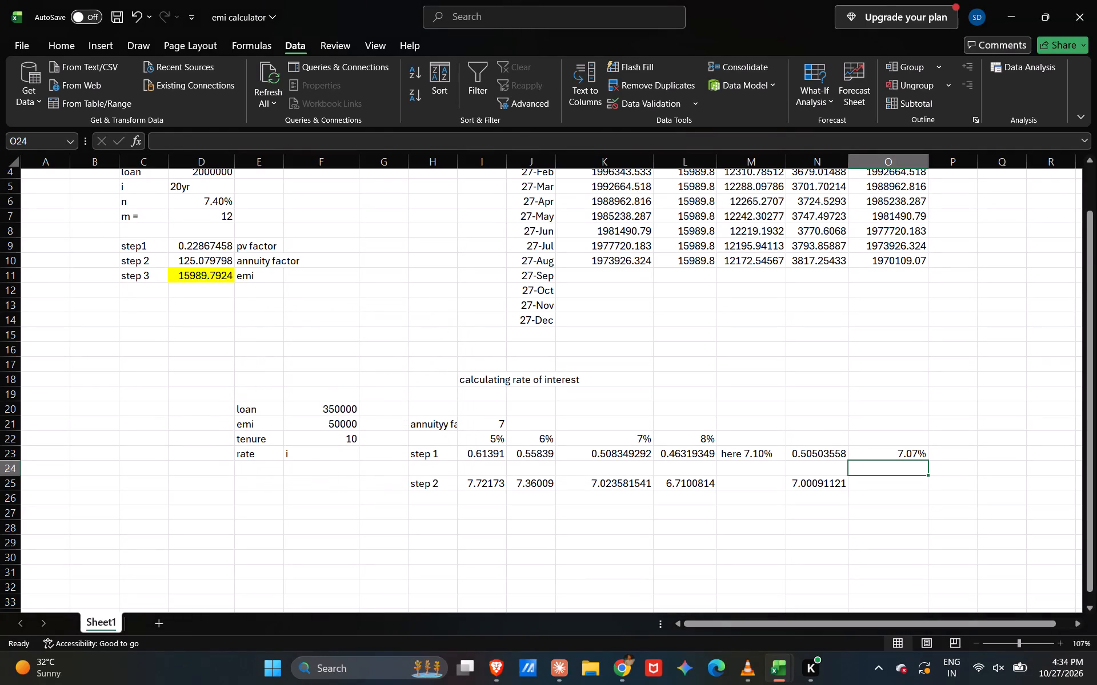
{"action": "left_click", "coordinate": [897, 483]}
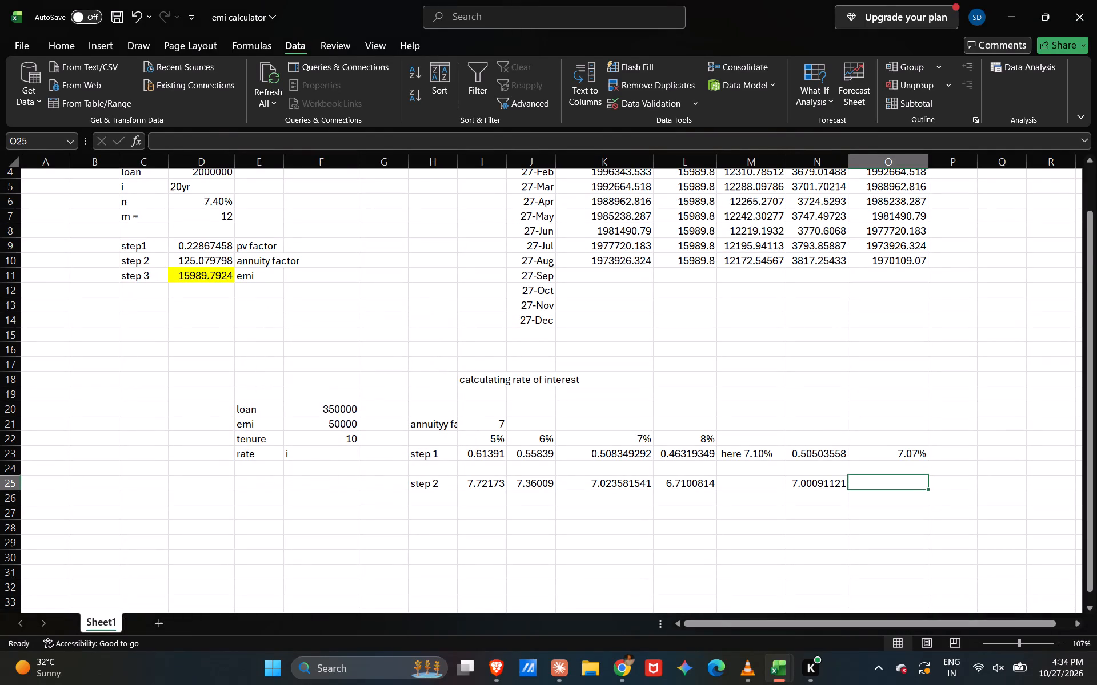
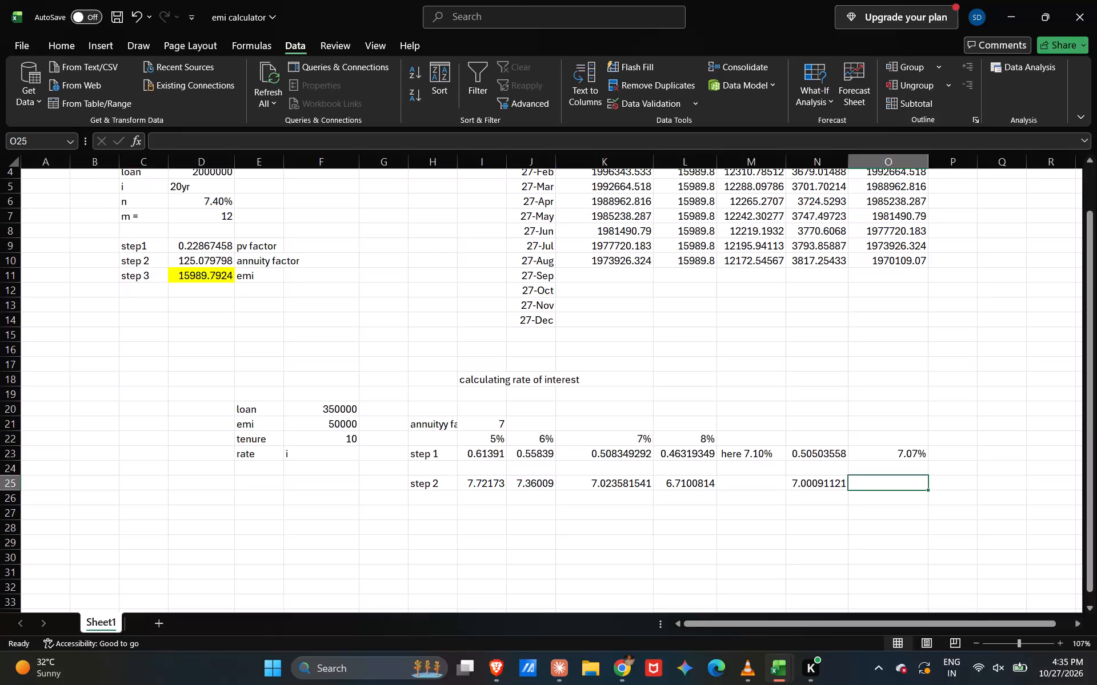
Save the emi calculator workbook.
{"action": "key", "text": "ctrl+s"}
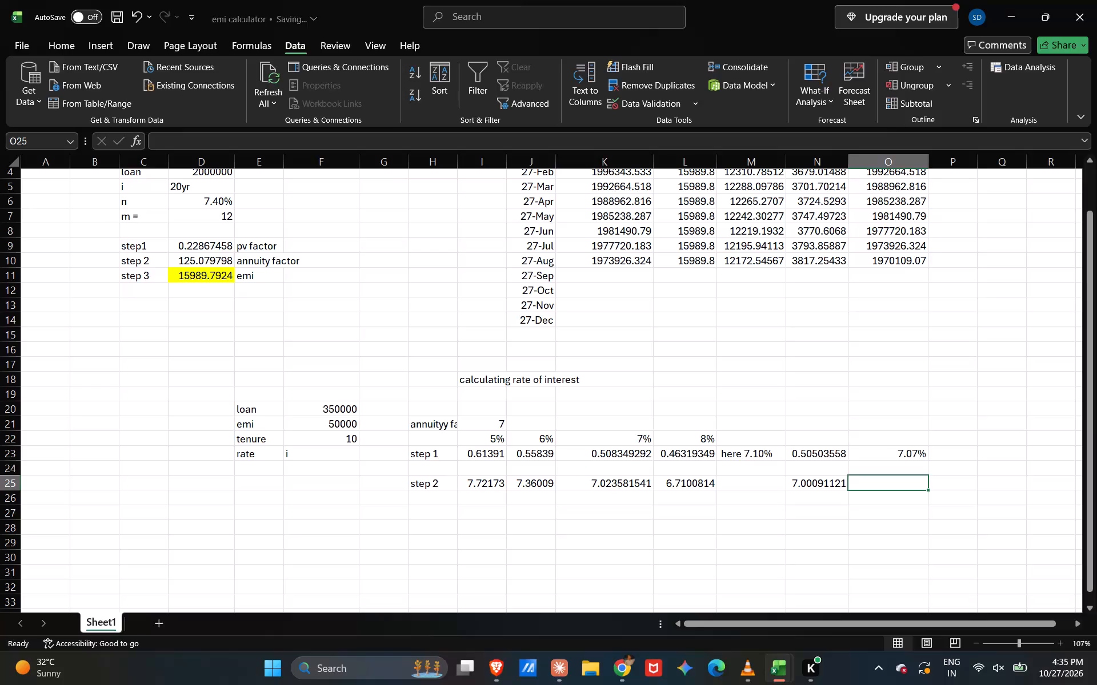